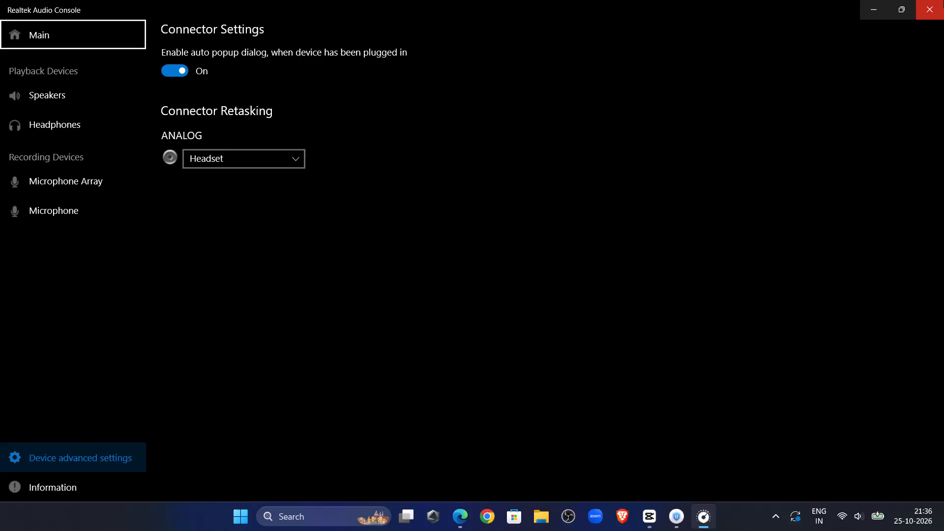
Close the Realtek Audio Console and switch to the CapCut project 1025.
{"action": "left_click", "coordinate": [943, 0]}
{"action": "left_click", "coordinate": [653, 523]}
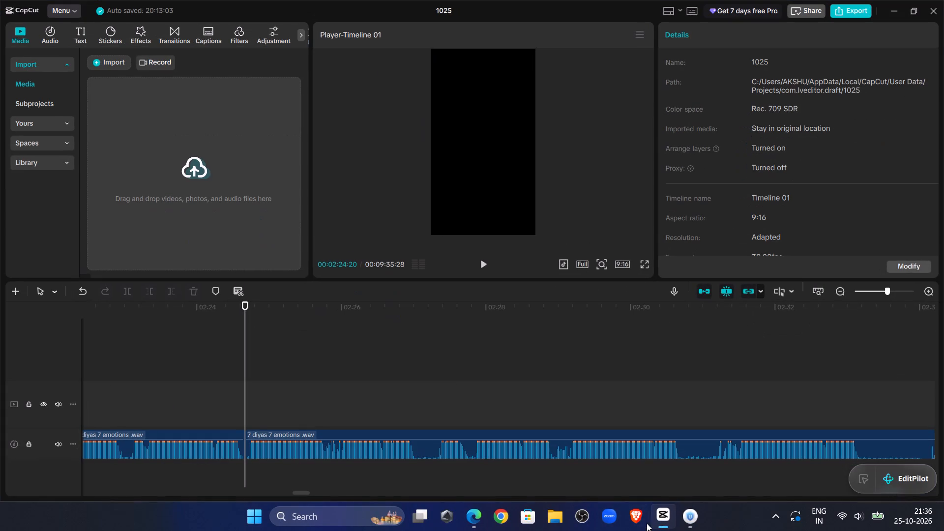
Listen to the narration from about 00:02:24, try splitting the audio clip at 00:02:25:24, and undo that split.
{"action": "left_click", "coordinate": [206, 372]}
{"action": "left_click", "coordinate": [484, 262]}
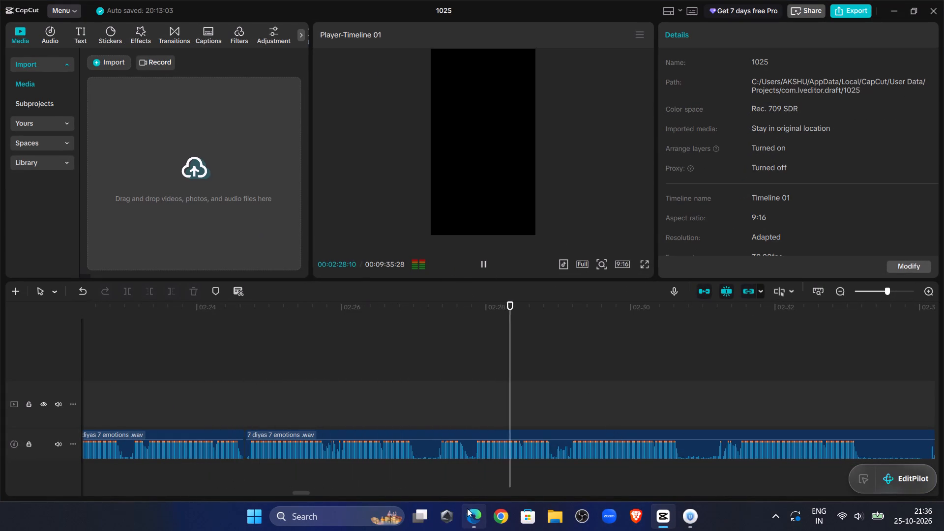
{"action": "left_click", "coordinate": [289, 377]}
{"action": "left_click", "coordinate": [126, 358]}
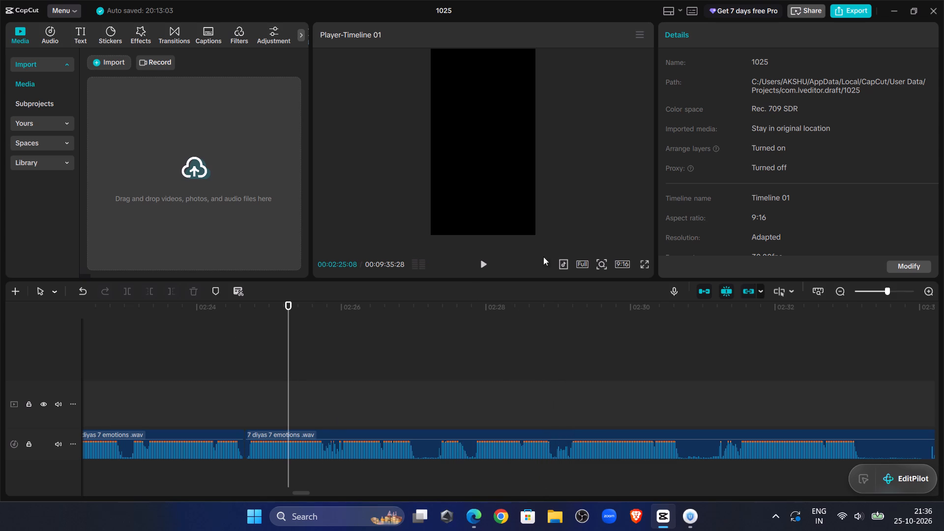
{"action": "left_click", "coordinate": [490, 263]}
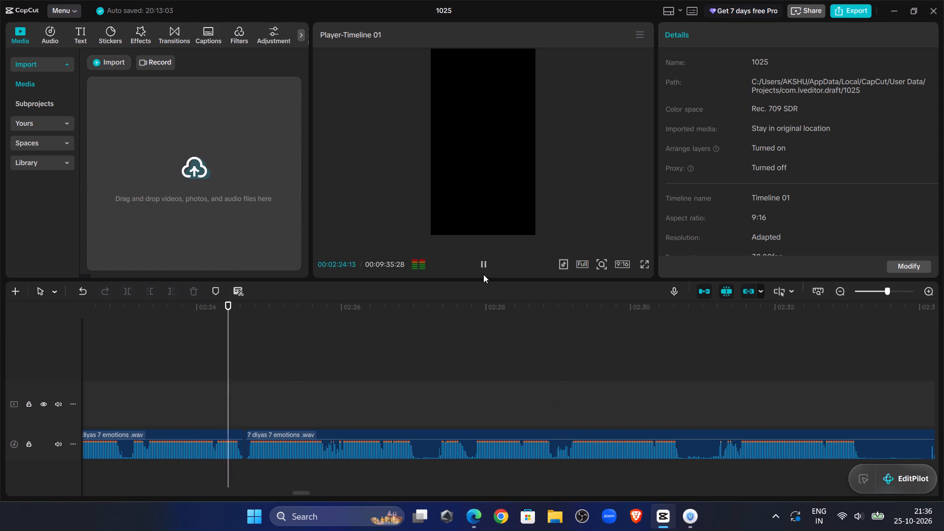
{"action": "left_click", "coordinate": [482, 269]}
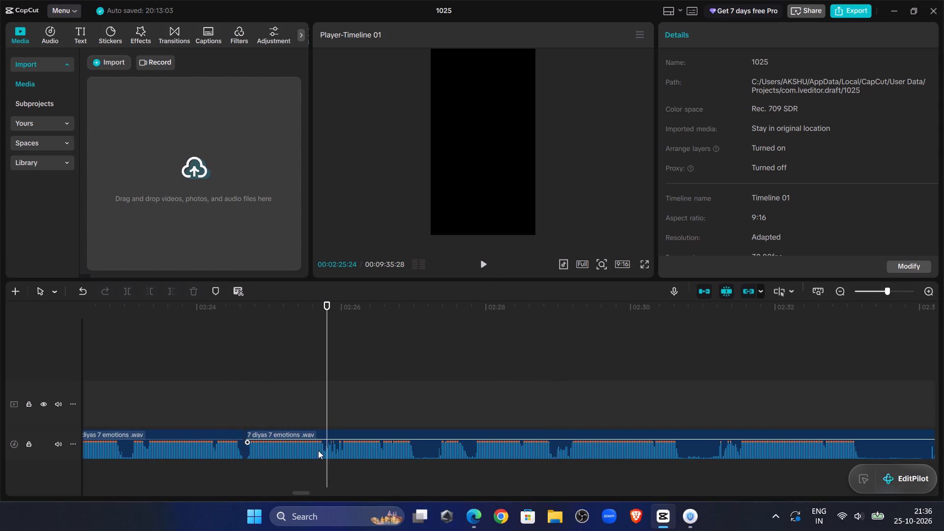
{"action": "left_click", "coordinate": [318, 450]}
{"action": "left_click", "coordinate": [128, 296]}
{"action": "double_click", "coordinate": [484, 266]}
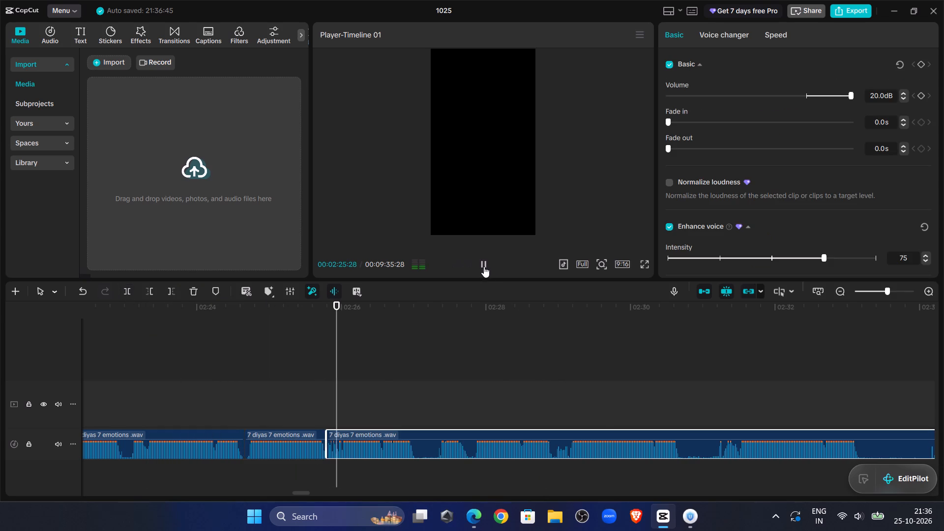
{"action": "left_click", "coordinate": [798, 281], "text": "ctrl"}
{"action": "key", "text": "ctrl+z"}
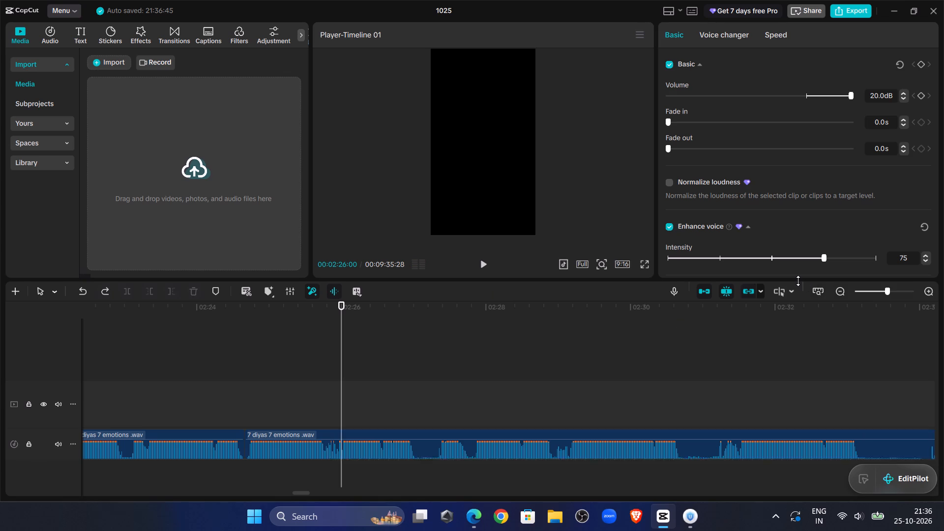
Cut the narration audio between 00:02:27:02 and 00:02:27:09 and move the remaining clip back to close the gap.
{"action": "left_click", "coordinate": [479, 258]}
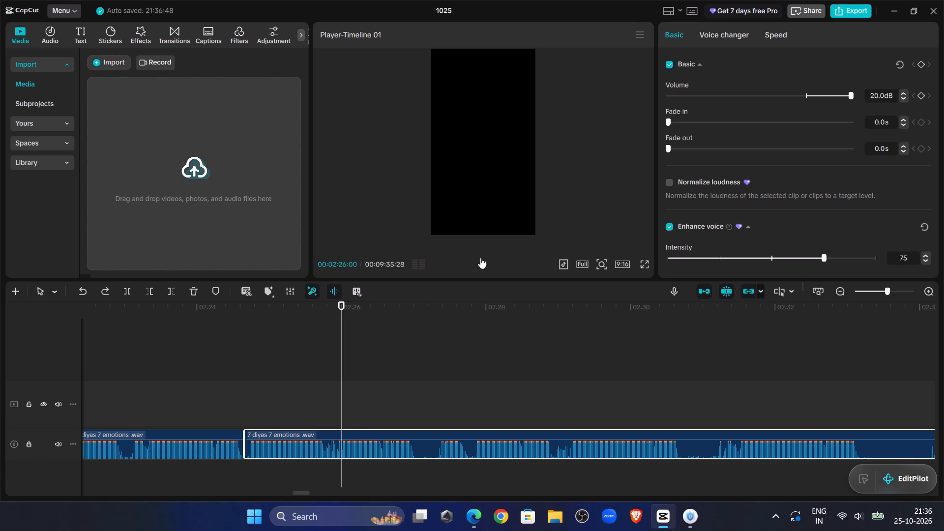
{"action": "left_click", "coordinate": [481, 261]}
{"action": "left_click", "coordinate": [419, 455]}
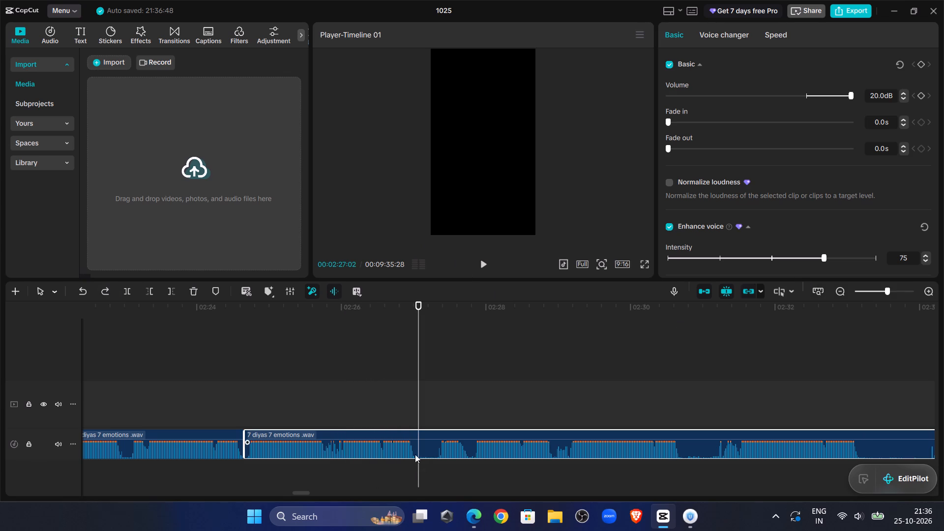
{"action": "left_click", "coordinate": [122, 295]}
{"action": "double_click", "coordinate": [483, 269]}
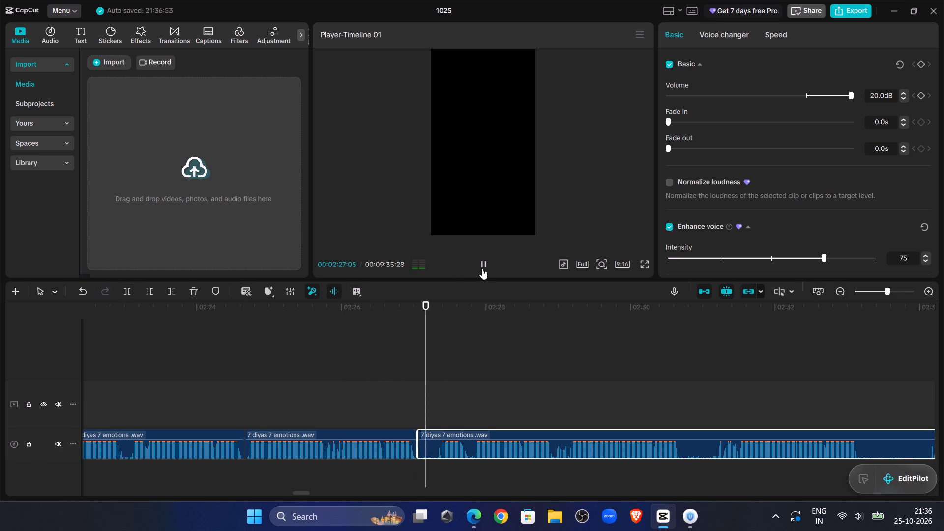
{"action": "left_click_drag", "start_coordinate": [441, 353], "coordinate": [435, 354]}
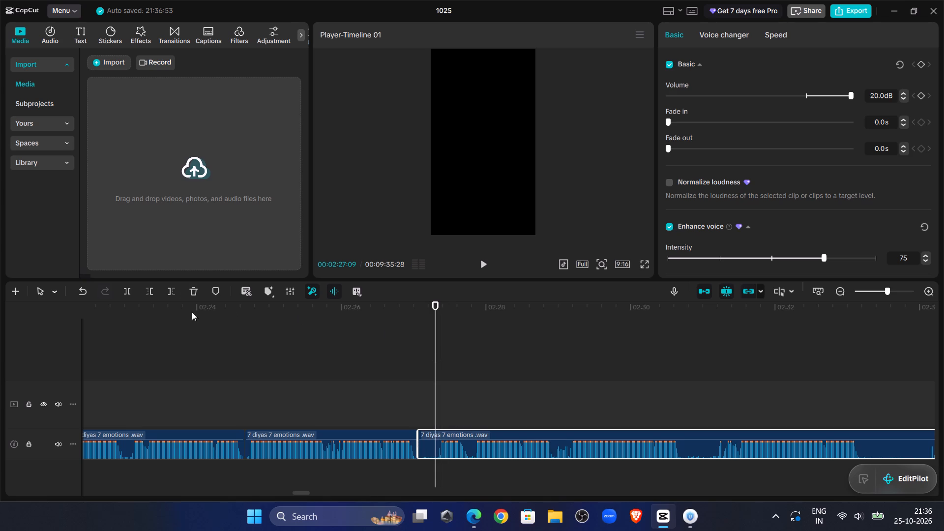
{"action": "left_click", "coordinate": [152, 292]}
{"action": "left_click_drag", "start_coordinate": [445, 432], "coordinate": [430, 437]}
{"action": "left_click", "coordinate": [367, 359]}
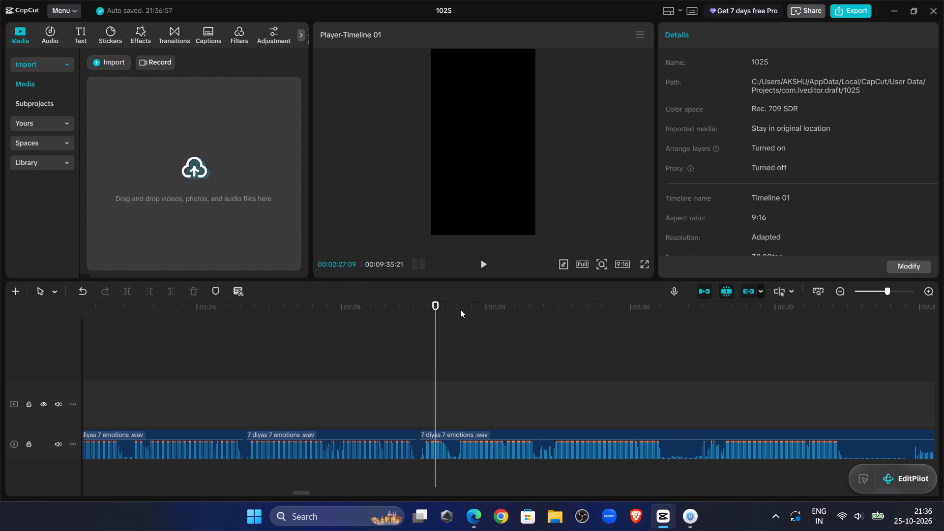
Trim the start of the following narration clip up to 00:02:27:16 and move it back against the preceding clip.
{"action": "left_click", "coordinate": [485, 265]}
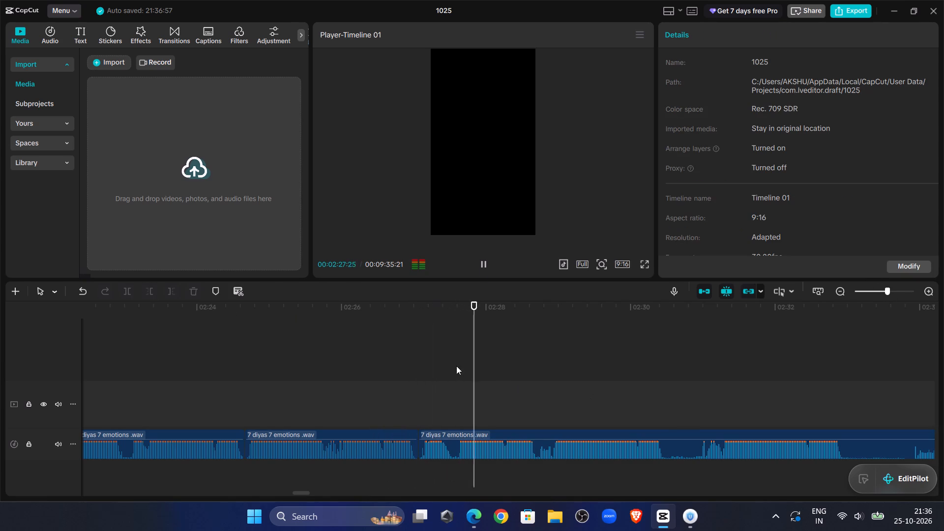
{"action": "left_click", "coordinate": [423, 381]}
{"action": "left_click", "coordinate": [490, 269]}
{"action": "left_click", "coordinate": [487, 261]}
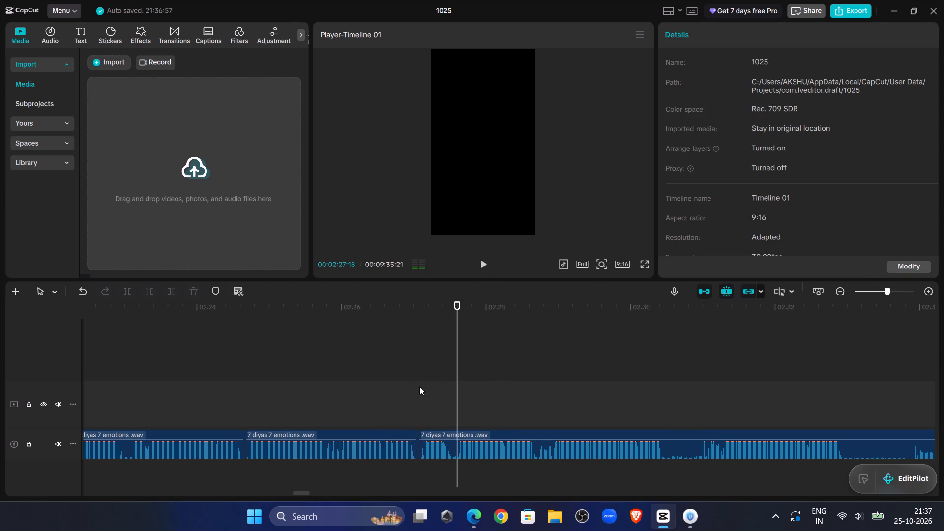
{"action": "left_click_drag", "start_coordinate": [459, 400], "coordinate": [454, 402]}
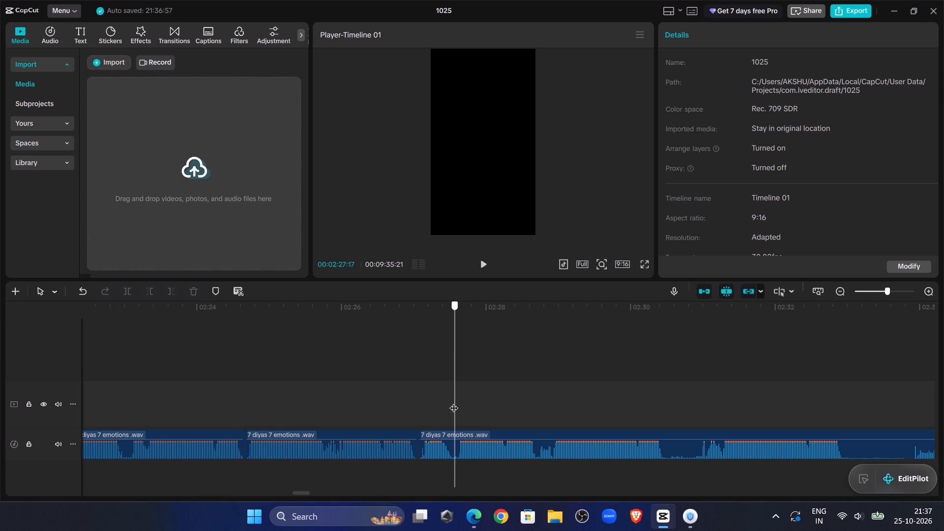
{"action": "left_click_drag", "start_coordinate": [454, 402], "coordinate": [453, 402]}
{"action": "left_click", "coordinate": [455, 434]}
{"action": "left_click", "coordinate": [151, 295]}
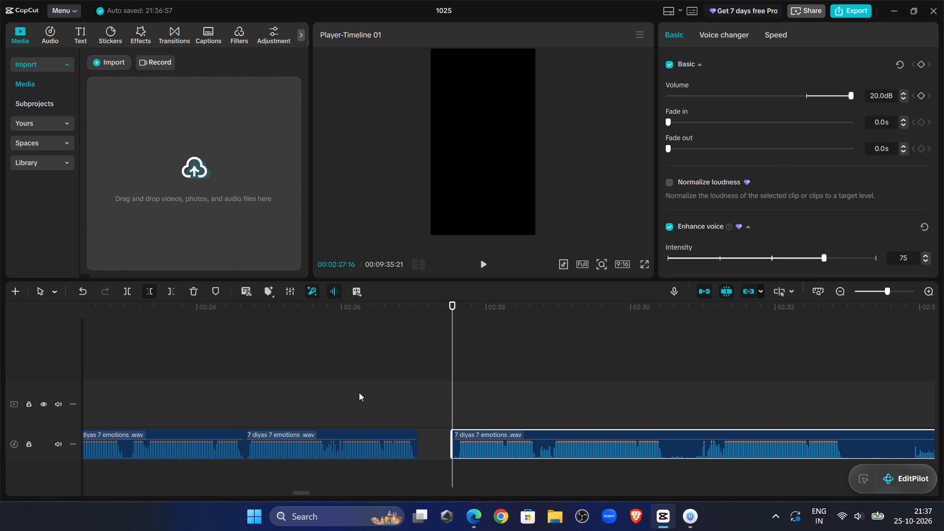
{"action": "left_click_drag", "start_coordinate": [470, 432], "coordinate": [438, 432]}
{"action": "left_click", "coordinate": [358, 378]}
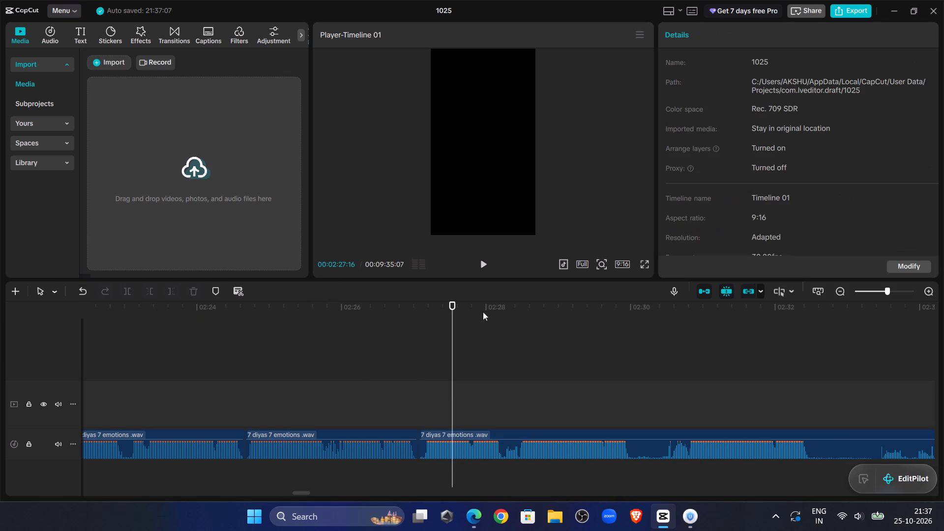
Cut the narration audio between 00:02:28:08 and 00:02:28:13 and move the remaining clip back to close the gap.
{"action": "left_click", "coordinate": [489, 273]}
{"action": "left_click", "coordinate": [486, 264]}
{"action": "left_click_drag", "start_coordinate": [305, 494], "coordinate": [313, 494]}
{"action": "left_click", "coordinate": [136, 370]}
{"action": "left_click_drag", "start_coordinate": [136, 370], "coordinate": [114, 378]}
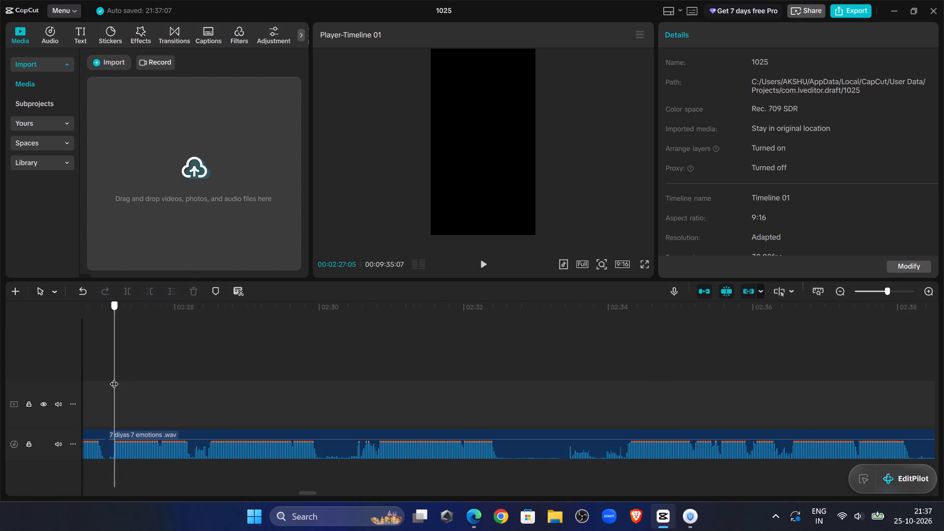
{"action": "left_click_drag", "start_coordinate": [114, 378], "coordinate": [310, 413]}
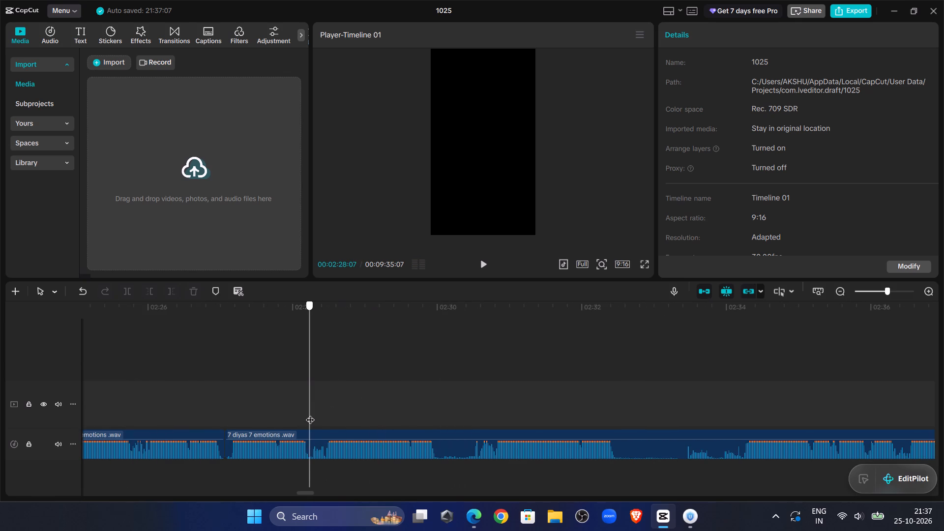
{"action": "left_click_drag", "start_coordinate": [310, 413], "coordinate": [312, 415]}
{"action": "left_click", "coordinate": [319, 434]}
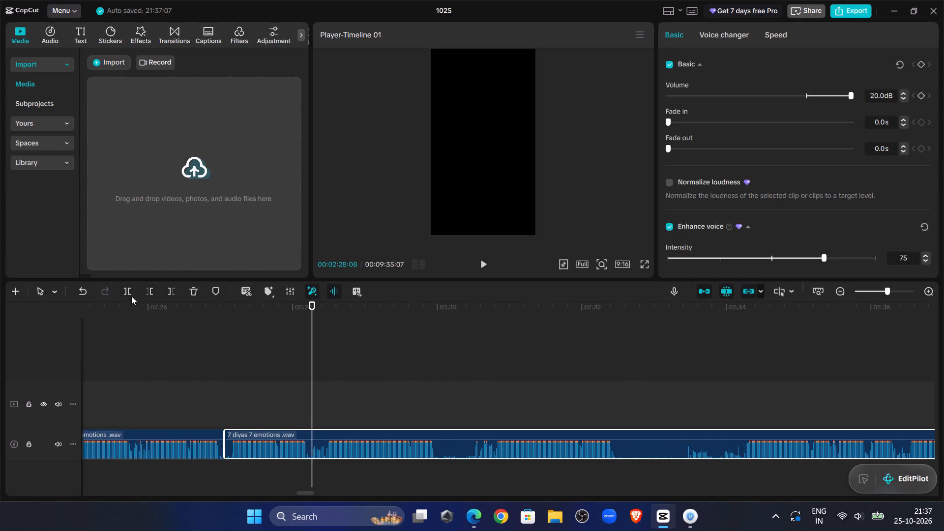
{"action": "left_click", "coordinate": [129, 295]}
{"action": "double_click", "coordinate": [488, 261]}
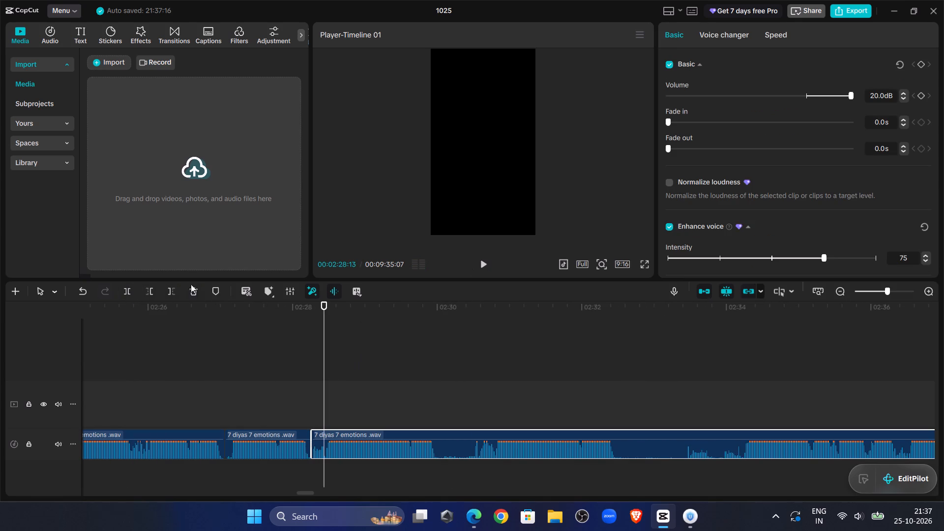
{"action": "left_click", "coordinate": [152, 287]}
{"action": "left_click_drag", "start_coordinate": [360, 432], "coordinate": [345, 435]}
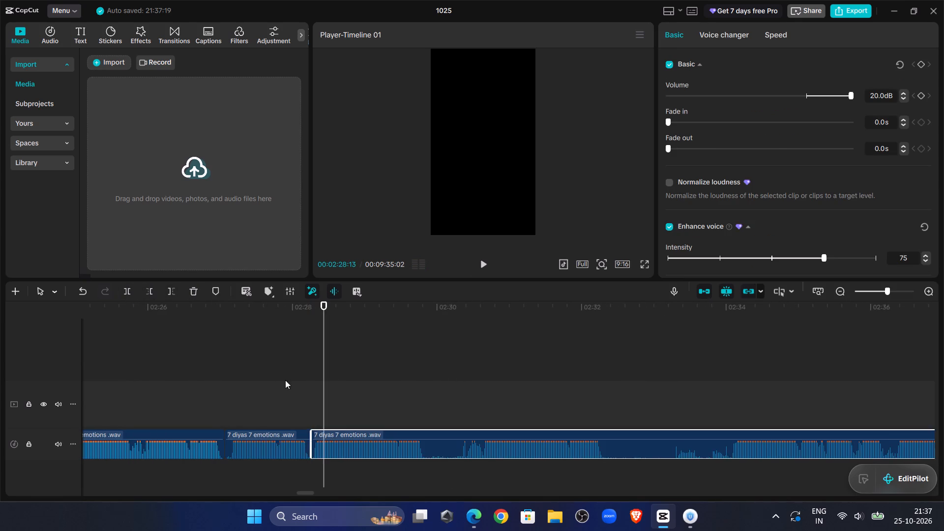
{"action": "left_click", "coordinate": [285, 380]}
Listen on, trim the start of the newest narration clip up to 00:02:34:01, and move it back against the preceding clip.
{"action": "left_click", "coordinate": [482, 264]}
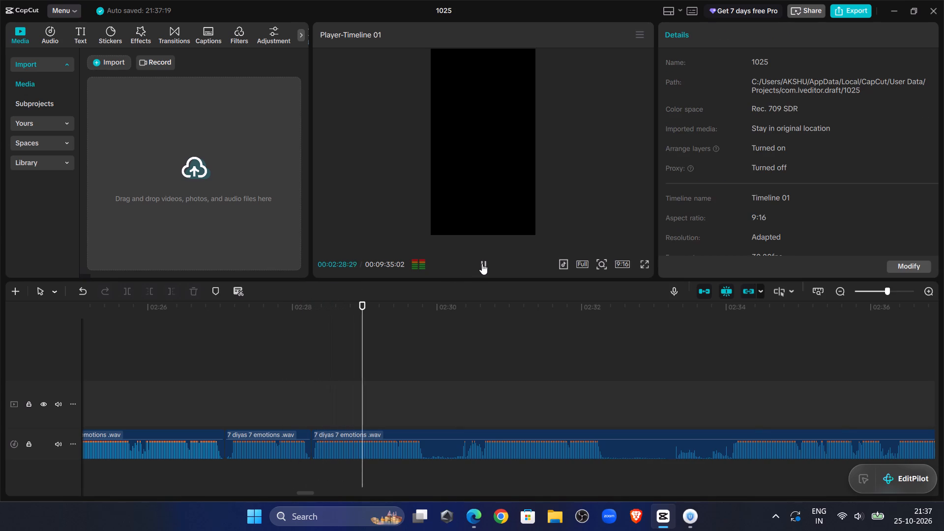
{"action": "left_click", "coordinate": [482, 264]}
{"action": "left_click", "coordinate": [489, 267]}
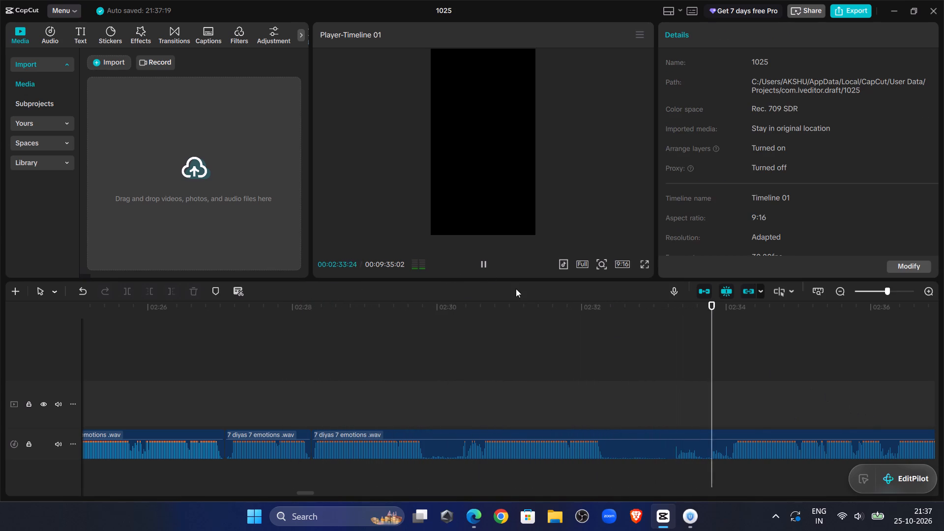
{"action": "left_click", "coordinate": [688, 384]}
{"action": "left_click_drag", "start_coordinate": [688, 384], "coordinate": [732, 392]}
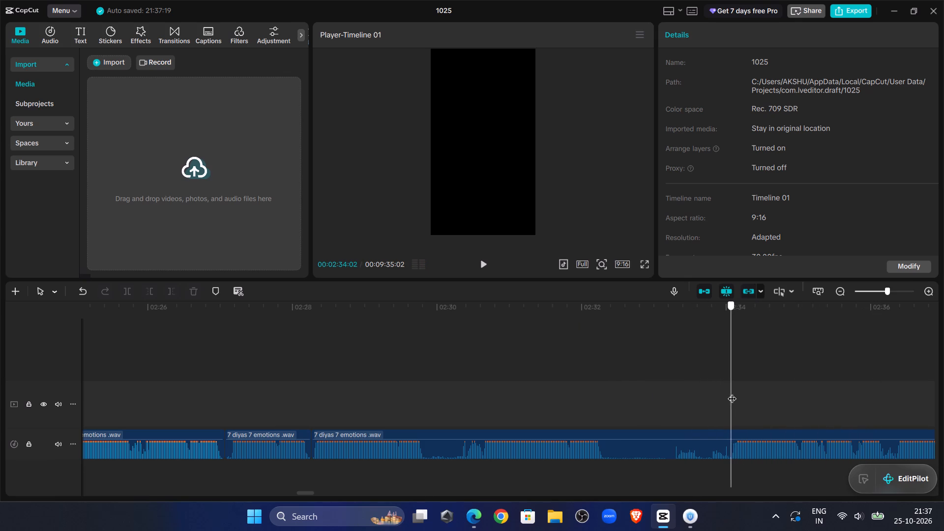
{"action": "left_click_drag", "start_coordinate": [732, 392], "coordinate": [729, 393]}
{"action": "left_click", "coordinate": [729, 393]}
{"action": "left_click", "coordinate": [714, 455]}
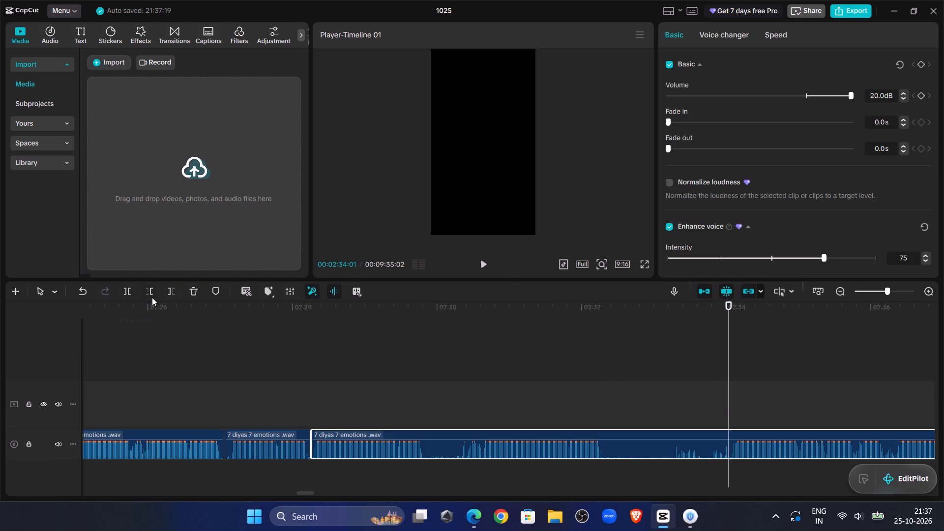
{"action": "left_click", "coordinate": [153, 297]}
{"action": "left_click_drag", "start_coordinate": [749, 435], "coordinate": [331, 446]}
{"action": "left_click", "coordinate": [289, 383]}
Cut the narration audio between 00:02:30:02 and 00:02:33:17 and move the remaining clip back to close the gap.
{"action": "left_click", "coordinate": [489, 265]}
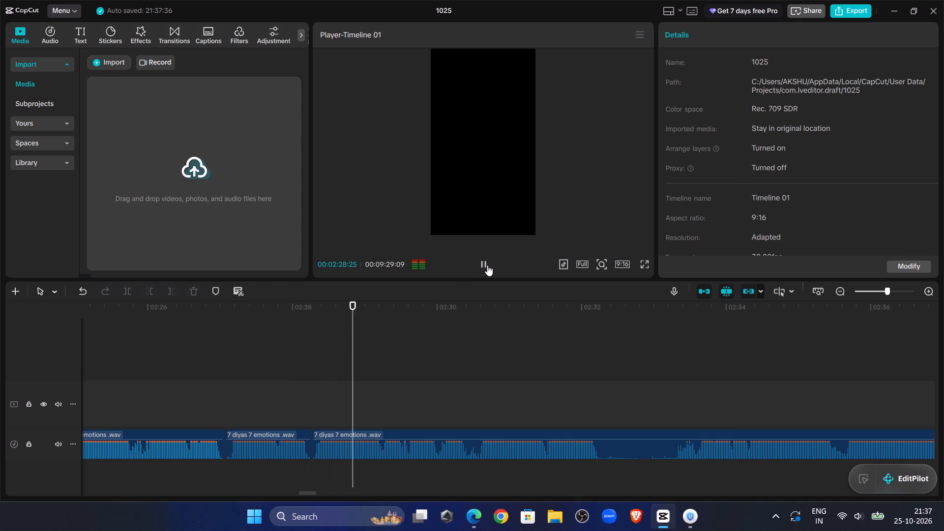
{"action": "left_click", "coordinate": [487, 265]}
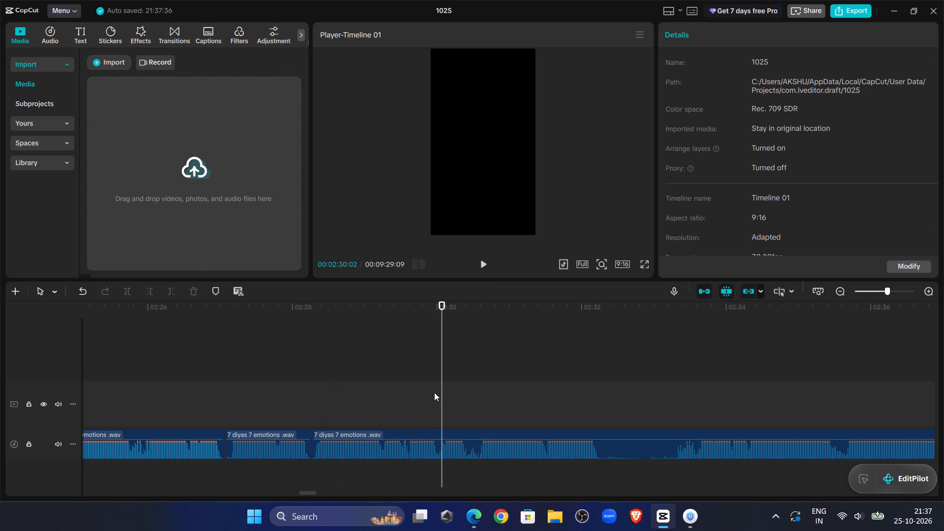
{"action": "left_click", "coordinate": [435, 443]}
{"action": "left_click", "coordinate": [133, 292]}
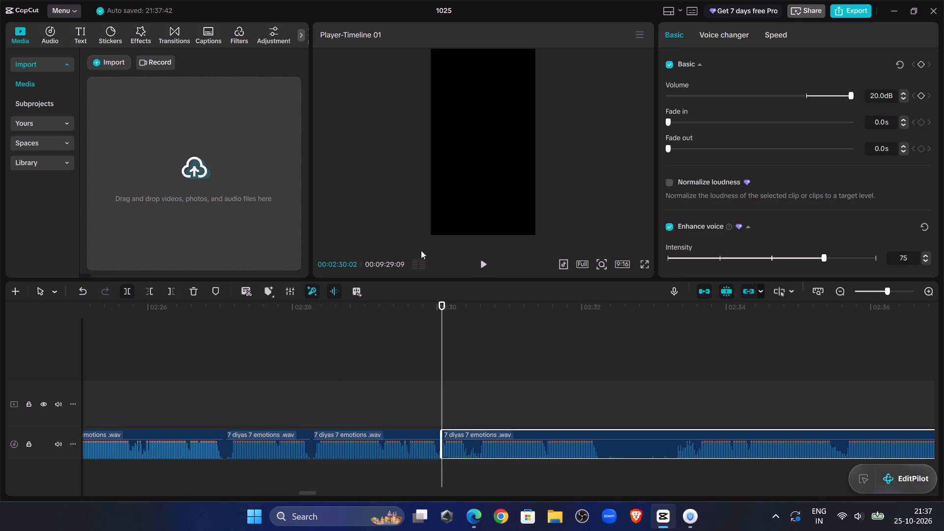
{"action": "left_click", "coordinate": [485, 263]}
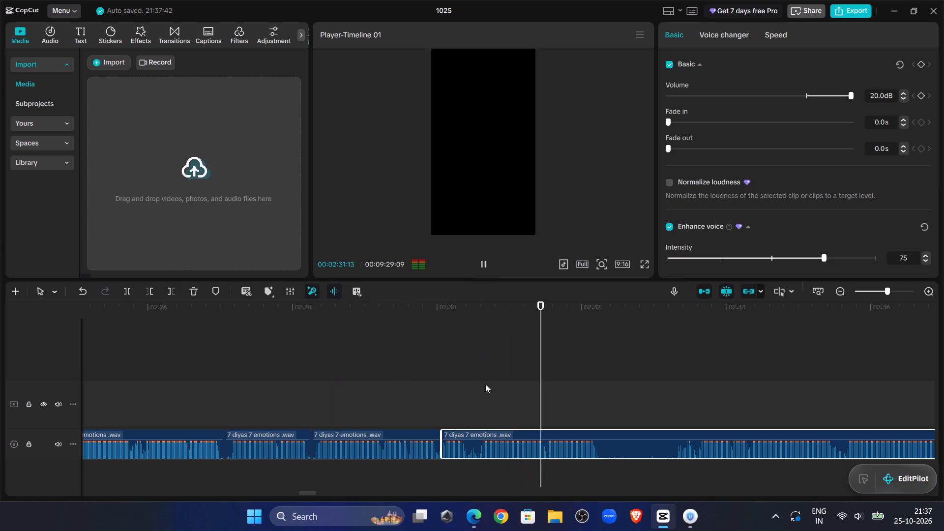
{"action": "left_click", "coordinate": [311, 493]}
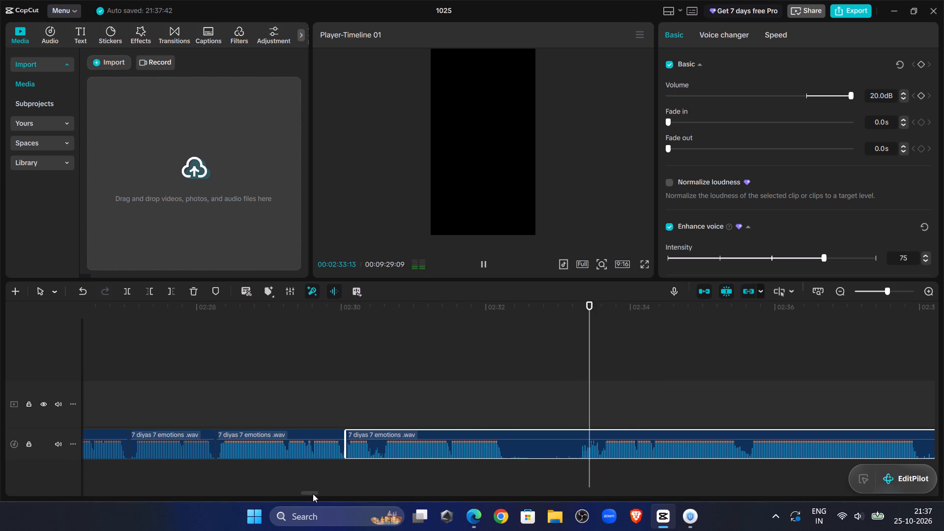
{"action": "left_click", "coordinate": [552, 358]}
{"action": "left_click_drag", "start_coordinate": [552, 358], "coordinate": [598, 377]}
{"action": "left_click", "coordinate": [599, 452]}
{"action": "left_click", "coordinate": [153, 289]}
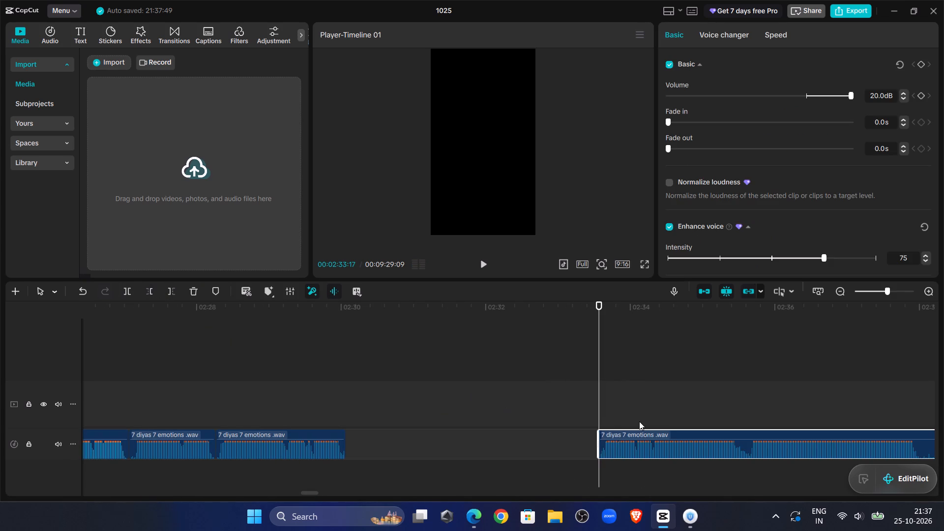
{"action": "left_click_drag", "start_coordinate": [646, 433], "coordinate": [389, 442]}
{"action": "left_click", "coordinate": [328, 359]}
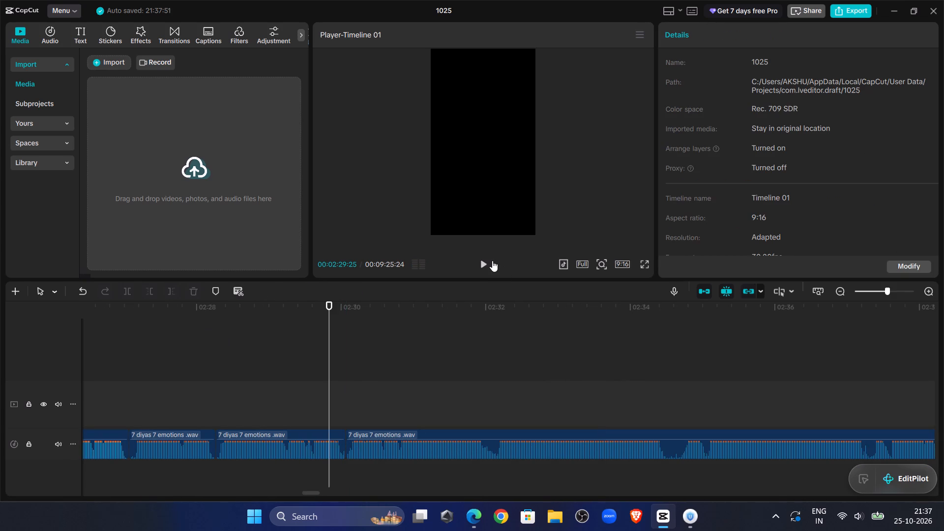
Listen on, cut the narration audio between 00:02:34:16 and 00:02:35:00, and move the remaining clip back to close the gap.
{"action": "left_click", "coordinate": [483, 259]}
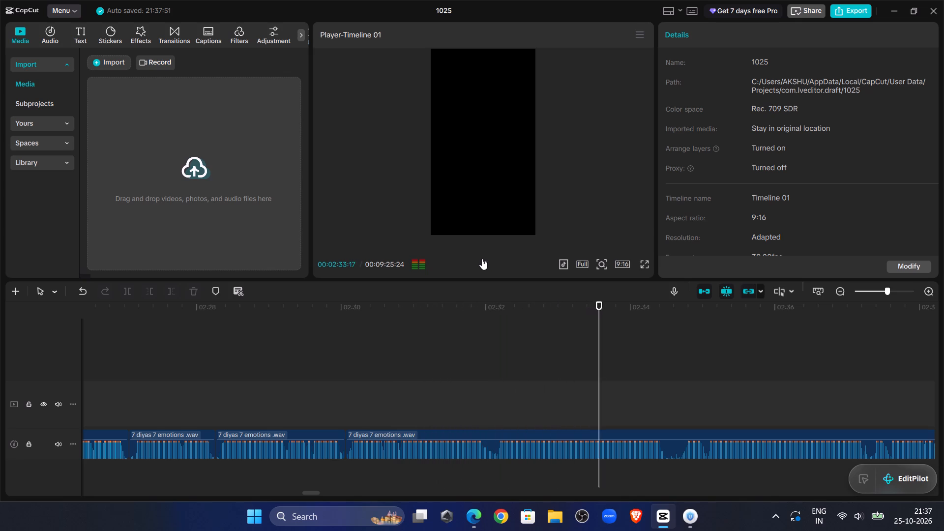
{"action": "left_click", "coordinate": [482, 259]}
{"action": "left_click", "coordinate": [673, 411]}
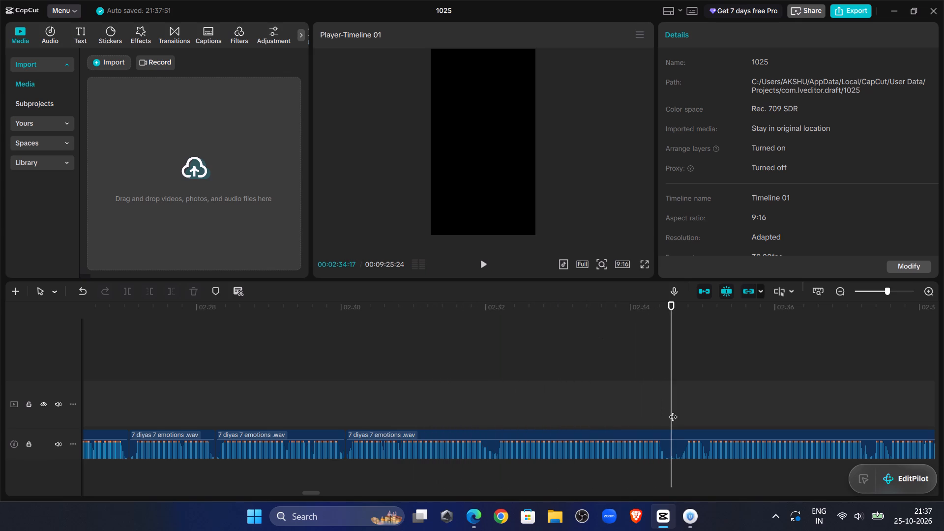
{"action": "left_click", "coordinate": [664, 443]}
{"action": "left_click", "coordinate": [129, 287]}
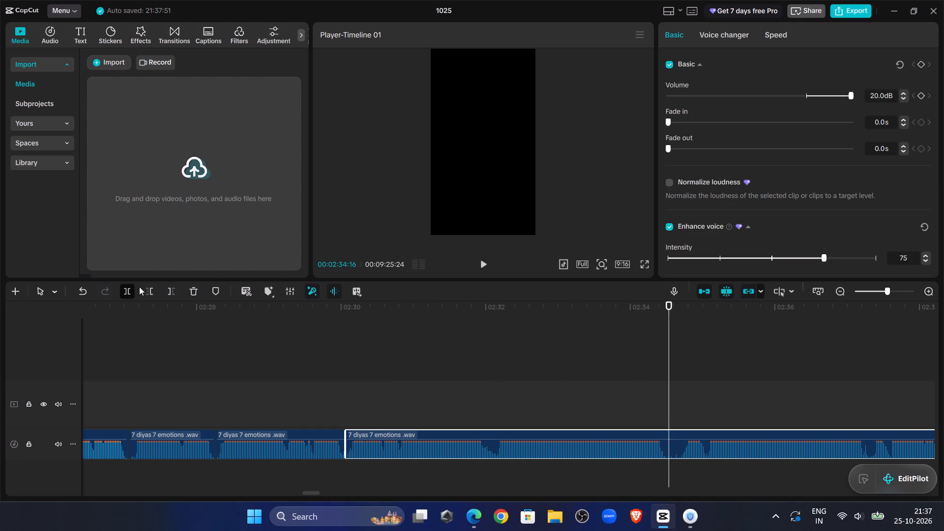
{"action": "left_click", "coordinate": [491, 265]}
{"action": "left_click", "coordinate": [491, 266]}
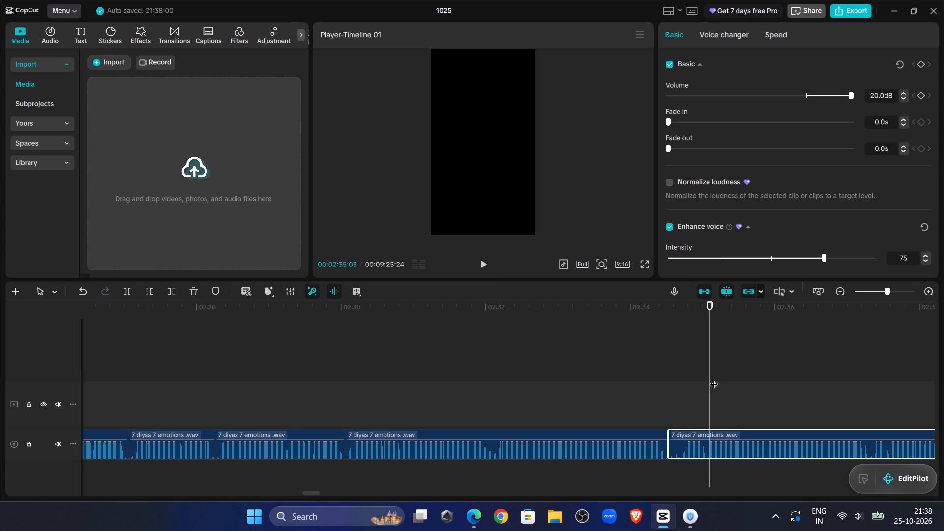
{"action": "left_click_drag", "start_coordinate": [711, 378], "coordinate": [702, 377]}
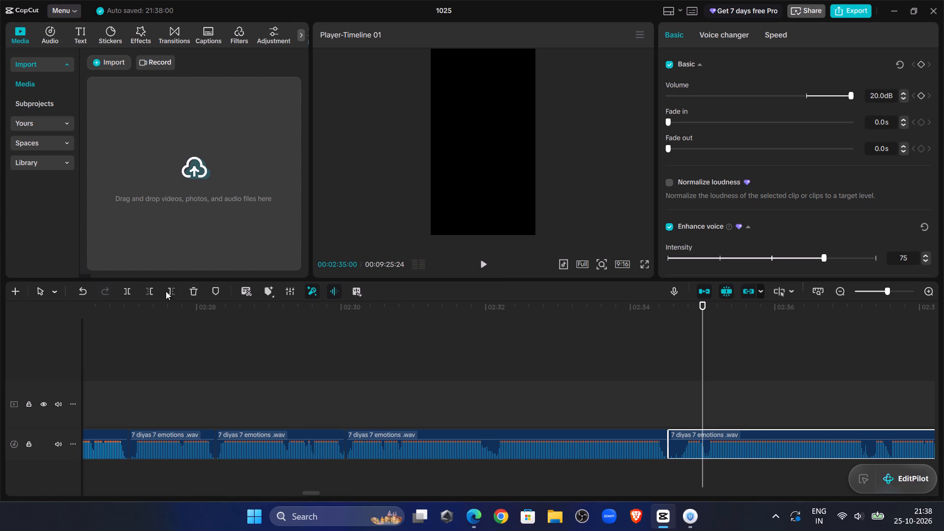
{"action": "left_click", "coordinate": [154, 291]}
{"action": "left_click_drag", "start_coordinate": [717, 432], "coordinate": [698, 434]}
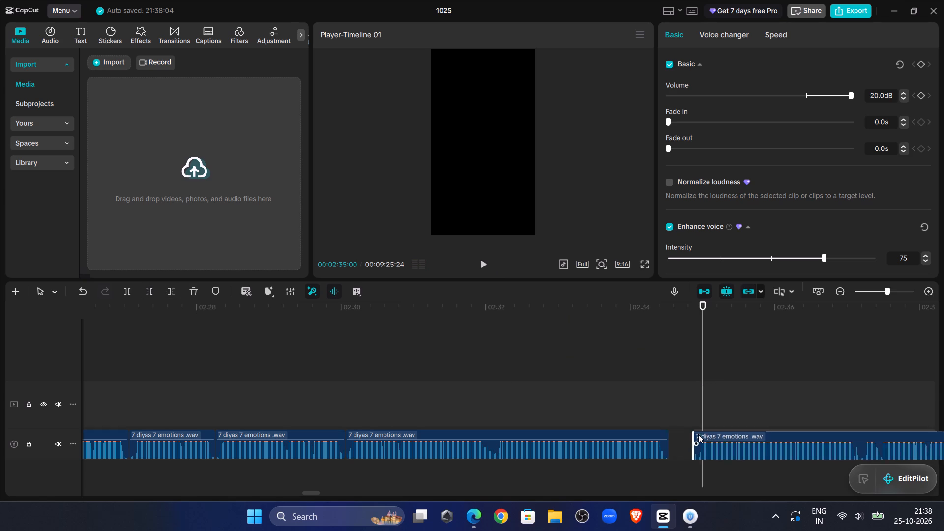
{"action": "left_click_drag", "start_coordinate": [698, 434], "coordinate": [681, 435]}
{"action": "left_click", "coordinate": [642, 385]}
Replay the join, trim the start of the newest narration clip up to 00:02:36:26, and move it back against the preceding clip.
{"action": "left_click", "coordinate": [491, 266]}
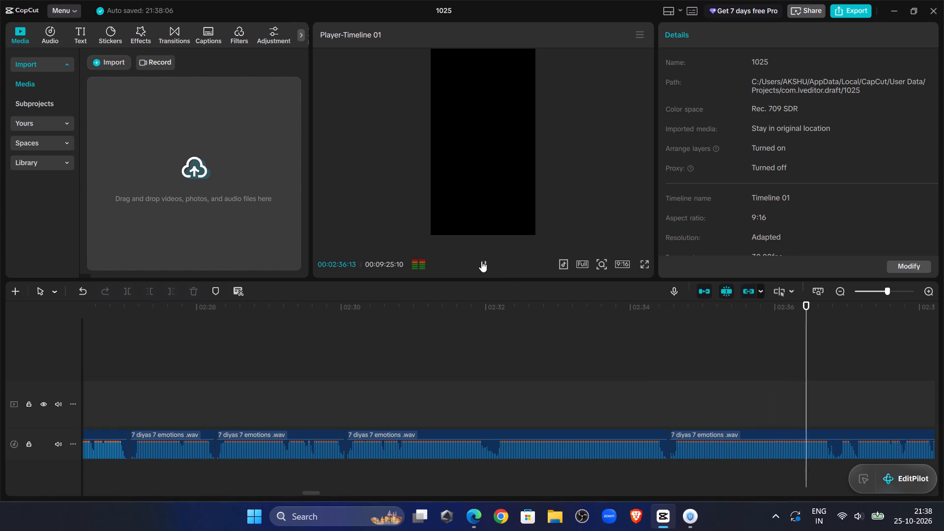
{"action": "left_click", "coordinate": [505, 372]}
{"action": "left_click", "coordinate": [483, 264]}
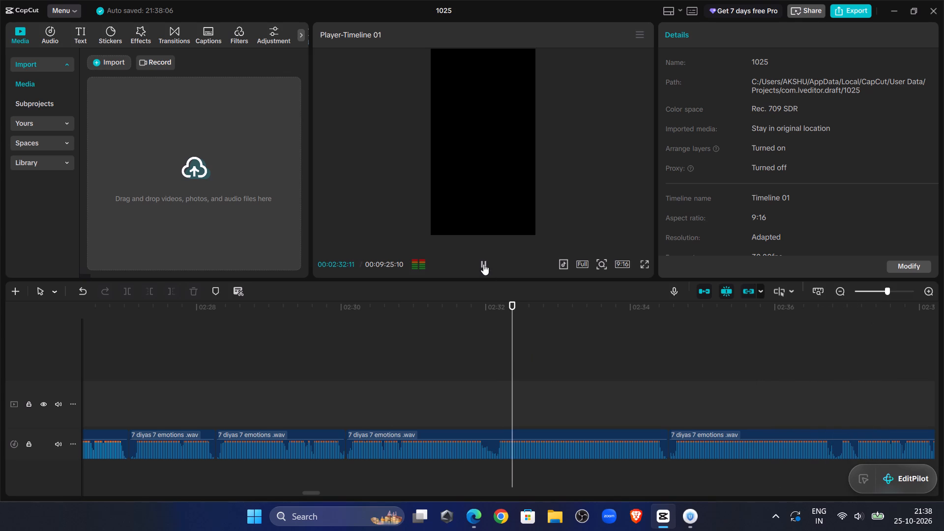
{"action": "left_click", "coordinate": [492, 387]}
{"action": "left_click_drag", "start_coordinate": [492, 387], "coordinate": [836, 400]}
{"action": "left_click", "coordinate": [831, 444]}
{"action": "left_click", "coordinate": [147, 296]}
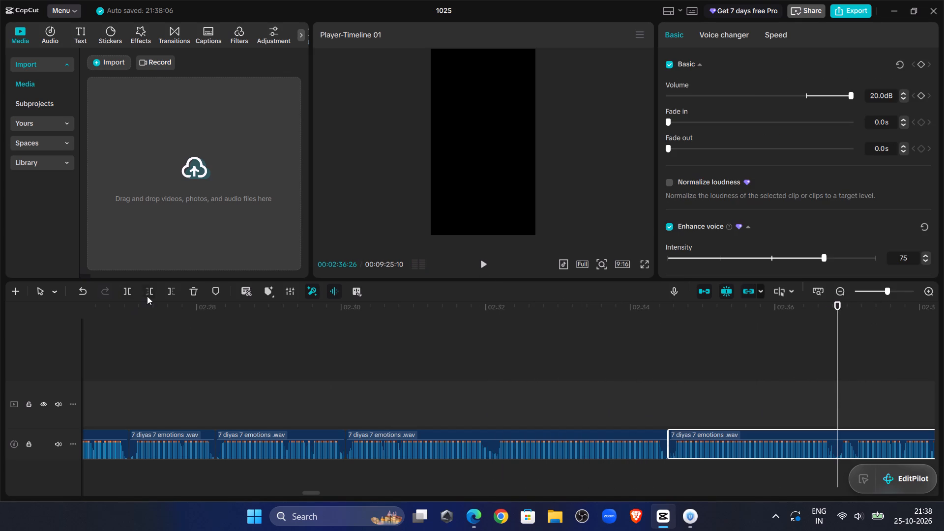
{"action": "left_click_drag", "start_coordinate": [858, 433], "coordinate": [690, 433]}
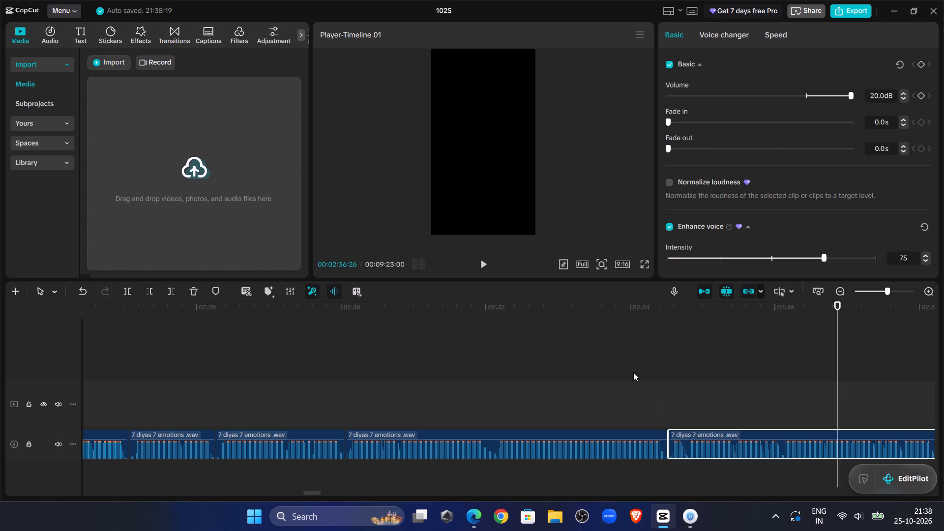
{"action": "left_click", "coordinate": [633, 372]}
Listen again, trim the start of the same narration clip up to 00:02:34:23, and move it back against the preceding clip.
{"action": "left_click", "coordinate": [482, 264]}
{"action": "left_click", "coordinate": [308, 493]}
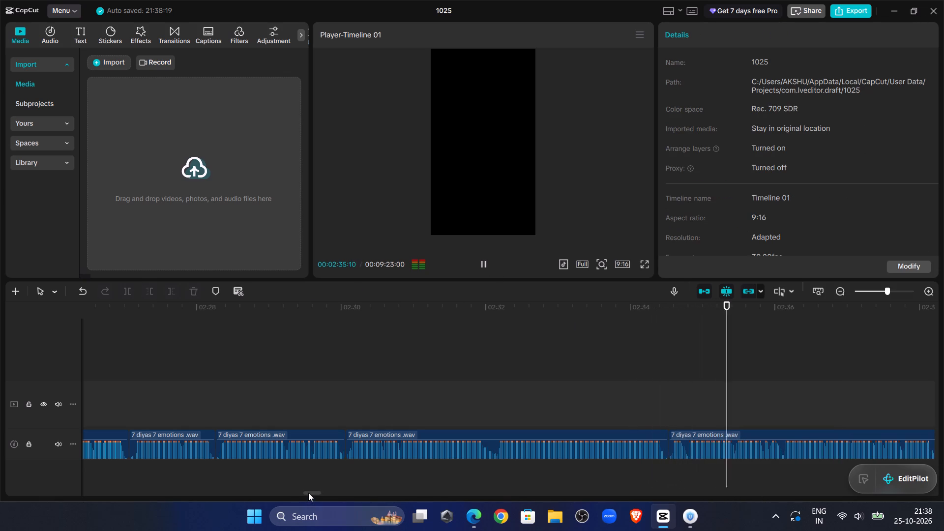
{"action": "left_click", "coordinate": [524, 354]}
{"action": "left_click", "coordinate": [505, 362]}
{"action": "left_click_drag", "start_coordinate": [505, 362], "coordinate": [517, 367]}
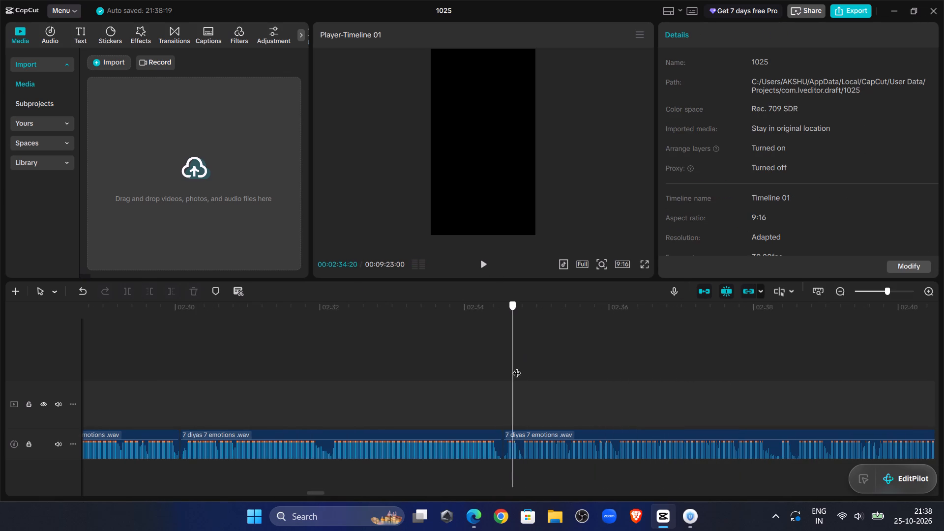
{"action": "left_click_drag", "start_coordinate": [517, 367], "coordinate": [520, 371]}
{"action": "left_click", "coordinate": [540, 447]}
{"action": "left_click", "coordinate": [145, 293]}
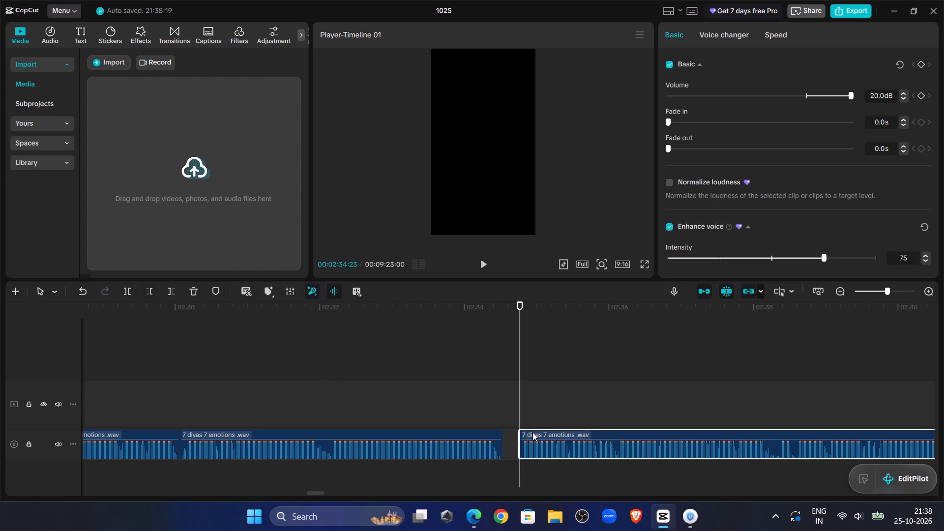
{"action": "left_click_drag", "start_coordinate": [540, 434], "coordinate": [525, 437]}
{"action": "left_click", "coordinate": [468, 382]}
Listen through the following narration and split the clip at 00:02:35:20, just after the short stray sound.
{"action": "left_click", "coordinate": [483, 264]}
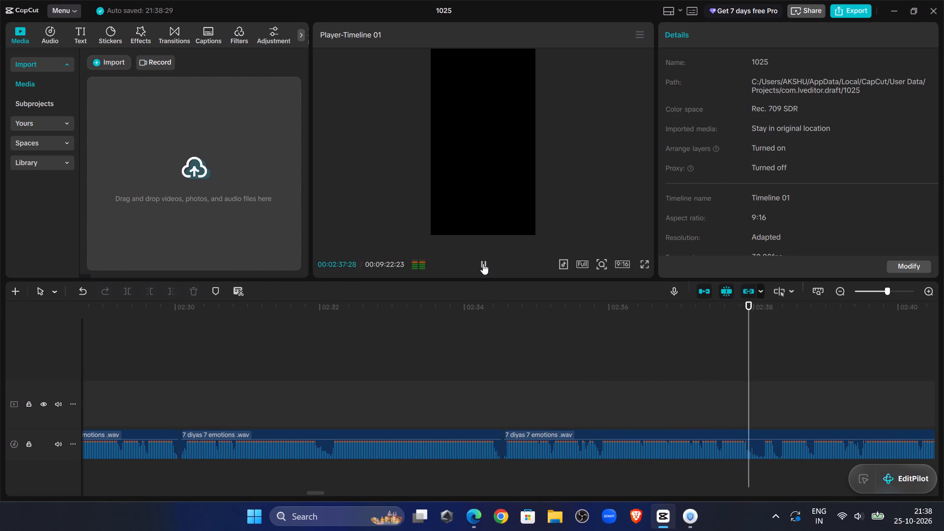
{"action": "left_click", "coordinate": [495, 341]}
{"action": "left_click", "coordinate": [483, 257]}
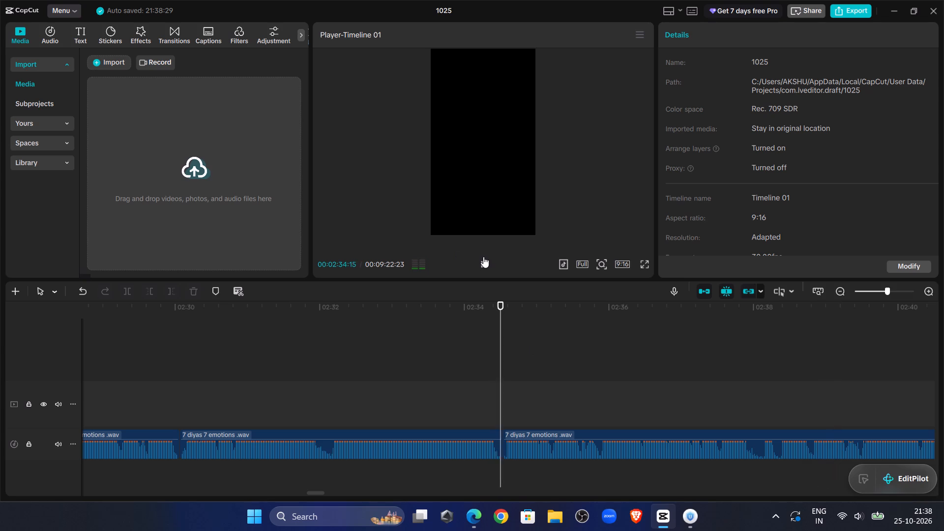
{"action": "left_click", "coordinate": [556, 347]}
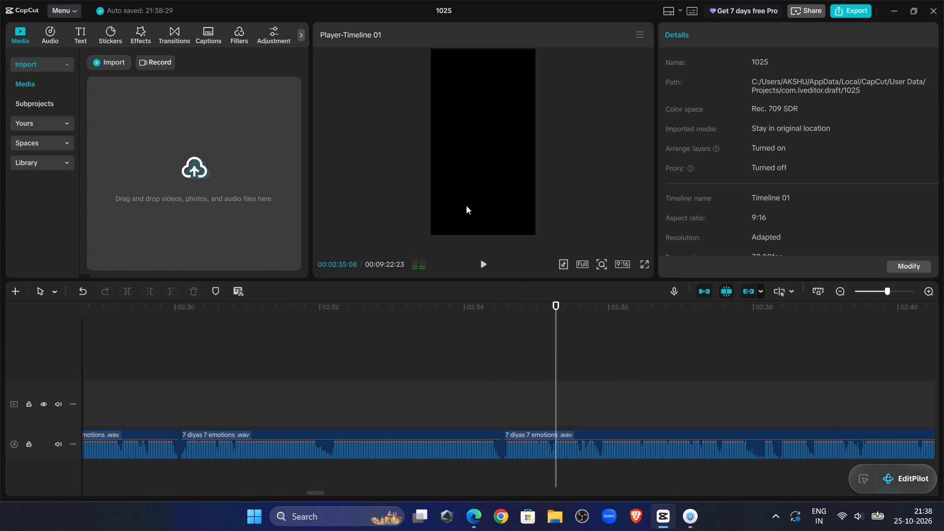
{"action": "left_click", "coordinate": [494, 269]}
{"action": "left_click", "coordinate": [489, 269]}
{"action": "left_click", "coordinate": [489, 269]}
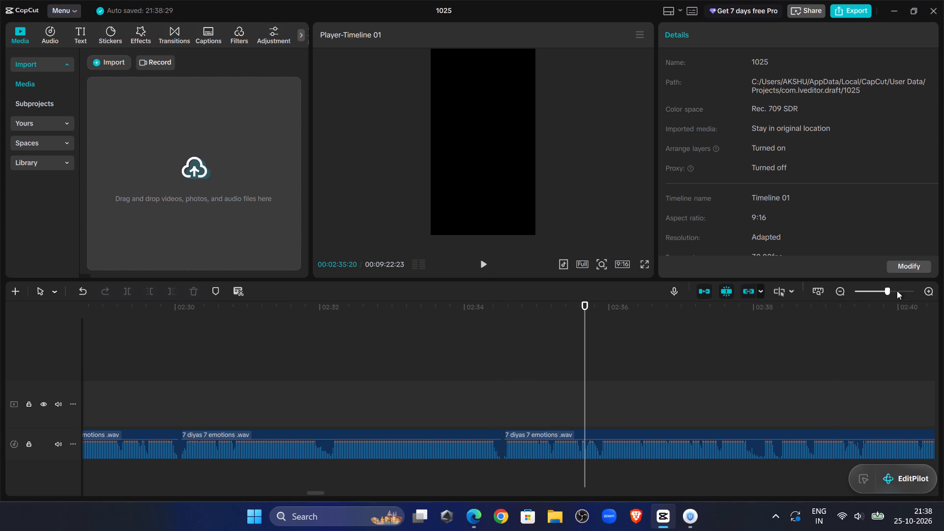
{"action": "left_click", "coordinate": [902, 289]}
{"action": "left_click", "coordinate": [635, 444]}
{"action": "left_click_drag", "start_coordinate": [584, 392], "coordinate": [586, 395]}
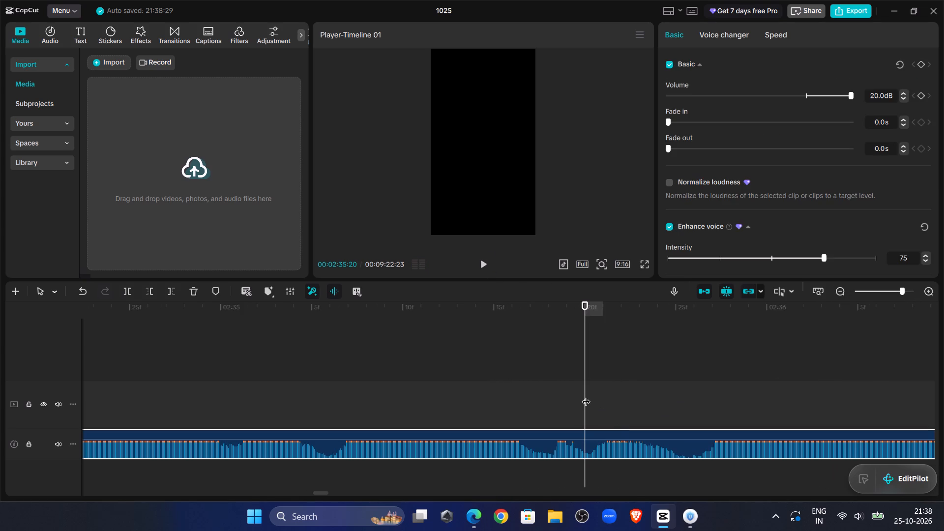
{"action": "left_click_drag", "start_coordinate": [586, 395], "coordinate": [592, 411]}
{"action": "left_click", "coordinate": [595, 457]}
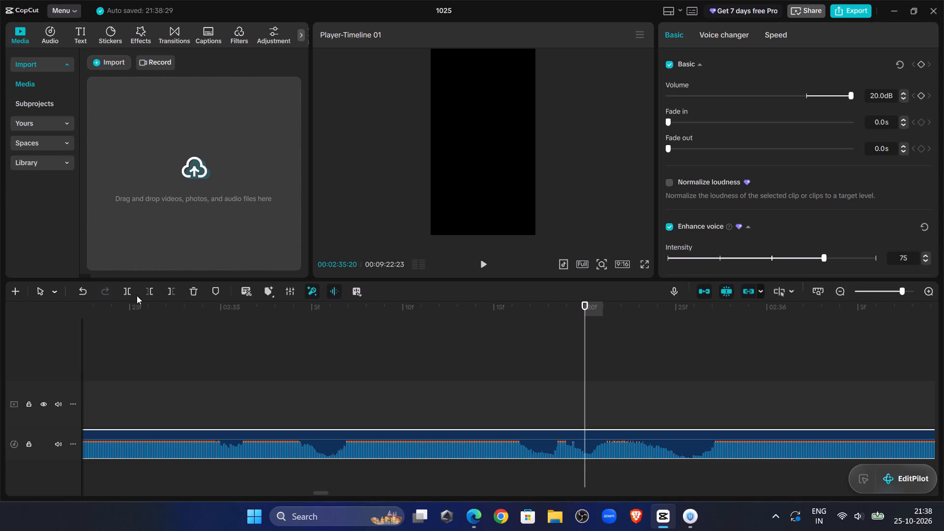
{"action": "left_click", "coordinate": [134, 295]}
Trim the start of the newly split narration clip up to 00:02:35:26 and move it back against the preceding clip.
{"action": "double_click", "coordinate": [483, 259]}
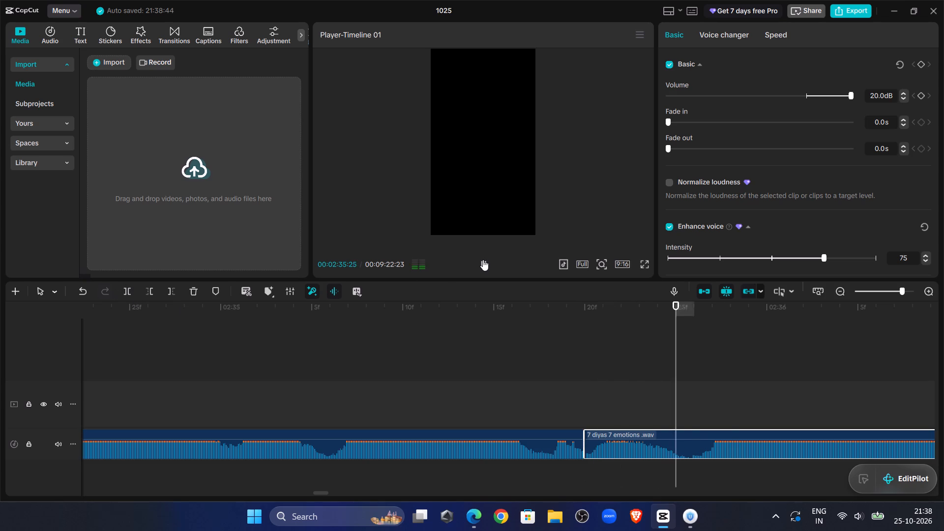
{"action": "left_click", "coordinate": [692, 389]}
{"action": "left_click", "coordinate": [687, 391]}
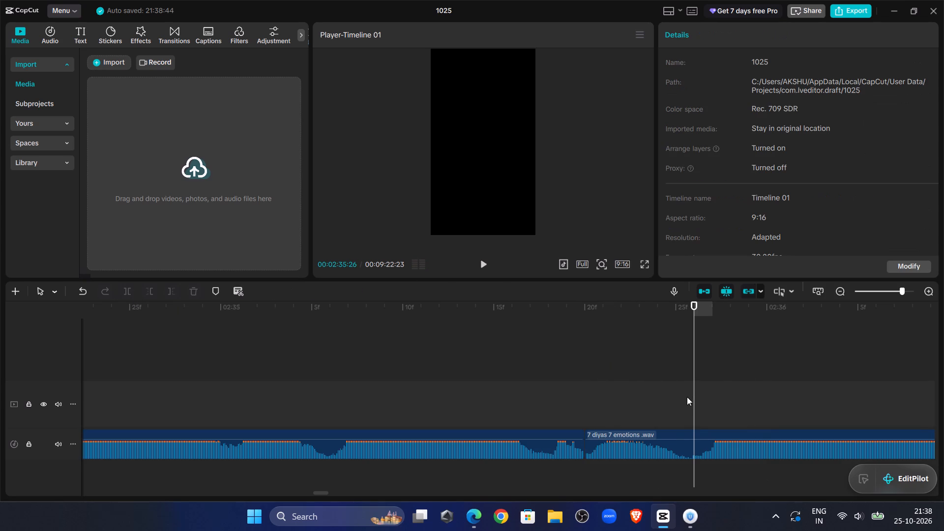
{"action": "left_click", "coordinate": [686, 458]}
{"action": "left_click", "coordinate": [151, 297]}
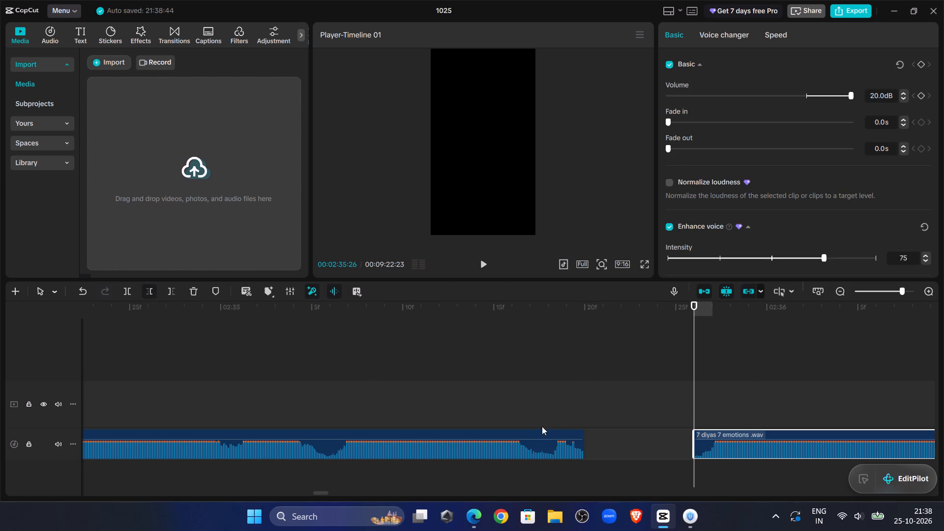
{"action": "left_click_drag", "start_coordinate": [729, 435], "coordinate": [617, 445]}
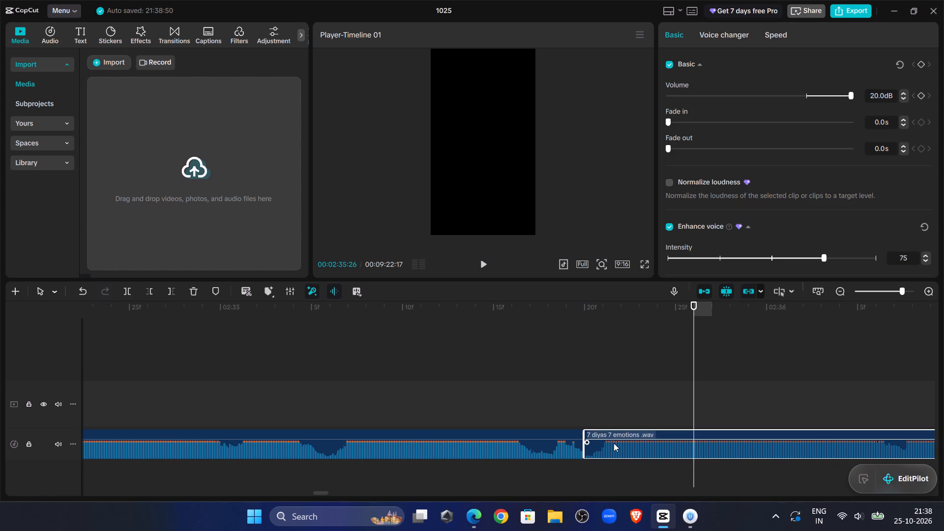
{"action": "left_click", "coordinate": [415, 353]}
Listen on, cut the narration audio between 00:02:37:22 and 00:02:37:27, and move the remaining clip back to close the gap.
{"action": "left_click", "coordinate": [481, 266]}
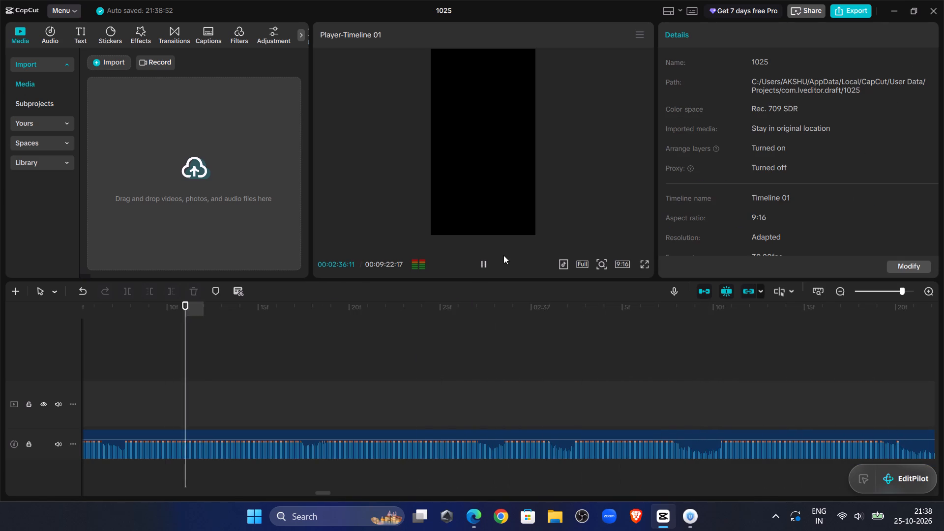
{"action": "left_click", "coordinate": [481, 263]}
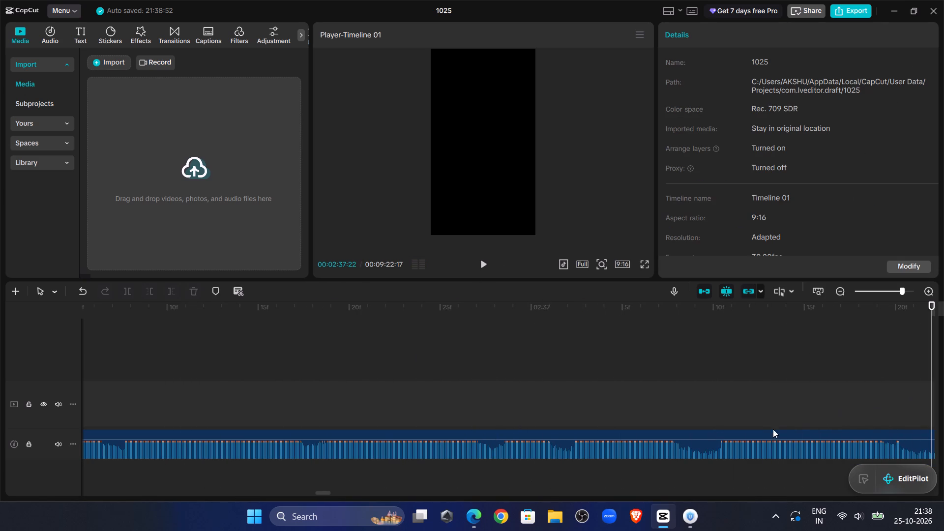
{"action": "left_click", "coordinate": [751, 439]}
{"action": "left_click", "coordinate": [125, 293]}
{"action": "left_click", "coordinate": [486, 260]}
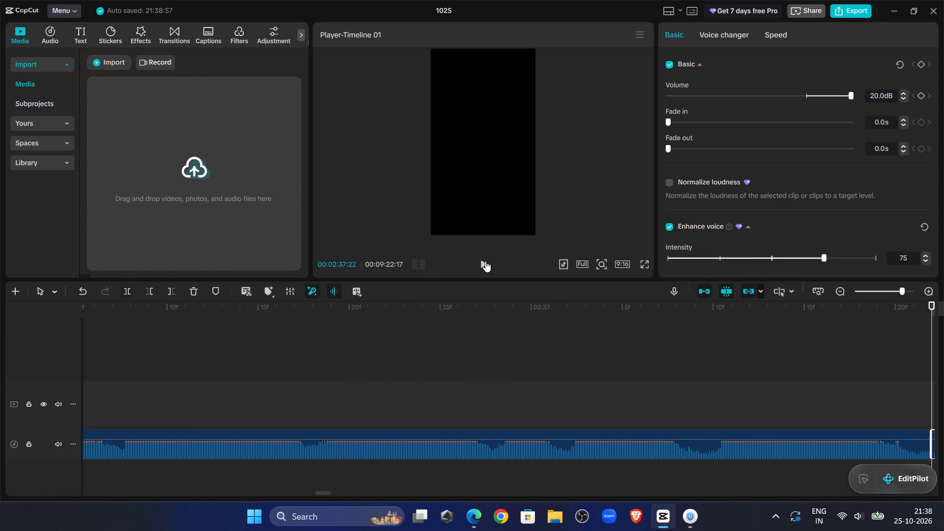
{"action": "left_click", "coordinate": [485, 262]}
{"action": "left_click", "coordinate": [891, 292]}
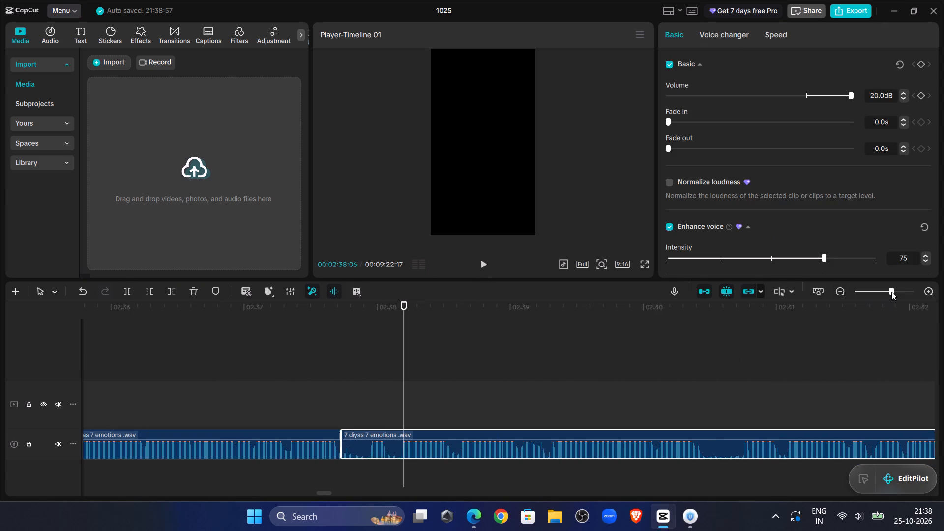
{"action": "left_click", "coordinate": [366, 389]}
{"action": "left_click", "coordinate": [366, 389]}
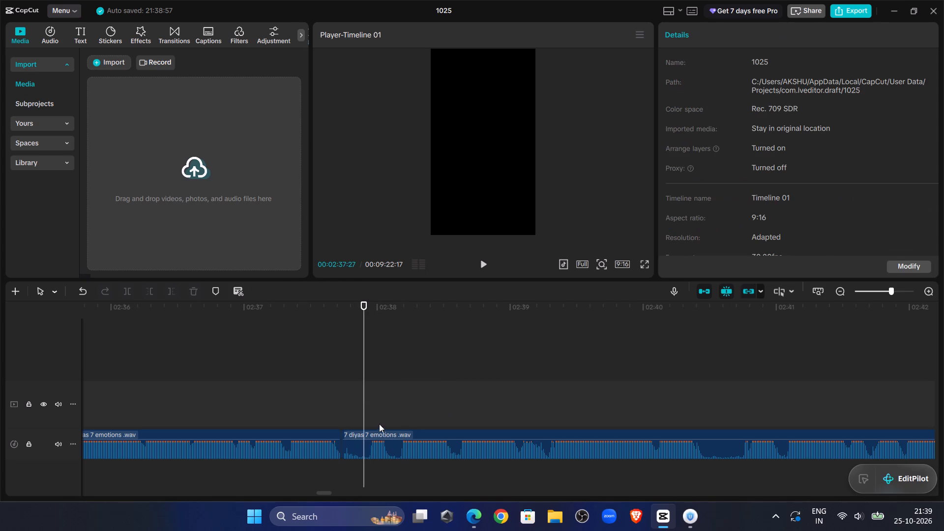
{"action": "left_click", "coordinate": [382, 445]}
{"action": "left_click", "coordinate": [151, 292]}
{"action": "left_click_drag", "start_coordinate": [394, 434], "coordinate": [390, 434]}
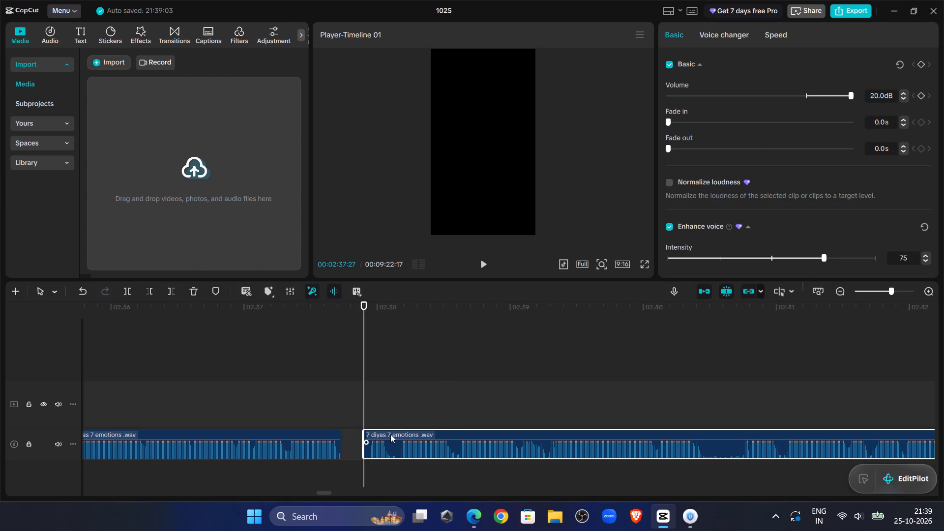
{"action": "left_click_drag", "start_coordinate": [390, 434], "coordinate": [375, 435]}
{"action": "left_click", "coordinate": [324, 368]}
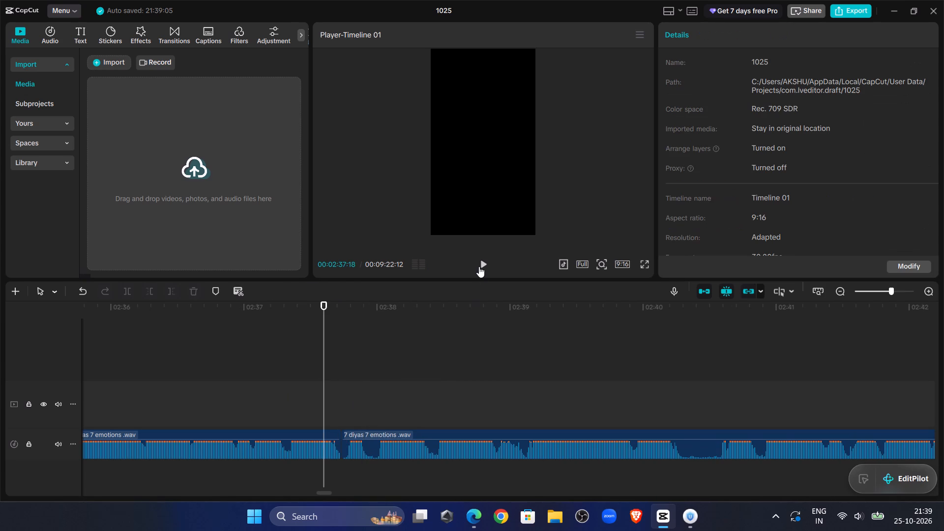
Listen on, cut the narration audio between 00:02:38:27 and 00:02:39:03, and move the remaining clip back to close the gap.
{"action": "left_click", "coordinate": [479, 266]}
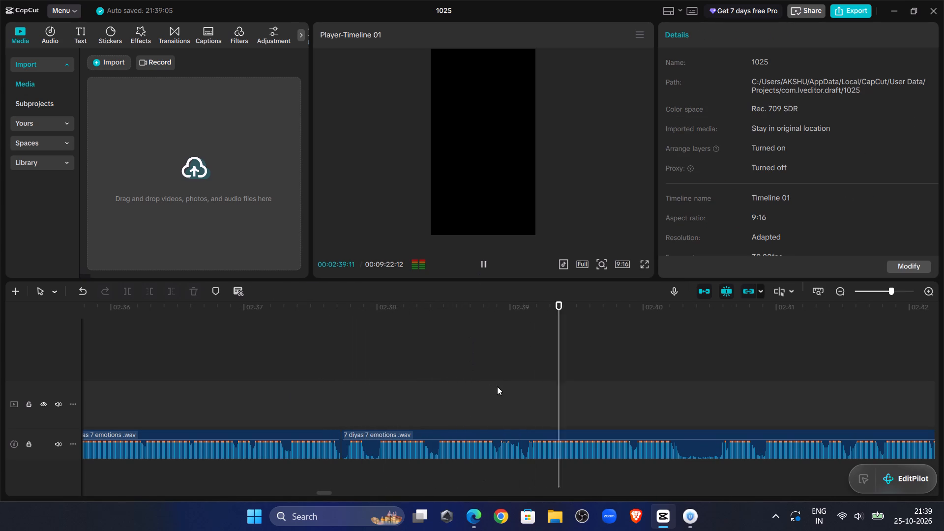
{"action": "double_click", "coordinate": [497, 386]}
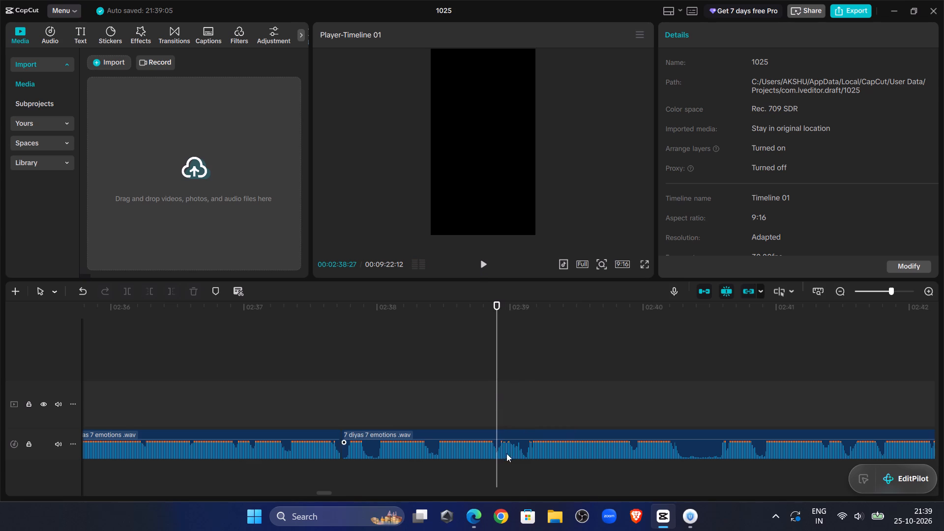
{"action": "left_click", "coordinate": [506, 454]}
{"action": "left_click", "coordinate": [128, 292]}
{"action": "double_click", "coordinate": [482, 261]}
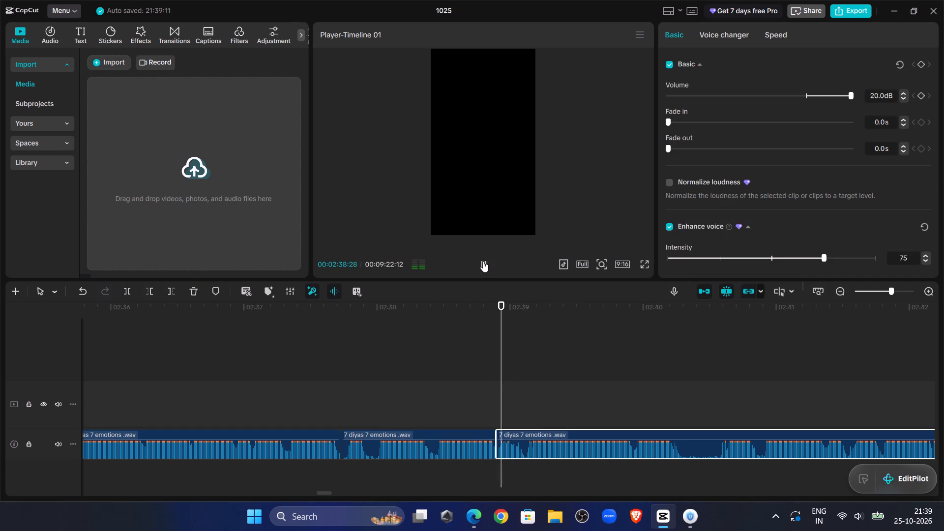
{"action": "left_click", "coordinate": [154, 287]}
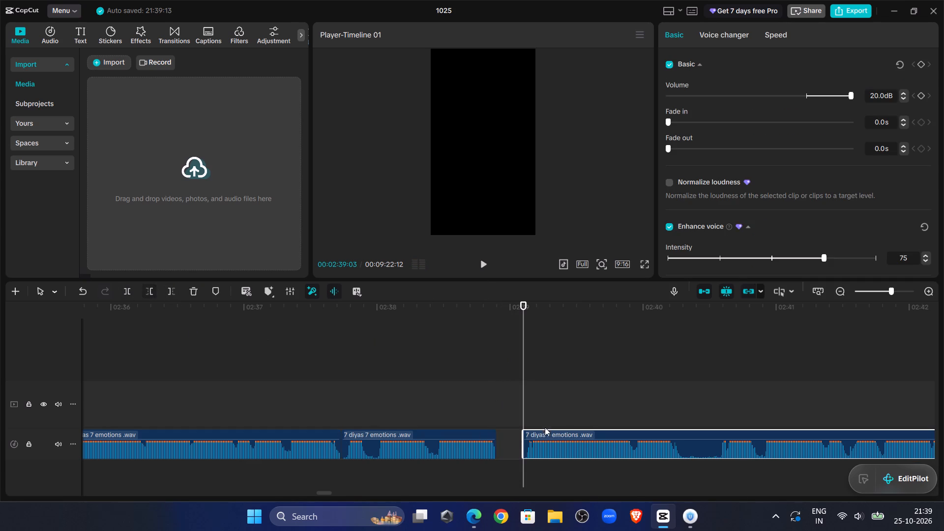
{"action": "left_click_drag", "start_coordinate": [545, 430], "coordinate": [520, 432]}
{"action": "left_click", "coordinate": [473, 383]}
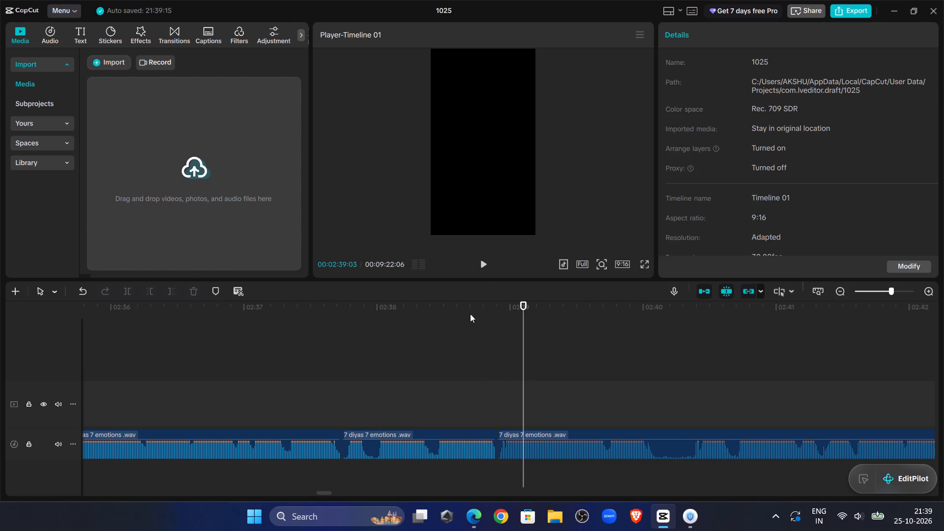
Listen on through the narration and split the clip at 00:02:40:05, in the pause.
{"action": "left_click", "coordinate": [481, 263]}
{"action": "left_click", "coordinate": [481, 263]}
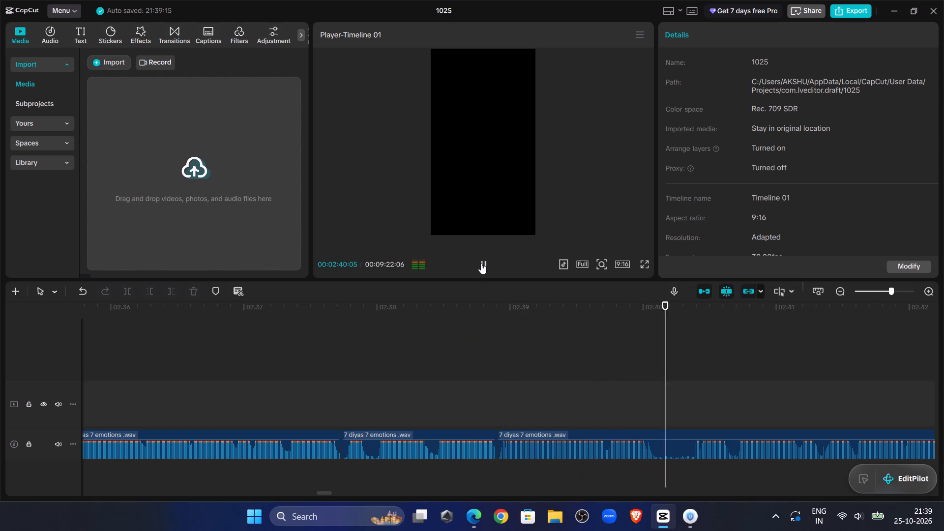
{"action": "left_click", "coordinate": [481, 263]}
{"action": "left_click", "coordinate": [667, 383]}
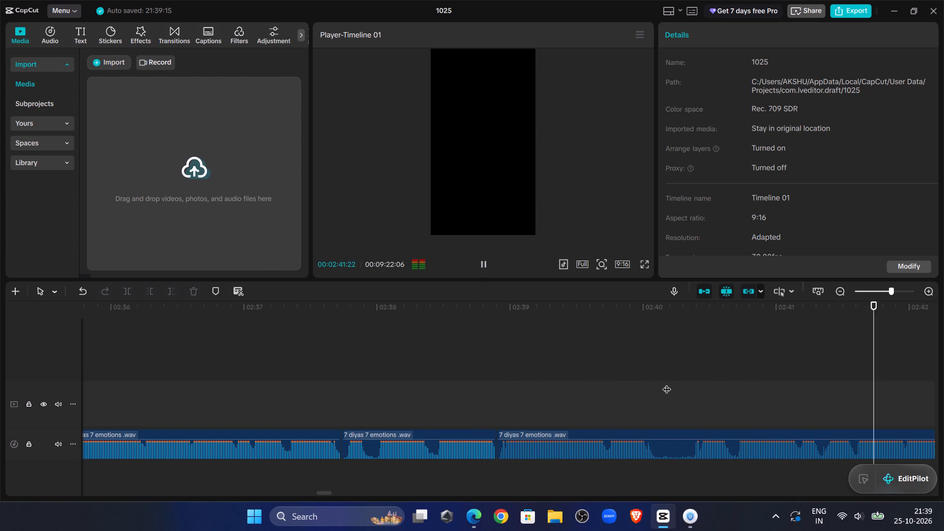
{"action": "left_click_drag", "start_coordinate": [667, 383], "coordinate": [662, 383]}
{"action": "left_click", "coordinate": [660, 388]}
{"action": "left_click", "coordinate": [655, 392]}
{"action": "left_click", "coordinate": [665, 400]}
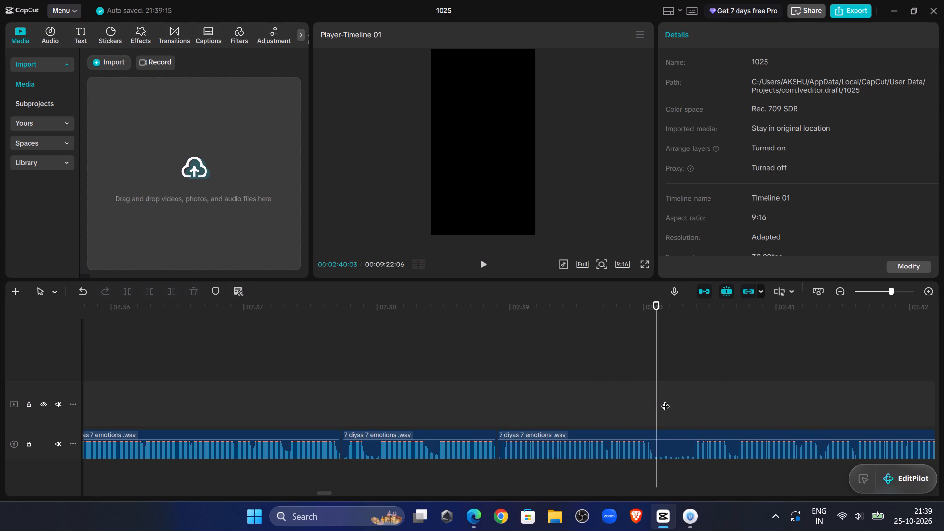
{"action": "left_click", "coordinate": [642, 441]}
{"action": "left_click", "coordinate": [128, 299]}
{"action": "left_click", "coordinate": [128, 295]}
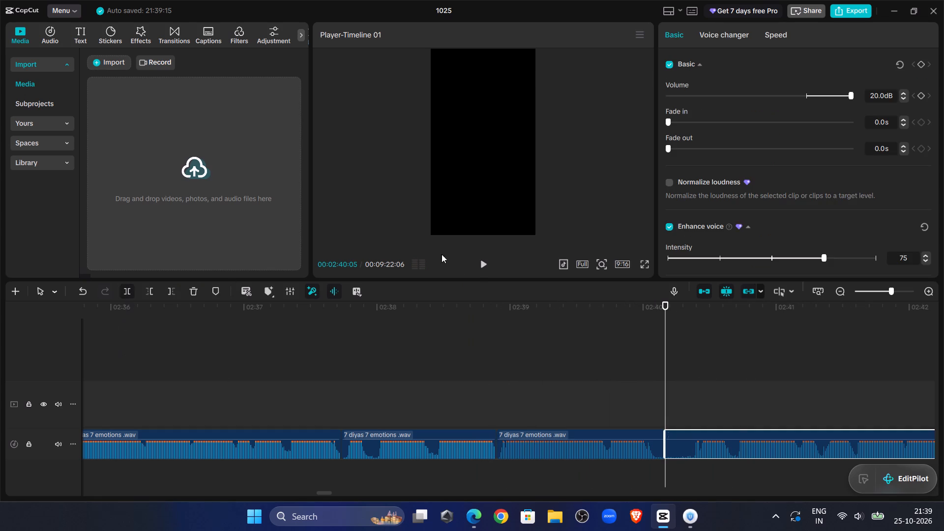
Trim the start of the newly split narration clip up to 00:02:40:11 and move it back against the preceding clip.
{"action": "left_click", "coordinate": [494, 271]}
{"action": "double_click", "coordinate": [484, 268]}
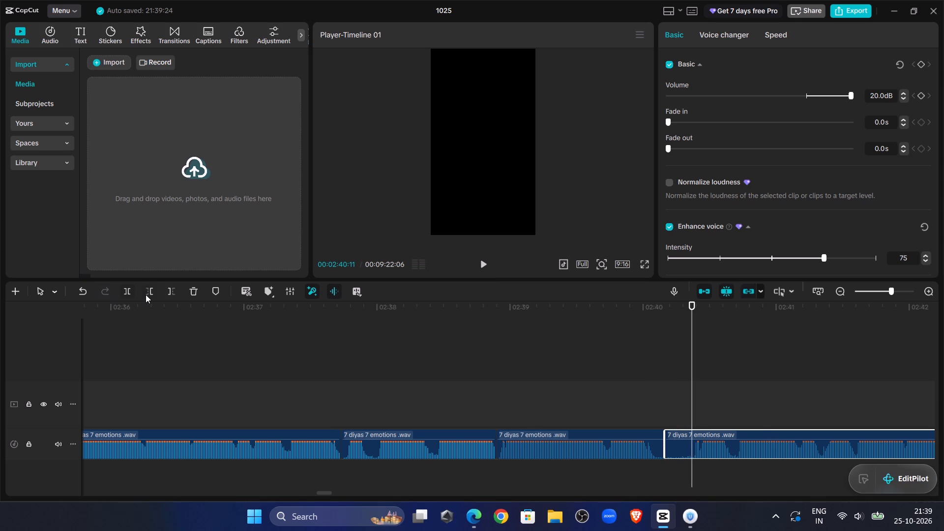
{"action": "left_click", "coordinate": [146, 294]}
{"action": "left_click_drag", "start_coordinate": [714, 433], "coordinate": [688, 436]}
Replay the join, trim the same clip's start further up to 00:02:40:14, and move it back against the preceding clip.
{"action": "left_click", "coordinate": [617, 365]}
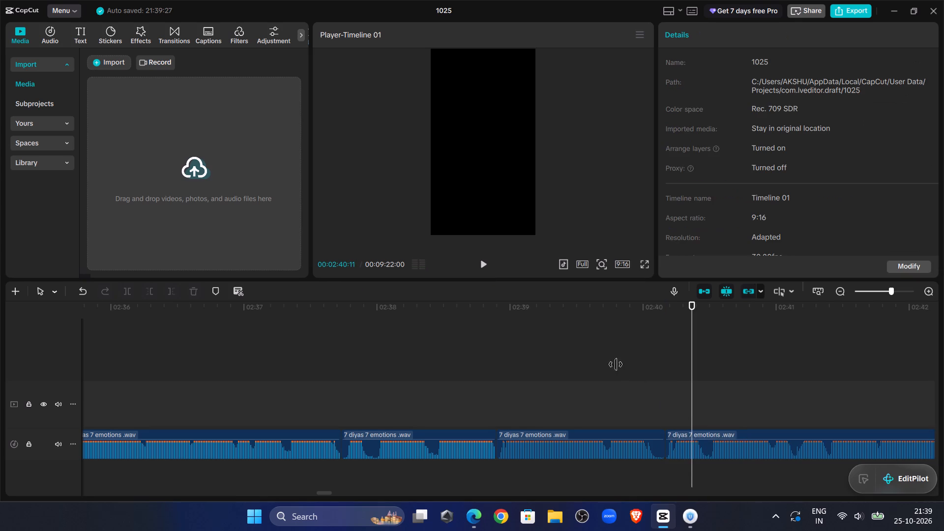
{"action": "left_click", "coordinate": [483, 257]}
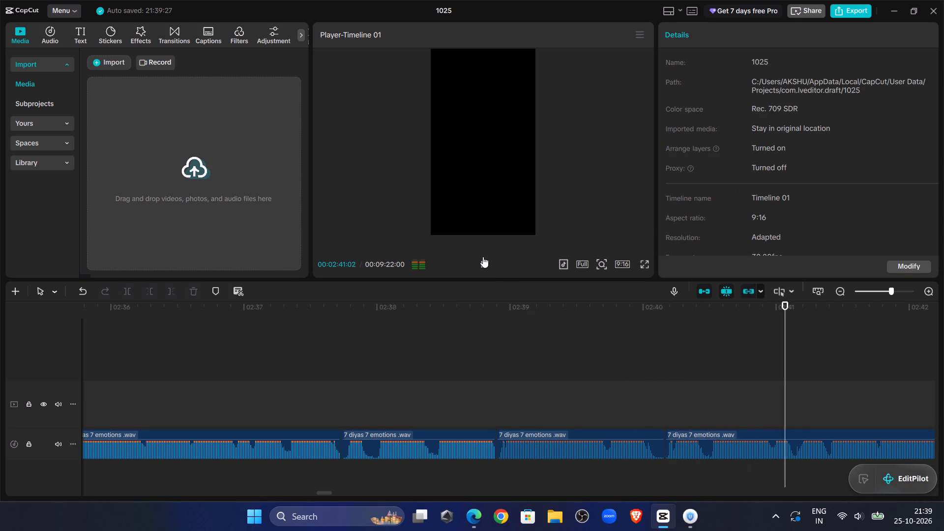
{"action": "left_click", "coordinate": [635, 347]}
{"action": "left_click_drag", "start_coordinate": [638, 348], "coordinate": [663, 365]}
{"action": "left_click", "coordinate": [473, 270]}
{"action": "double_click", "coordinate": [474, 267]}
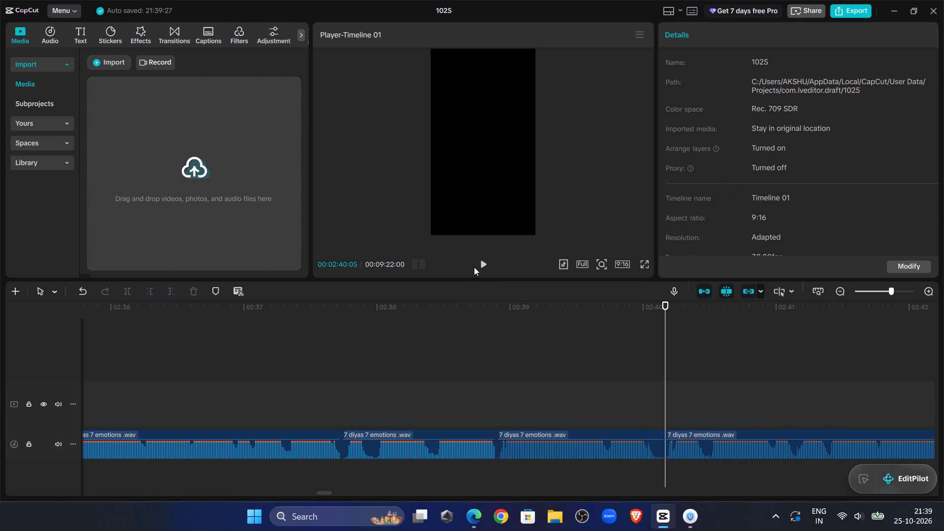
{"action": "double_click", "coordinate": [480, 265]}
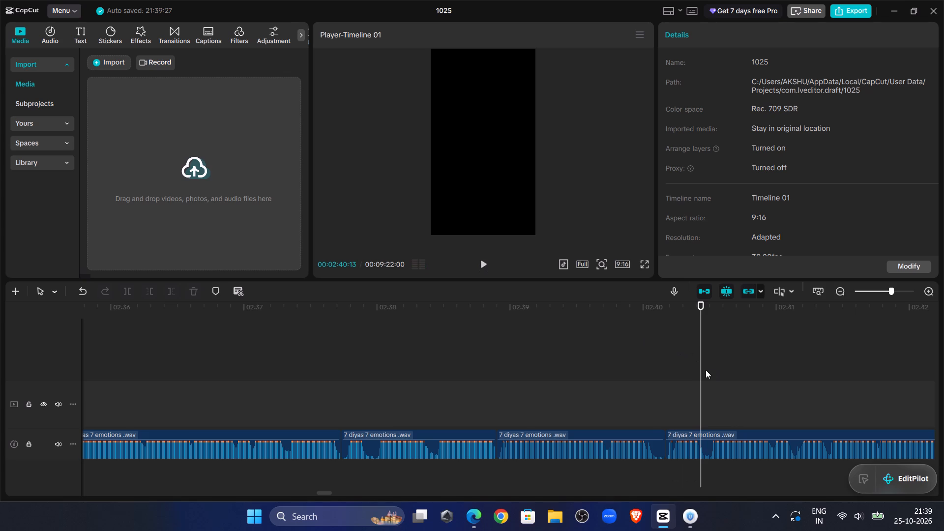
{"action": "left_click", "coordinate": [703, 368]}
{"action": "left_click", "coordinate": [704, 391]}
{"action": "left_click", "coordinate": [712, 444]}
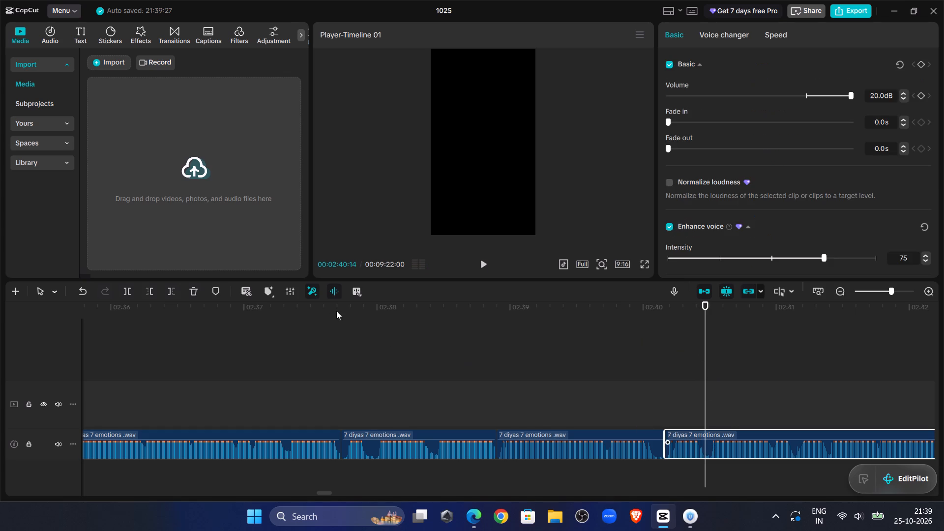
{"action": "left_click", "coordinate": [150, 289]}
{"action": "left_click_drag", "start_coordinate": [764, 431], "coordinate": [735, 433]}
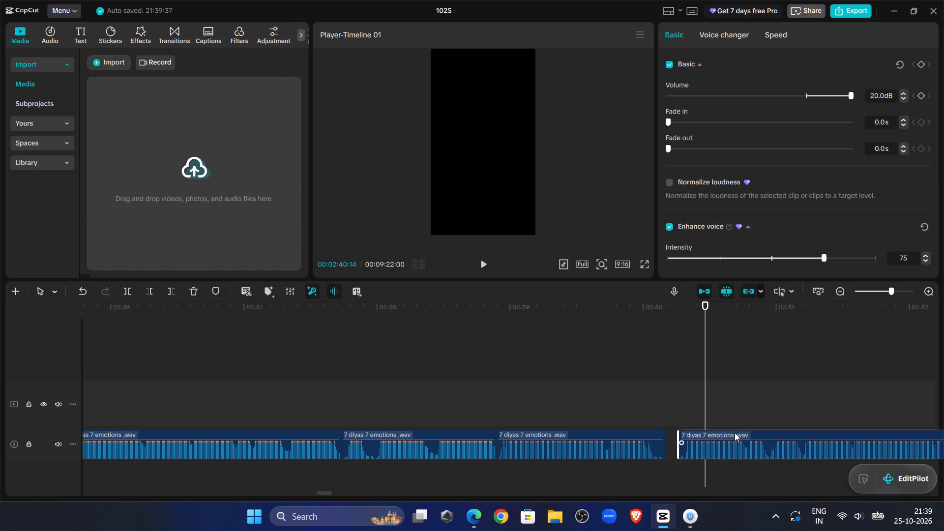
{"action": "left_click_drag", "start_coordinate": [735, 433], "coordinate": [718, 435]}
{"action": "left_click_drag", "start_coordinate": [700, 433], "coordinate": [699, 430]}
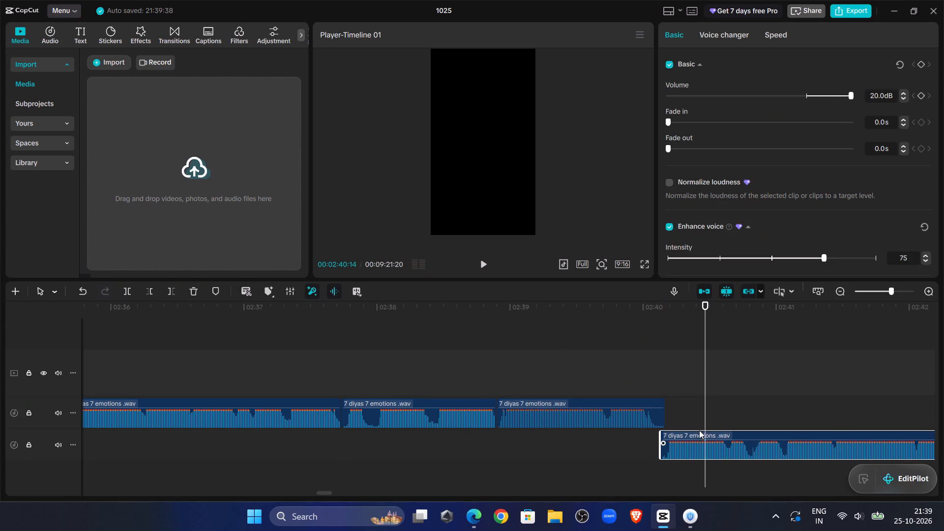
{"action": "left_click_drag", "start_coordinate": [699, 430], "coordinate": [708, 413]}
Listen on, cut the narration audio between 00:02:40:25 and 00:02:41:03, and move the remaining clip back to close the gap.
{"action": "left_click", "coordinate": [591, 339]}
{"action": "left_click", "coordinate": [482, 266]}
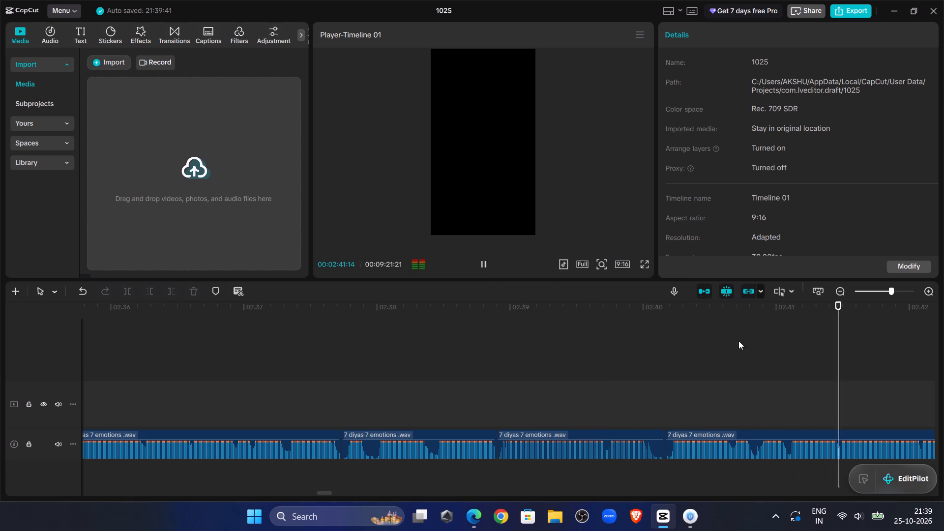
{"action": "left_click", "coordinate": [736, 362]}
{"action": "left_click_drag", "start_coordinate": [736, 364], "coordinate": [756, 383]}
{"action": "left_click", "coordinate": [755, 453]}
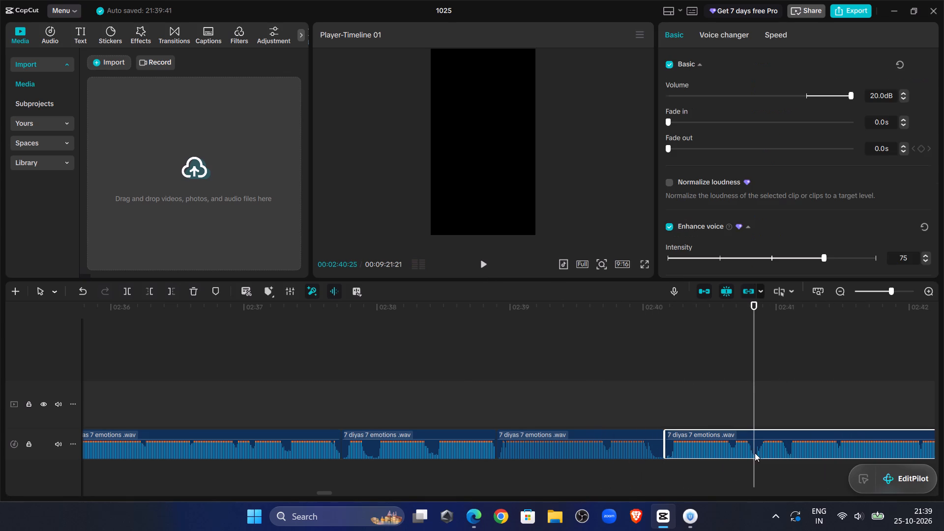
{"action": "left_click", "coordinate": [123, 290]}
{"action": "double_click", "coordinate": [482, 265]}
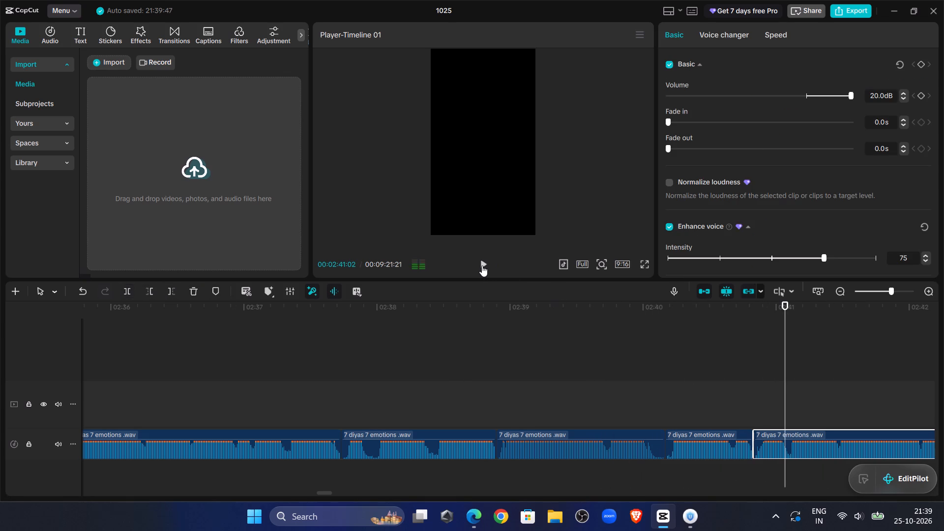
{"action": "left_click_drag", "start_coordinate": [785, 388], "coordinate": [786, 390]}
{"action": "left_click_drag", "start_coordinate": [786, 390], "coordinate": [789, 392]}
{"action": "left_click", "coordinate": [154, 291]}
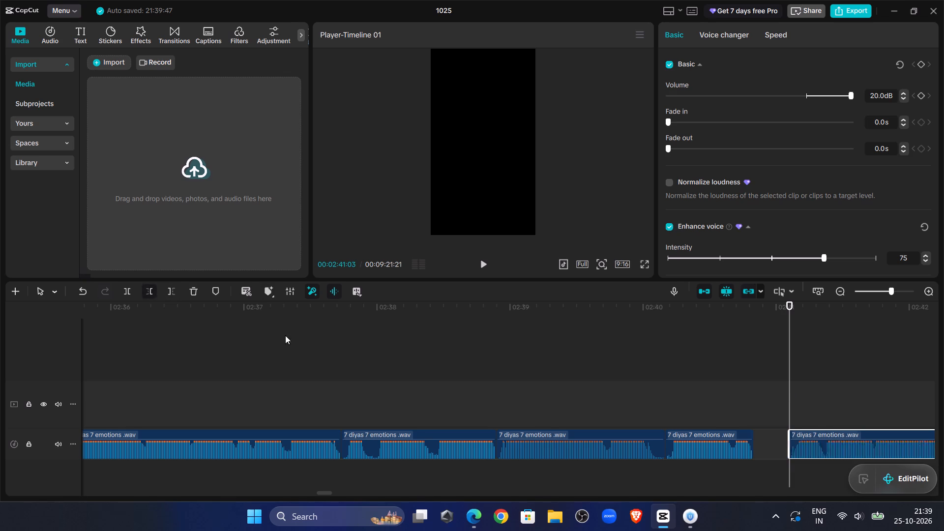
{"action": "left_click_drag", "start_coordinate": [821, 434], "coordinate": [784, 442]}
Listen on, trim the start of the last narration clip up to 00:02:48:18, and move it back against the preceding clip.
{"action": "left_click", "coordinate": [540, 364]}
{"action": "left_click", "coordinate": [486, 266]}
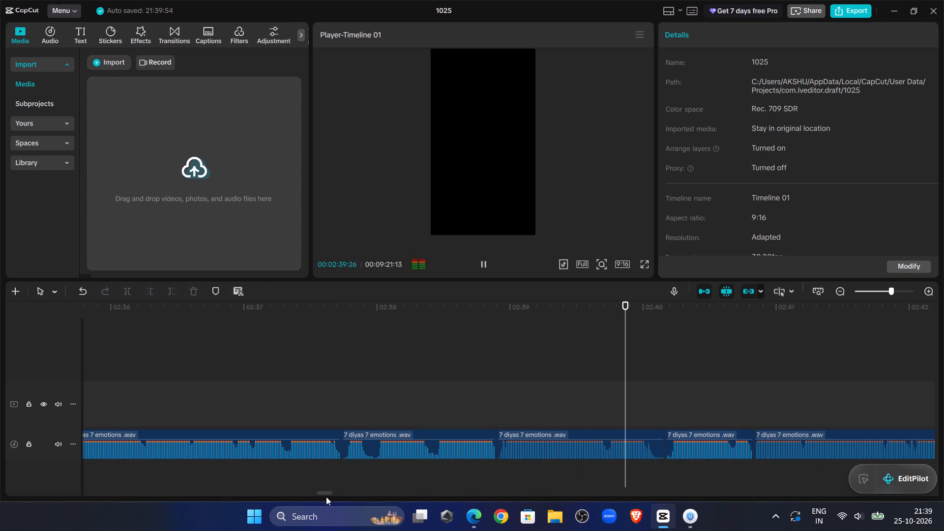
{"action": "left_click_drag", "start_coordinate": [326, 493], "coordinate": [330, 493]}
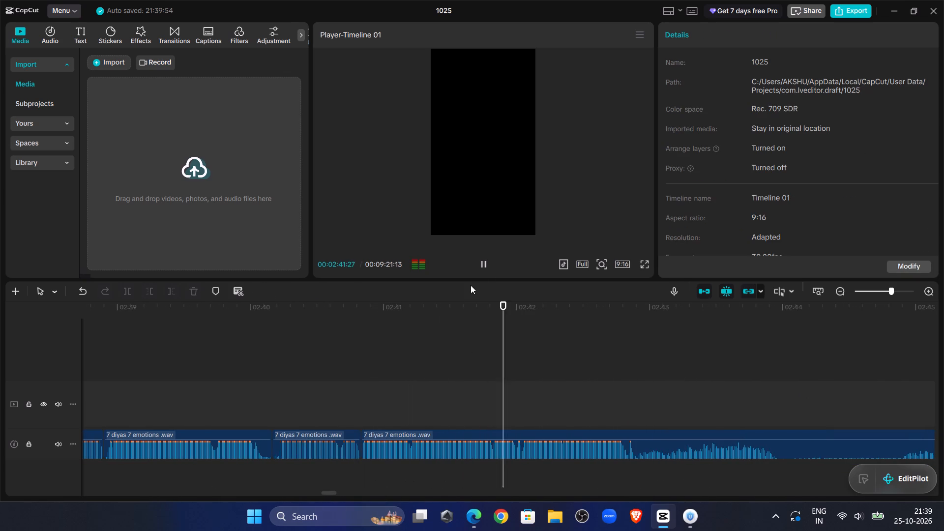
{"action": "left_click", "coordinate": [882, 292]}
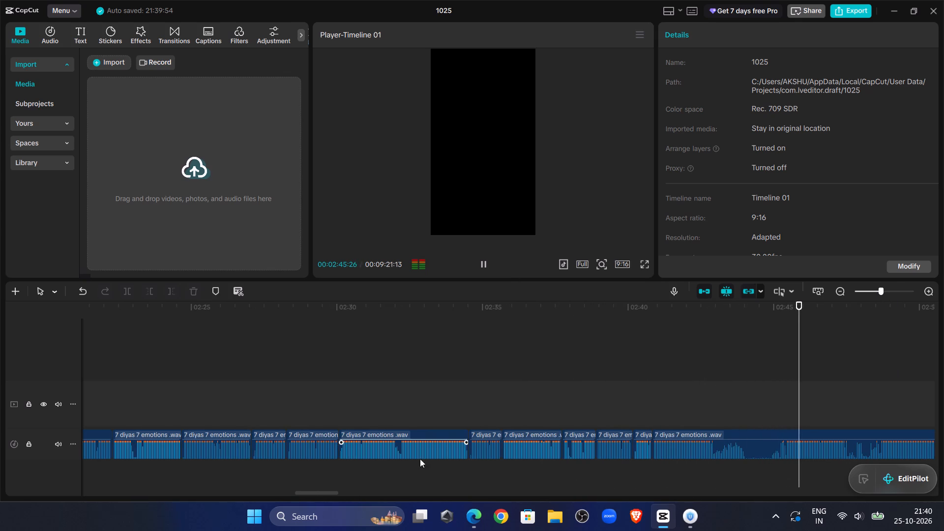
{"action": "left_click", "coordinate": [307, 497]}
{"action": "left_click_drag", "start_coordinate": [307, 495], "coordinate": [321, 497]}
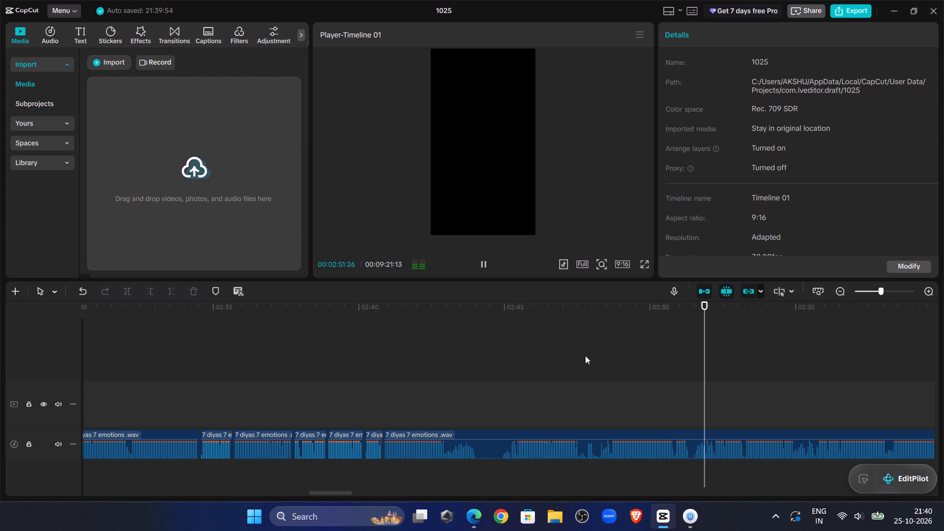
{"action": "left_click", "coordinate": [593, 370]}
{"action": "left_click_drag", "start_coordinate": [593, 370], "coordinate": [612, 387]}
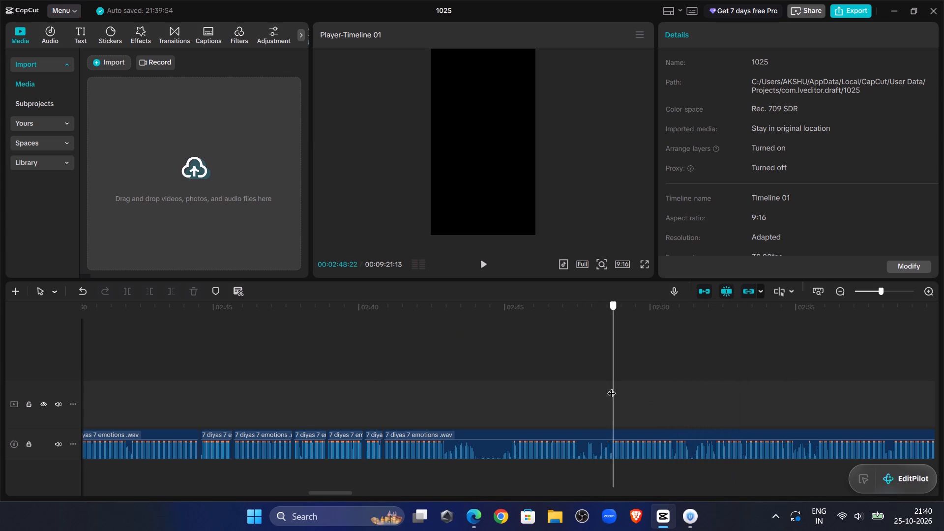
{"action": "left_click_drag", "start_coordinate": [612, 387], "coordinate": [609, 385]}
{"action": "left_click", "coordinate": [604, 450]}
{"action": "left_click", "coordinate": [147, 294]}
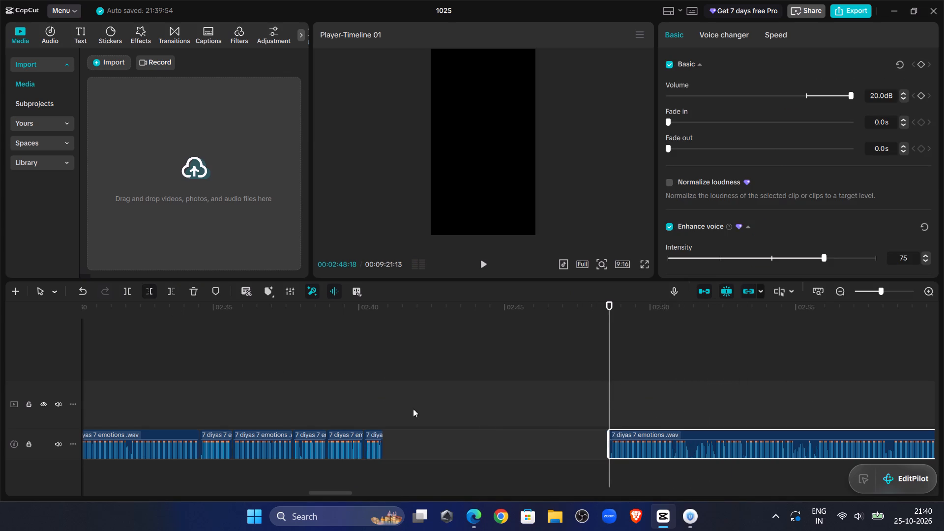
{"action": "left_click_drag", "start_coordinate": [620, 431], "coordinate": [392, 433]}
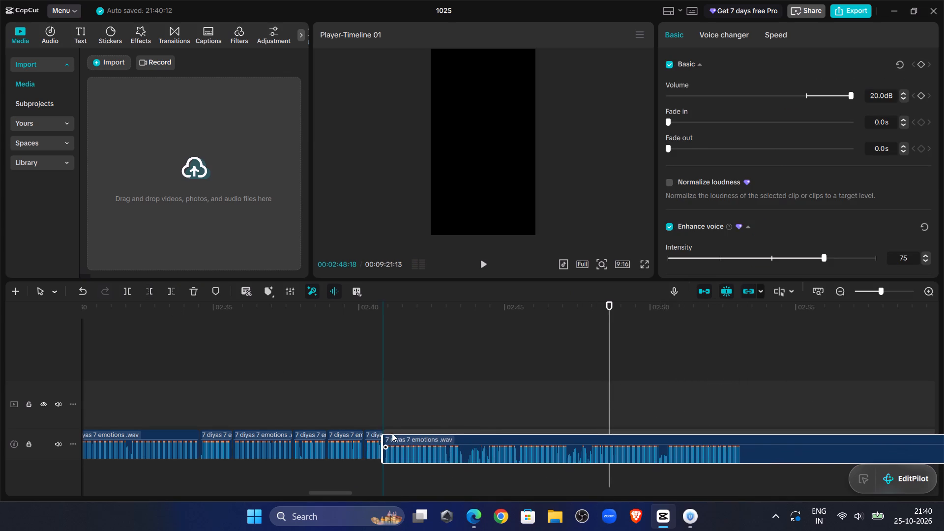
{"action": "left_click_drag", "start_coordinate": [392, 433], "coordinate": [394, 436]}
Listen across the closed gap and split the narration clip at 00:02:43:02.
{"action": "left_click", "coordinate": [367, 383]}
{"action": "left_click", "coordinate": [480, 263]}
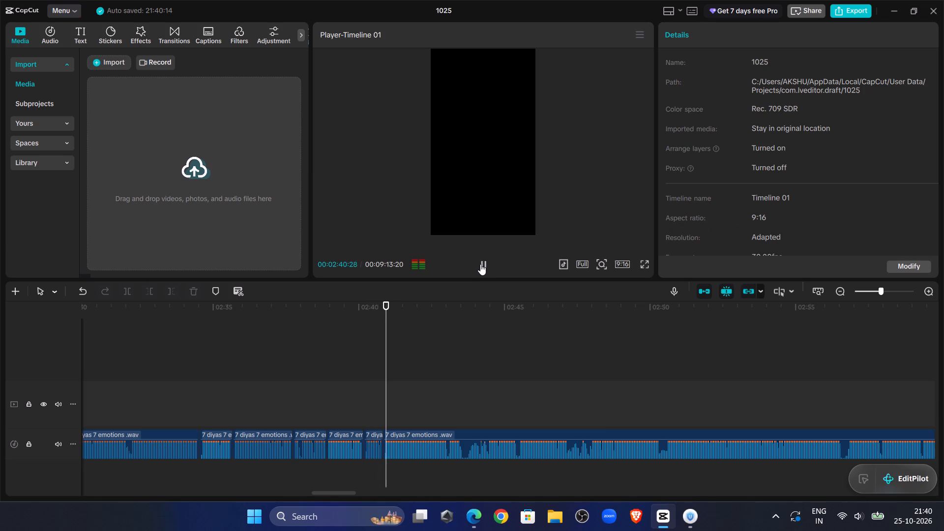
{"action": "left_click", "coordinate": [480, 265]}
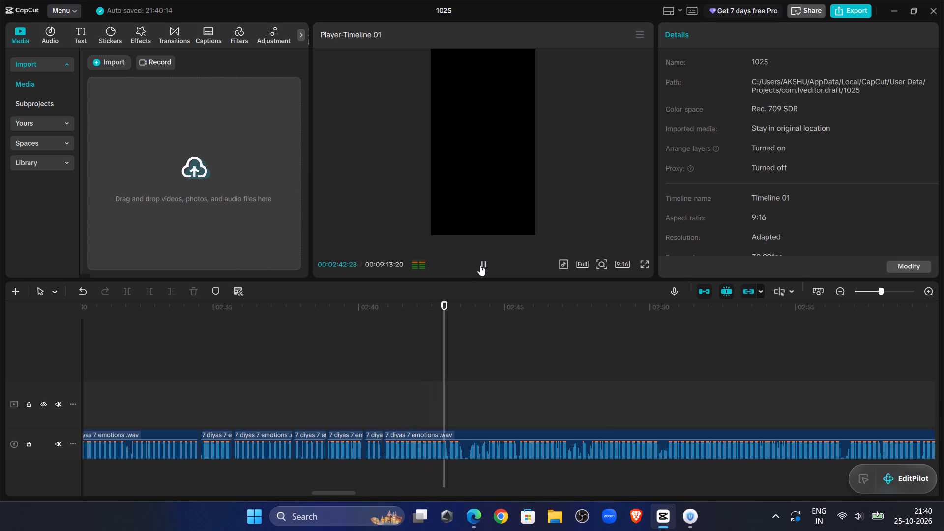
{"action": "left_click", "coordinate": [453, 447]}
{"action": "left_click", "coordinate": [483, 262]}
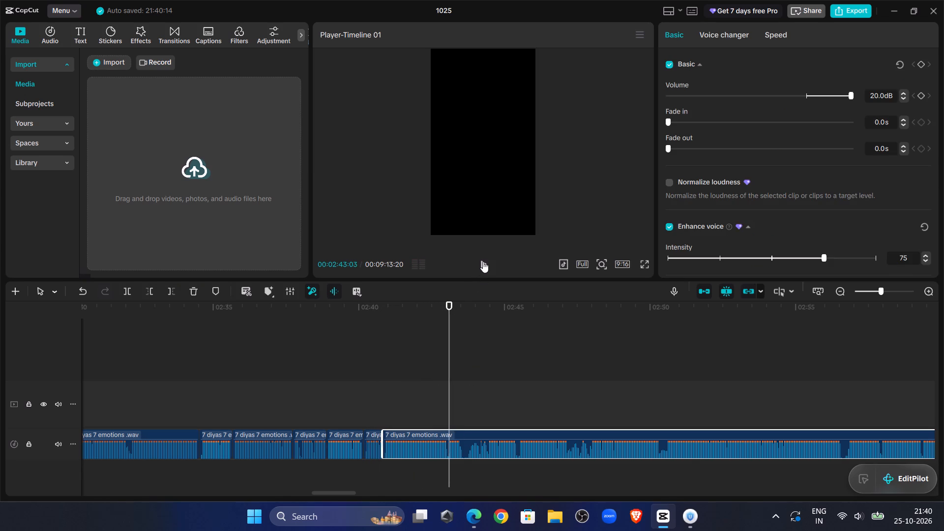
{"action": "left_click", "coordinate": [453, 403]}
{"action": "left_click", "coordinate": [449, 402]}
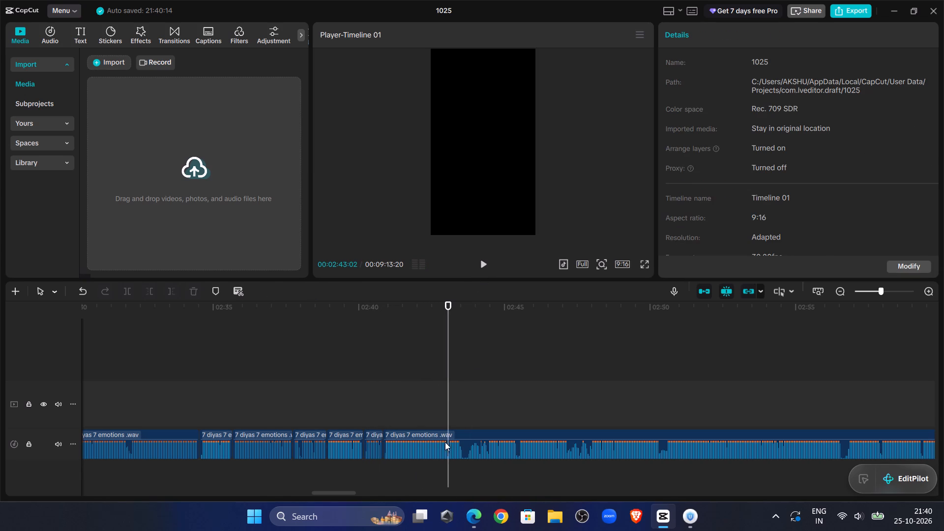
{"action": "left_click", "coordinate": [443, 445]}
{"action": "left_click", "coordinate": [129, 295]}
Listen on, trim the start of the newly split clip up to 00:02:47:25, and move it back against the preceding clip.
{"action": "left_click", "coordinate": [484, 265]}
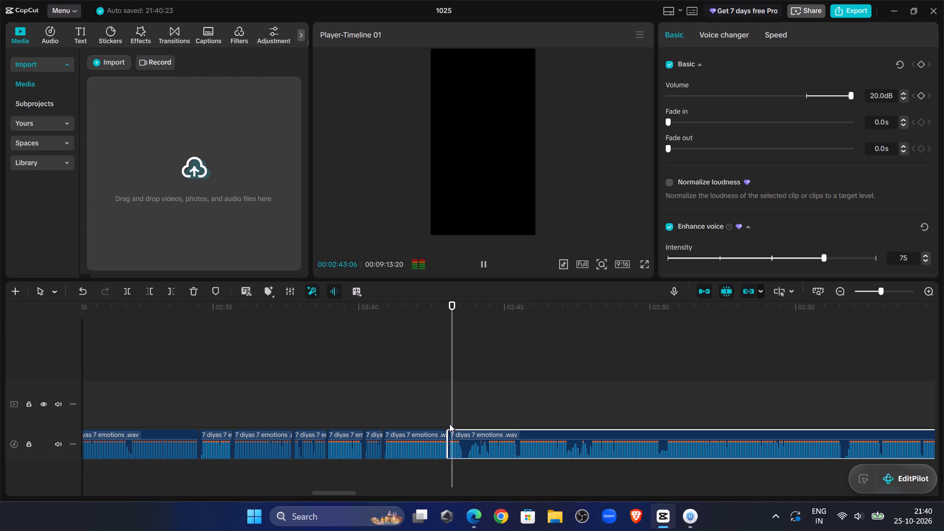
{"action": "left_click", "coordinate": [886, 292]}
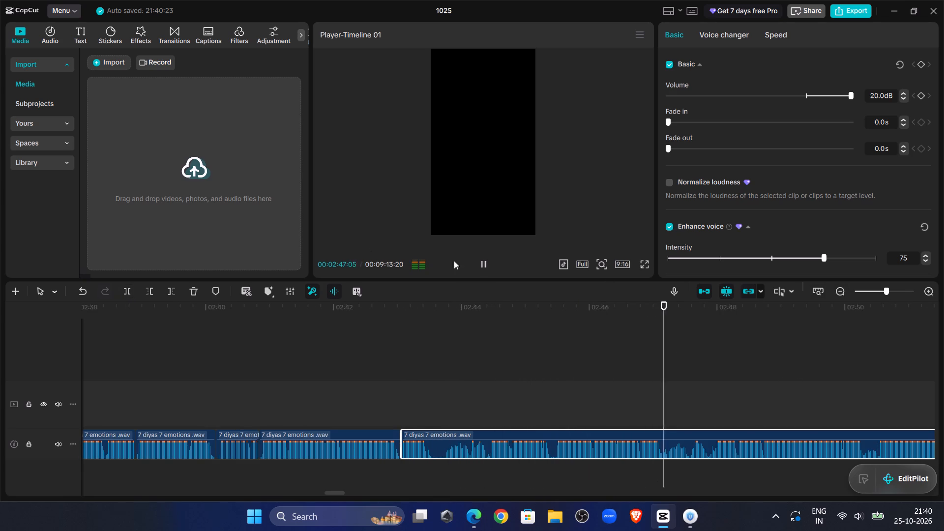
{"action": "left_click", "coordinate": [610, 343]}
{"action": "left_click_drag", "start_coordinate": [610, 343], "coordinate": [701, 383]}
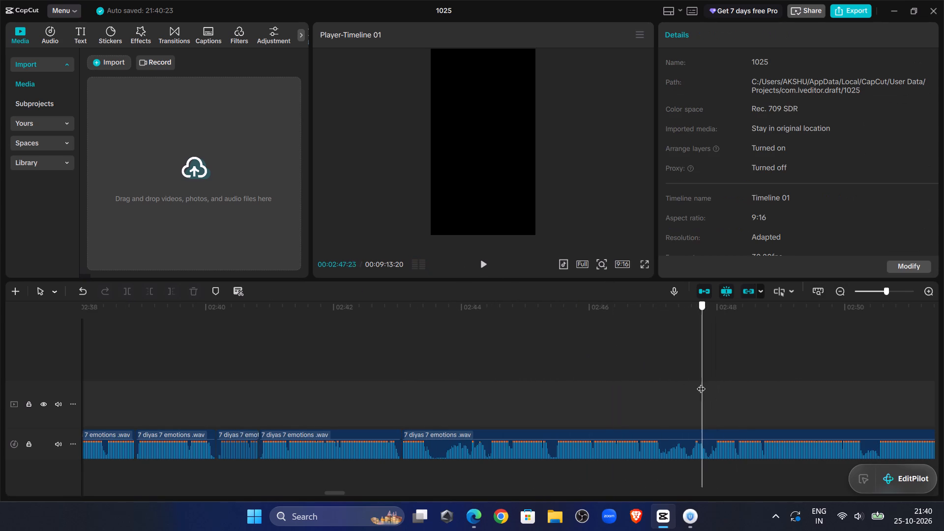
{"action": "left_click_drag", "start_coordinate": [701, 383], "coordinate": [706, 390]}
{"action": "left_click", "coordinate": [699, 452]}
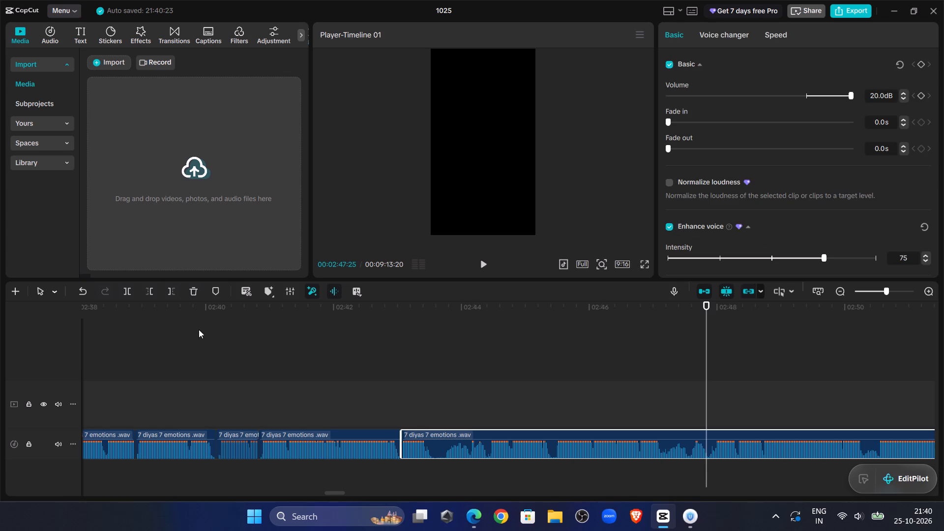
{"action": "left_click", "coordinate": [150, 287]}
{"action": "left_click_drag", "start_coordinate": [740, 435], "coordinate": [478, 438]}
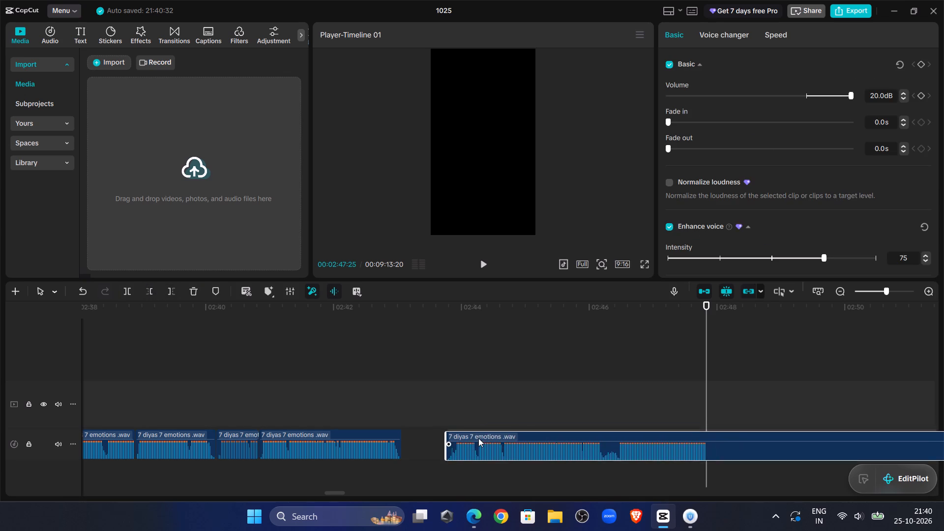
{"action": "left_click_drag", "start_coordinate": [478, 438], "coordinate": [436, 441]}
Listen across the closed gap and trim the end of the clip before it back to 00:02:42:27.
{"action": "left_click", "coordinate": [368, 342]}
{"action": "left_click", "coordinate": [486, 263]}
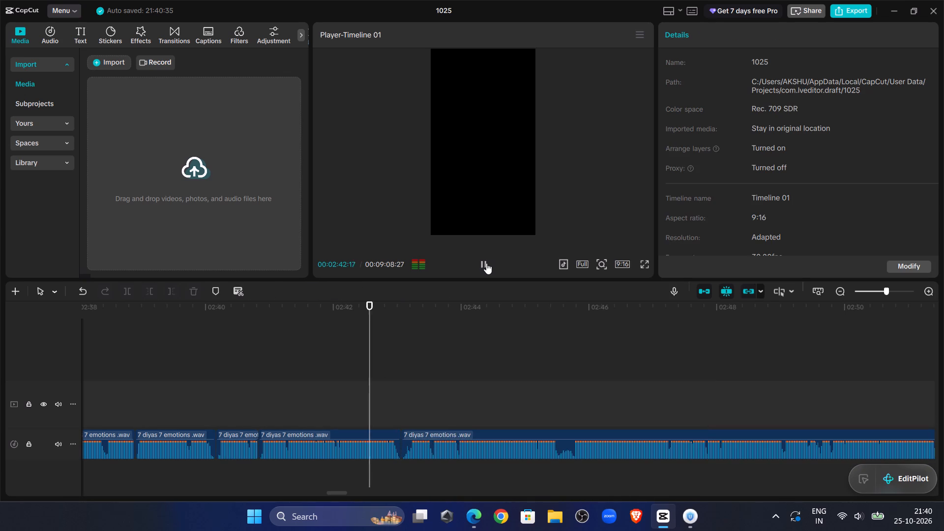
{"action": "left_click", "coordinate": [312, 346]}
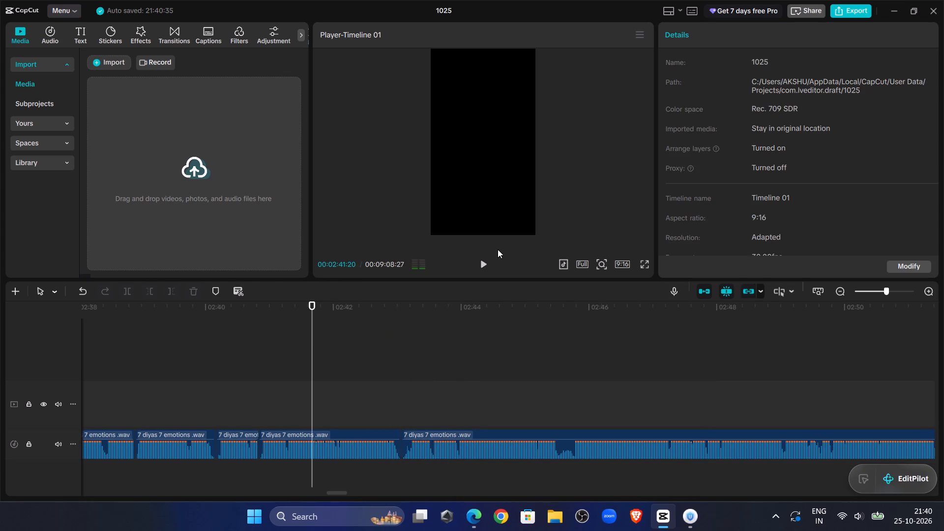
{"action": "left_click", "coordinate": [481, 265]}
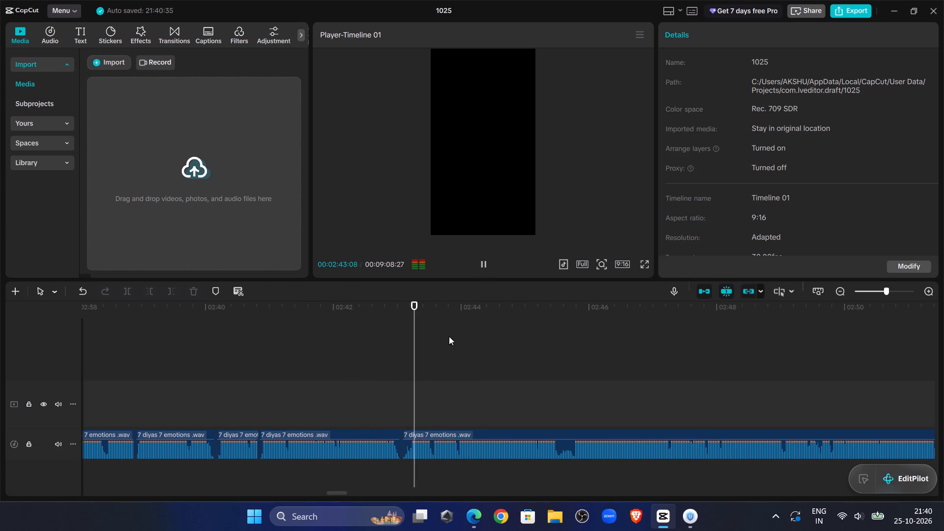
{"action": "left_click", "coordinate": [362, 367]}
{"action": "left_click", "coordinate": [897, 290]}
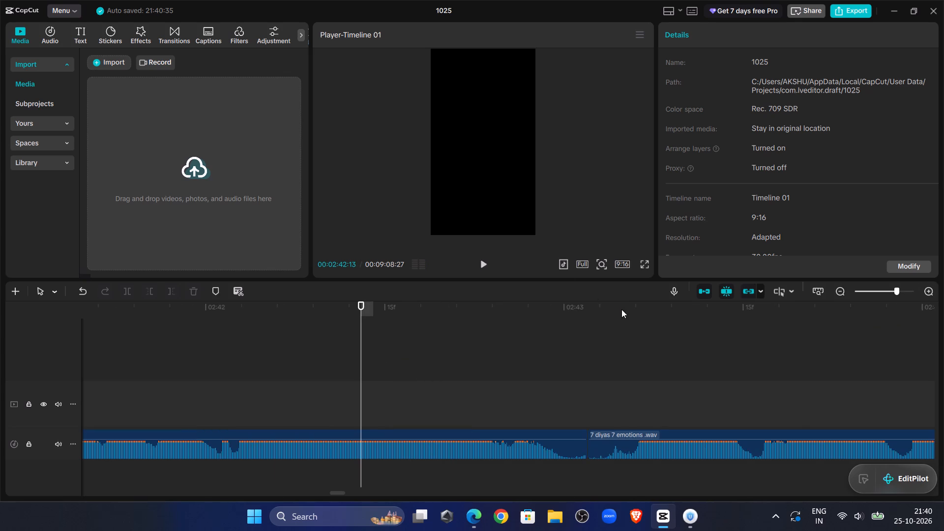
{"action": "double_click", "coordinate": [485, 261]}
{"action": "double_click", "coordinate": [485, 261]}
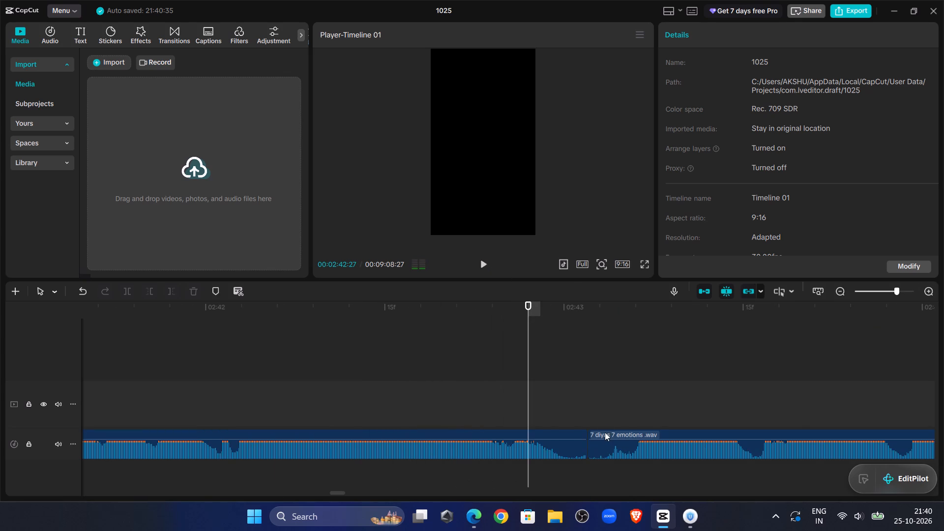
{"action": "left_click", "coordinate": [537, 441]}
{"action": "left_click", "coordinate": [168, 291]}
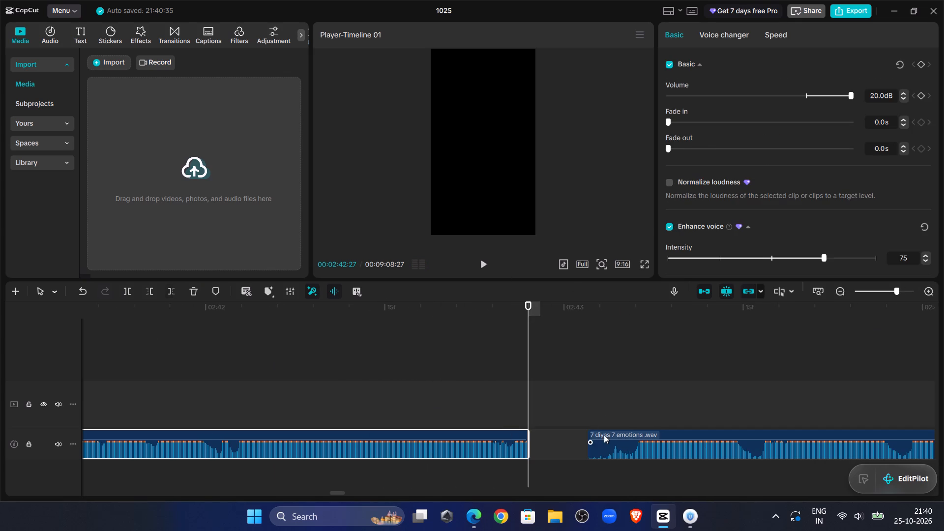
Trim the start of the following narration clip up to 00:02:43:05 and move it back against the preceding clip.
{"action": "left_click", "coordinate": [614, 405]}
{"action": "left_click_drag", "start_coordinate": [615, 405], "coordinate": [625, 416]}
{"action": "left_click", "coordinate": [631, 449]}
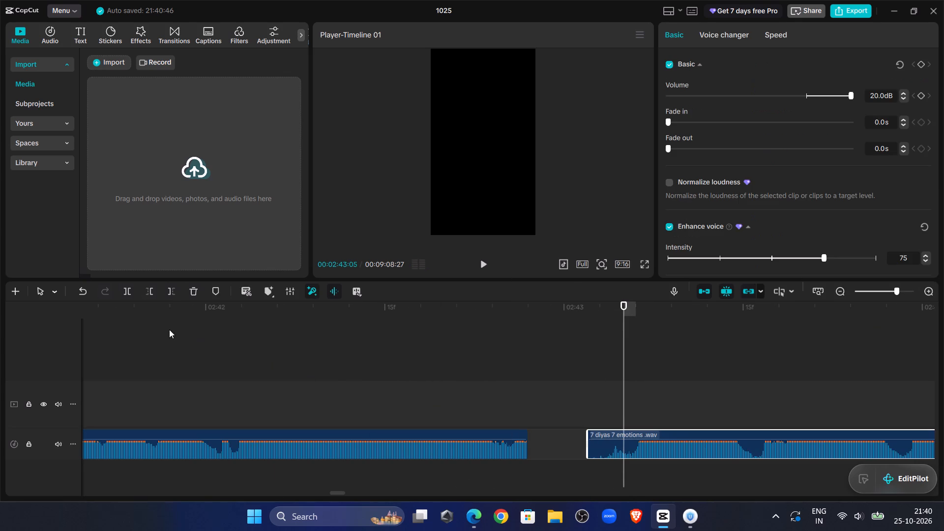
{"action": "left_click", "coordinate": [150, 294]}
{"action": "left_click_drag", "start_coordinate": [640, 436], "coordinate": [546, 441]}
Listen on across the closed gap and split the narration clip at 00:02:45:07.
{"action": "left_click", "coordinate": [362, 358]}
{"action": "left_click", "coordinate": [481, 264]}
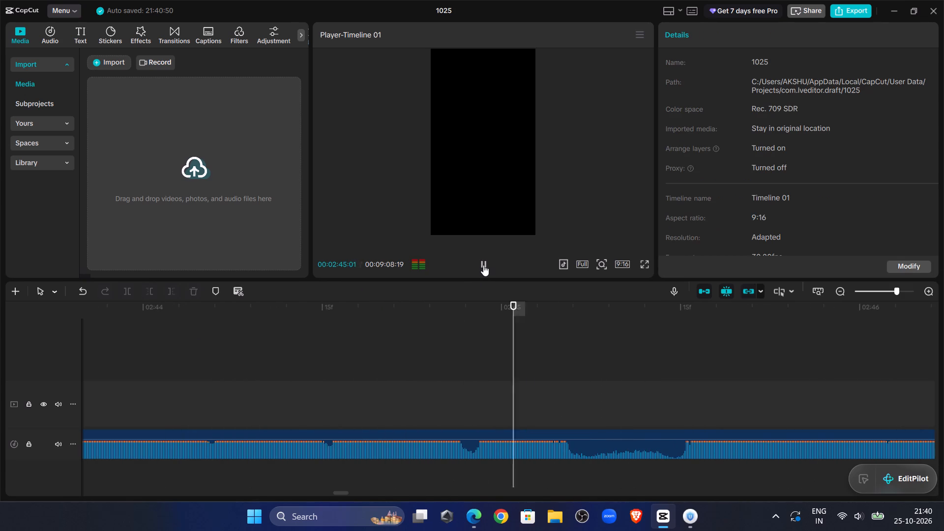
{"action": "left_click", "coordinate": [483, 265]}
{"action": "left_click", "coordinate": [590, 411]}
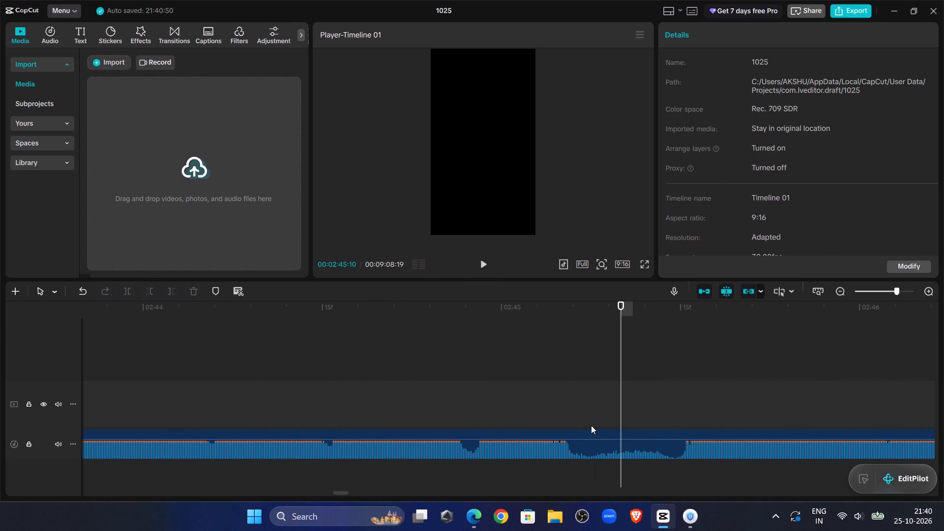
{"action": "left_click", "coordinate": [592, 435]}
{"action": "double_click", "coordinate": [119, 285]}
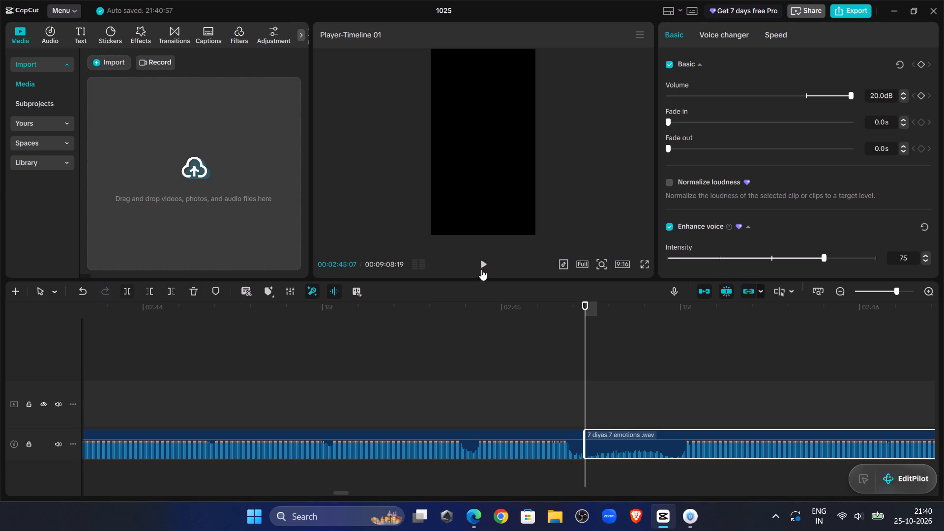
Listen on, trim the start of the newly split clip up to 00:02:45:13, and move it back against the preceding clip.
{"action": "double_click", "coordinate": [481, 266]}
{"action": "left_click", "coordinate": [653, 382]}
{"action": "left_click_drag", "start_coordinate": [654, 383], "coordinate": [662, 387]}
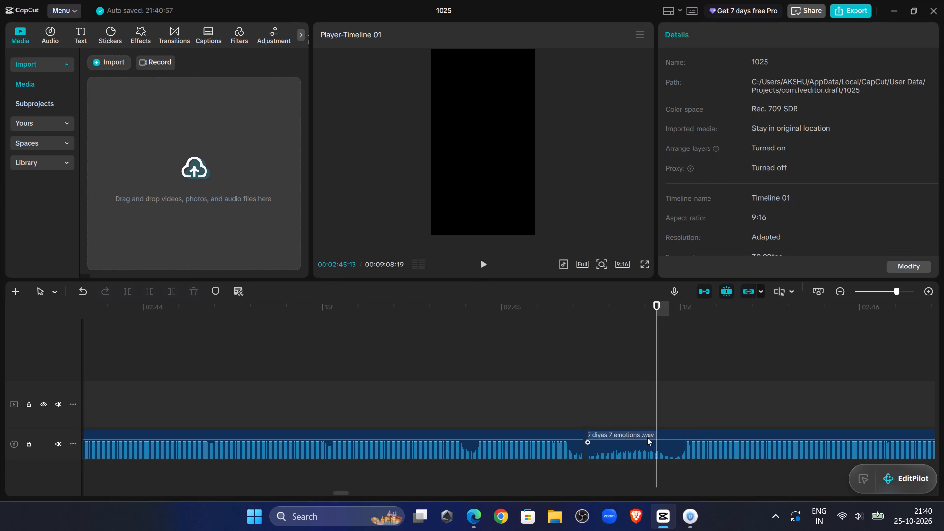
{"action": "left_click", "coordinate": [646, 442]}
{"action": "left_click", "coordinate": [150, 295]}
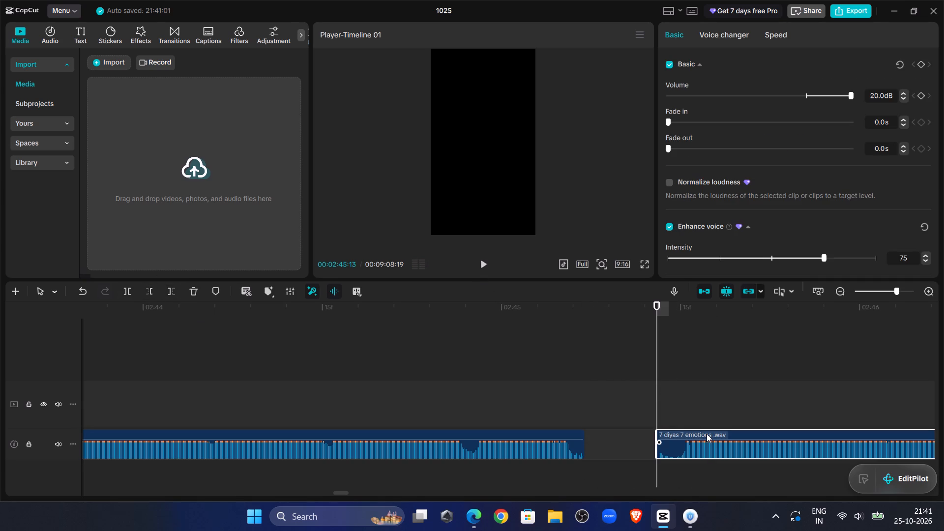
{"action": "left_click_drag", "start_coordinate": [707, 434], "coordinate": [631, 435]}
Listen on across the closed gap and split the narration clip at 00:02:47:04.
{"action": "left_click", "coordinate": [506, 345]}
{"action": "left_click", "coordinate": [485, 262]}
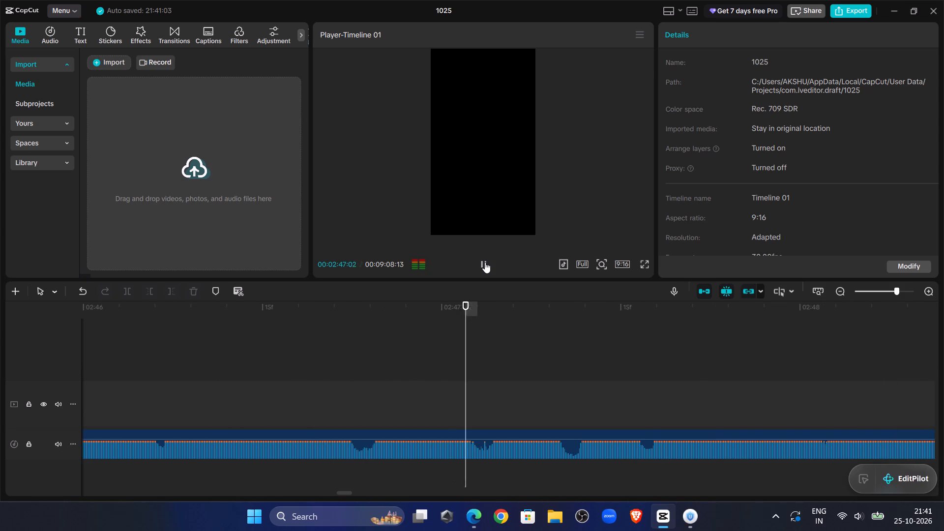
{"action": "left_click", "coordinate": [429, 354]}
{"action": "left_click", "coordinate": [480, 268]}
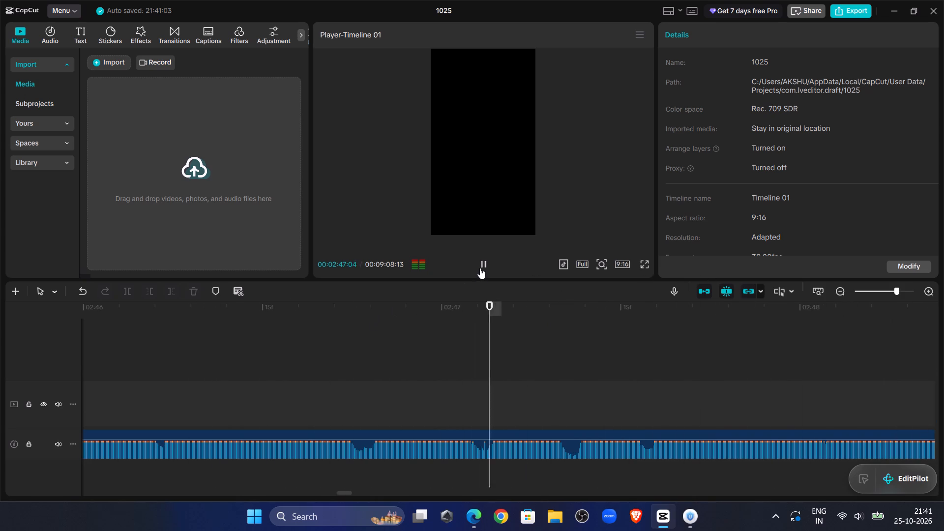
{"action": "left_click", "coordinate": [480, 268]}
{"action": "left_click", "coordinate": [496, 397]}
{"action": "left_click", "coordinate": [487, 397]}
{"action": "left_click", "coordinate": [498, 455]}
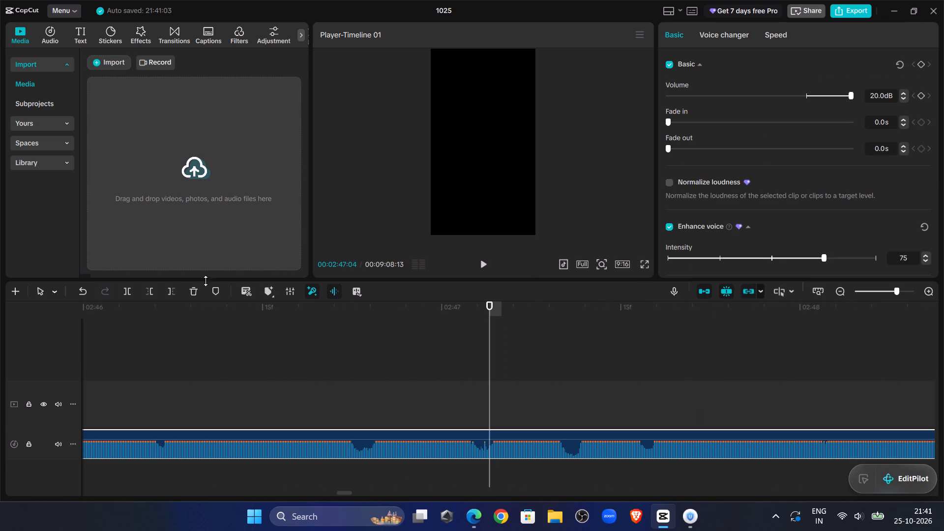
{"action": "left_click", "coordinate": [129, 292]}
Listen on, trim the start of the newly split clip up to 00:02:47:11, and move it back against the preceding clip.
{"action": "double_click", "coordinate": [478, 261]}
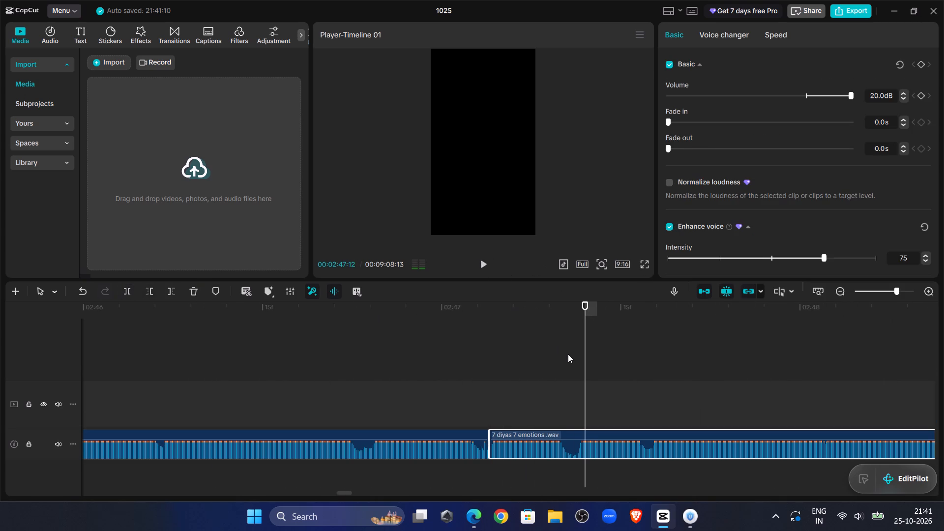
{"action": "double_click", "coordinate": [568, 354]}
{"action": "left_click", "coordinate": [547, 439]}
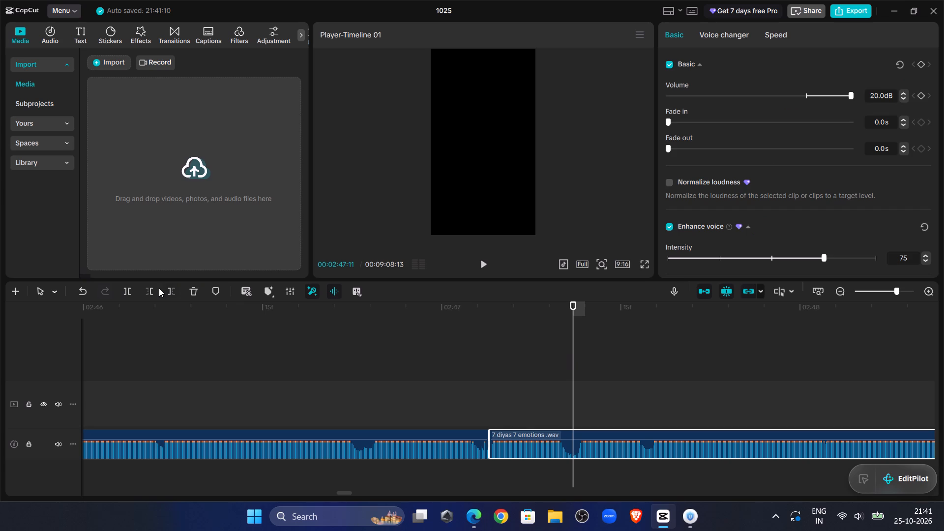
{"action": "left_click", "coordinate": [153, 290]}
{"action": "left_click_drag", "start_coordinate": [606, 435], "coordinate": [517, 440]}
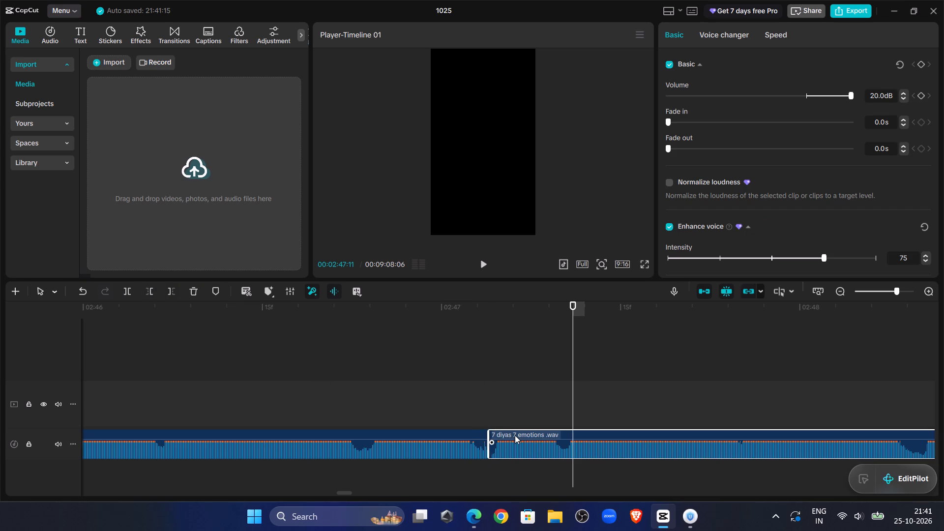
{"action": "left_click_drag", "start_coordinate": [515, 435], "coordinate": [516, 442]}
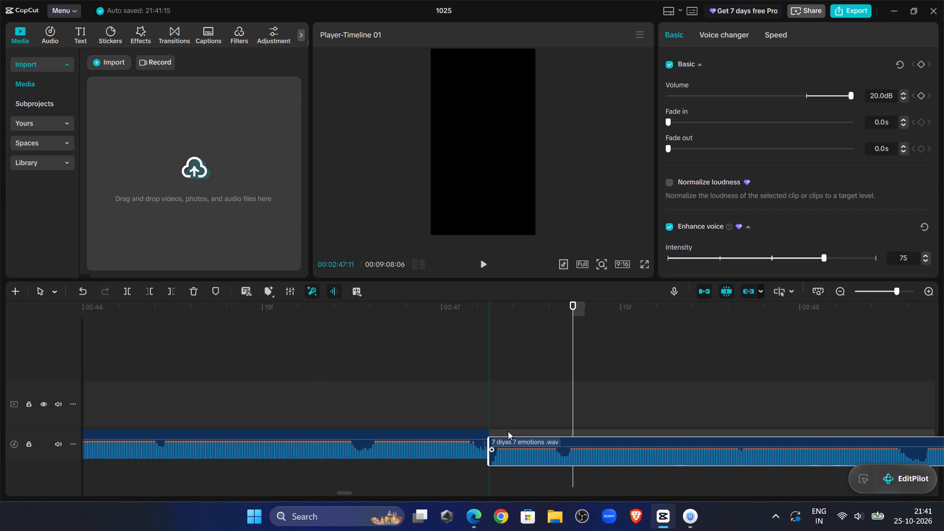
Listen on across the closed gap and split the narration clip at 00:02:48:22.
{"action": "left_click", "coordinate": [367, 342]}
{"action": "left_click", "coordinate": [301, 326]}
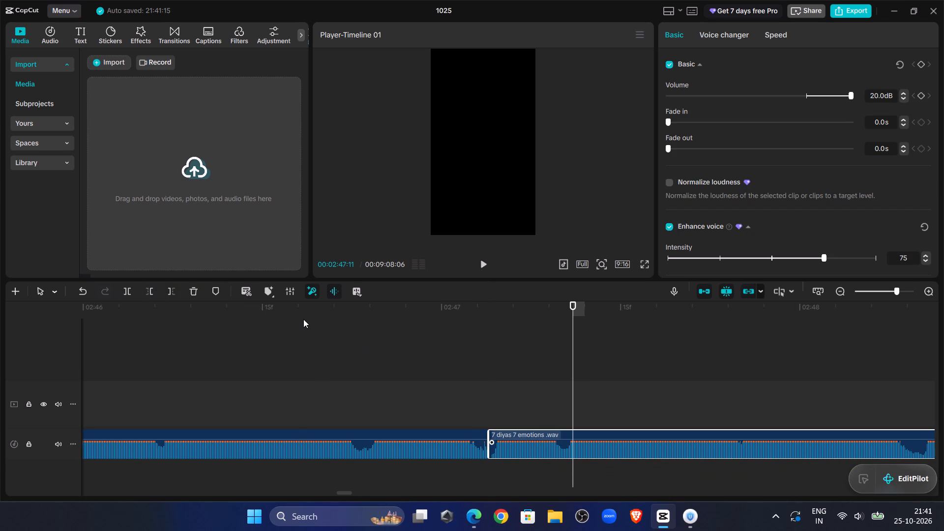
{"action": "left_click", "coordinate": [477, 264]}
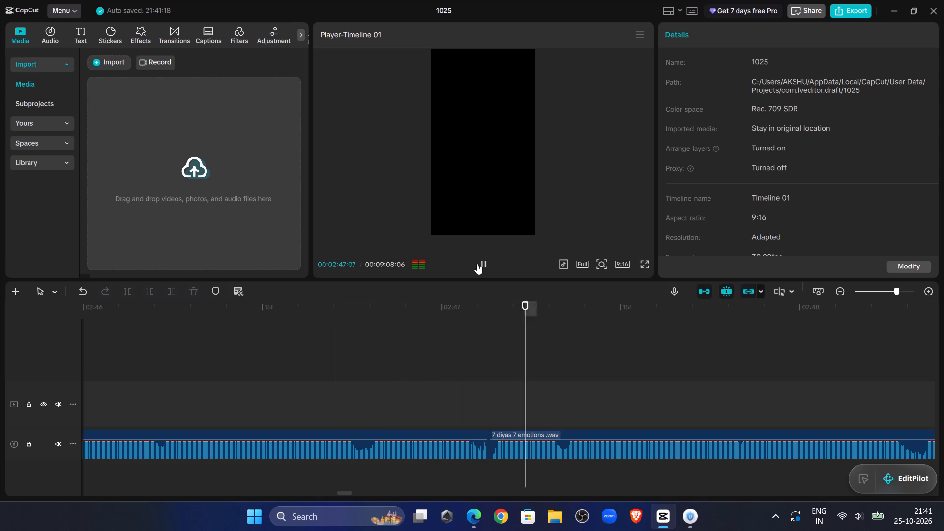
{"action": "left_click", "coordinate": [485, 263]}
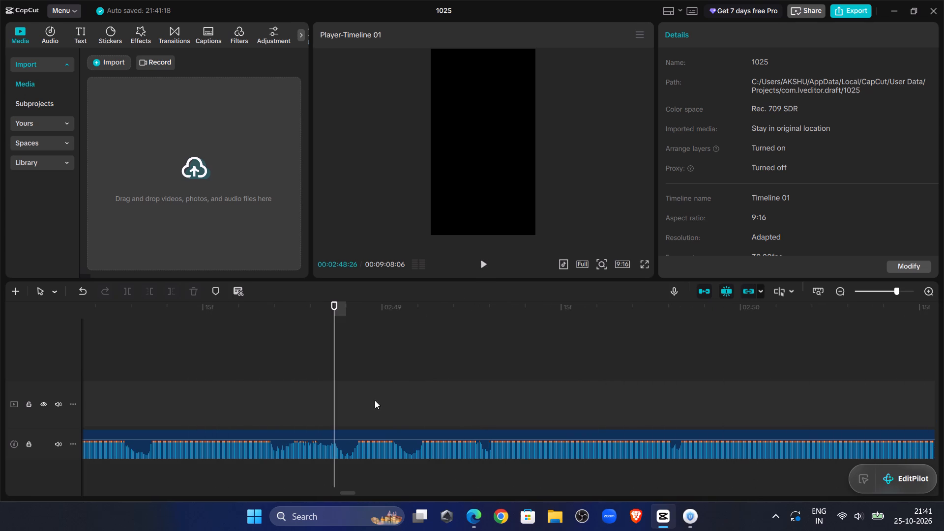
{"action": "left_click", "coordinate": [279, 387]}
{"action": "left_click", "coordinate": [279, 387]}
{"action": "left_click", "coordinate": [282, 391]}
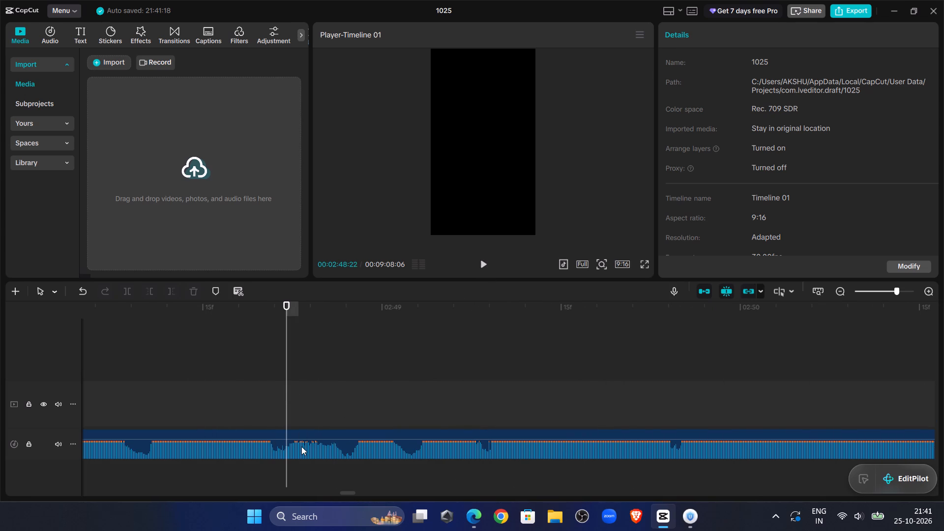
{"action": "left_click", "coordinate": [301, 446]}
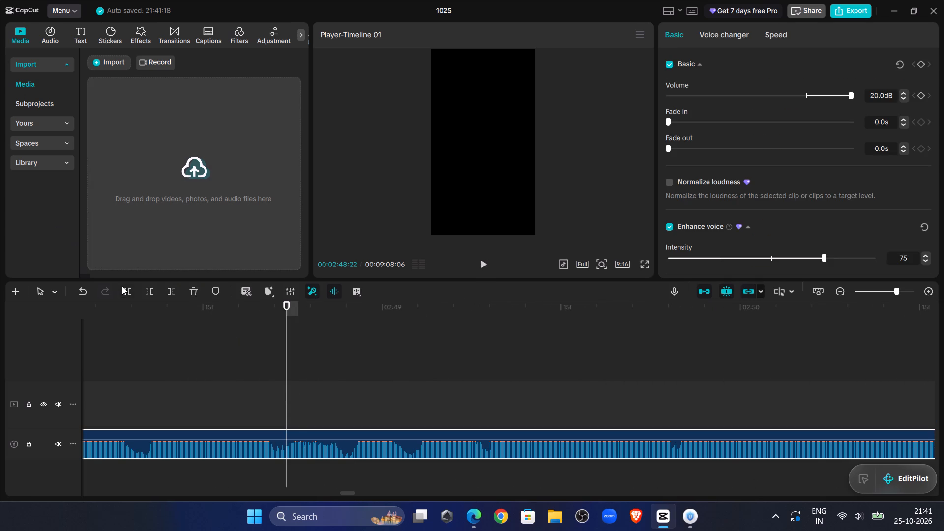
{"action": "left_click", "coordinate": [123, 286]}
Listen on, trim the start of the newly split clip up to 00:02:48:27, and move it back against the preceding clip.
{"action": "left_click", "coordinate": [485, 264]}
{"action": "left_click_drag", "start_coordinate": [483, 264], "coordinate": [474, 264]}
{"action": "left_click", "coordinate": [336, 384]}
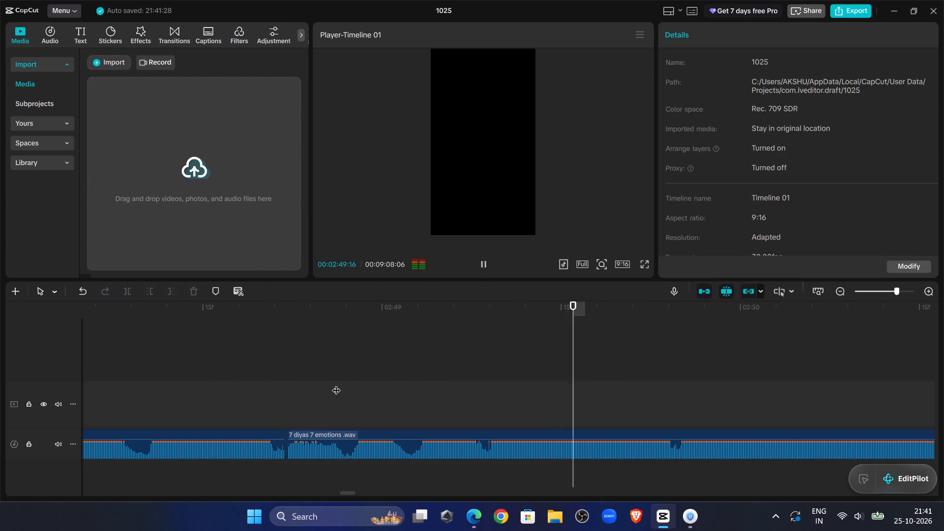
{"action": "left_click_drag", "start_coordinate": [336, 384], "coordinate": [341, 393]}
{"action": "left_click", "coordinate": [327, 437]}
{"action": "left_click", "coordinate": [145, 290]}
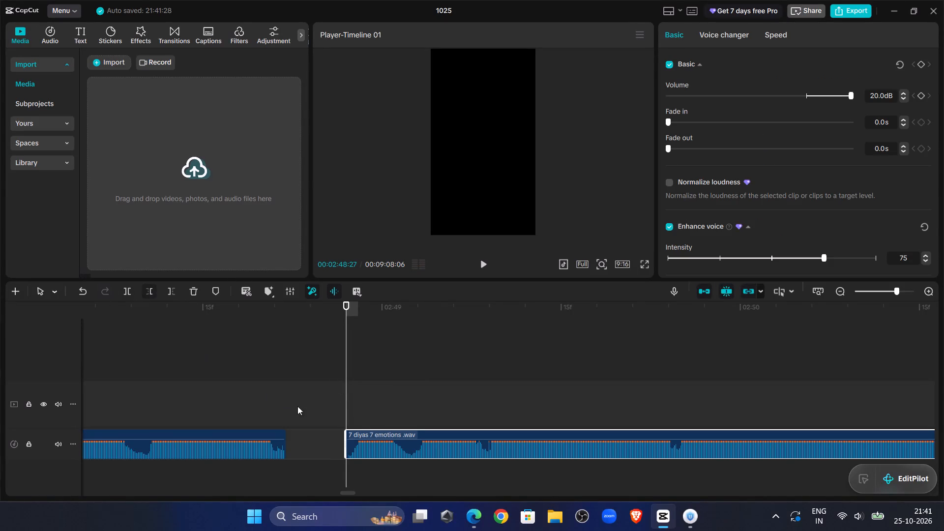
{"action": "left_click_drag", "start_coordinate": [383, 431], "coordinate": [320, 440]}
Listen on across the closed gap and split the narration clip at the pause, at 00:02:50:27.
{"action": "left_click_drag", "start_coordinate": [222, 350], "coordinate": [251, 344]}
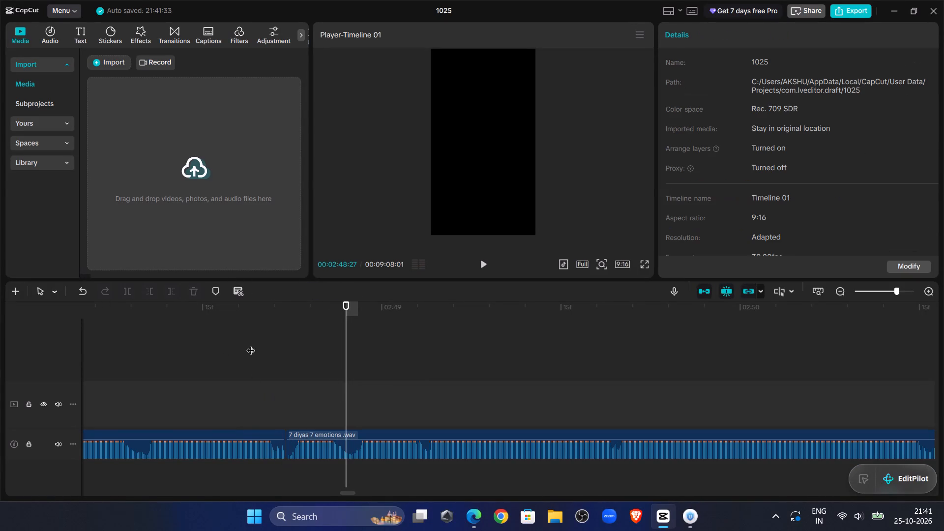
{"action": "left_click_drag", "start_coordinate": [251, 344], "coordinate": [238, 349]}
{"action": "left_click", "coordinate": [480, 264]}
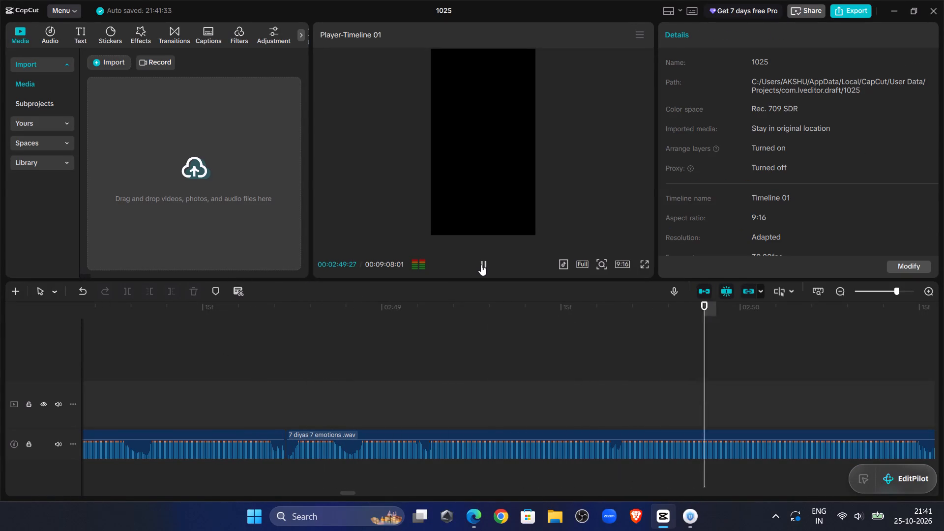
{"action": "left_click_drag", "start_coordinate": [481, 267], "coordinate": [474, 274]}
{"action": "left_click", "coordinate": [314, 399]}
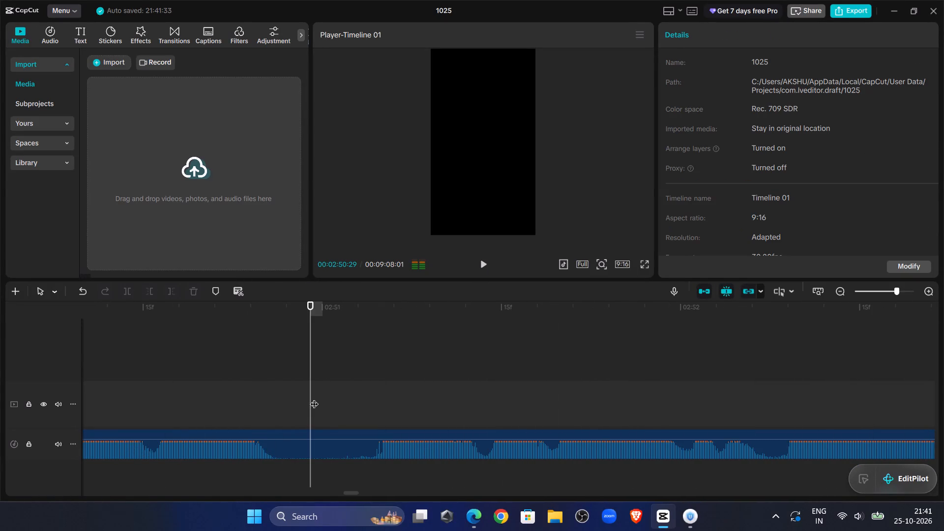
{"action": "left_click_drag", "start_coordinate": [314, 398], "coordinate": [308, 398]}
{"action": "left_click", "coordinate": [262, 399]}
{"action": "left_click", "coordinate": [282, 399]}
{"action": "left_click", "coordinate": [286, 463]}
{"action": "left_click", "coordinate": [285, 443]}
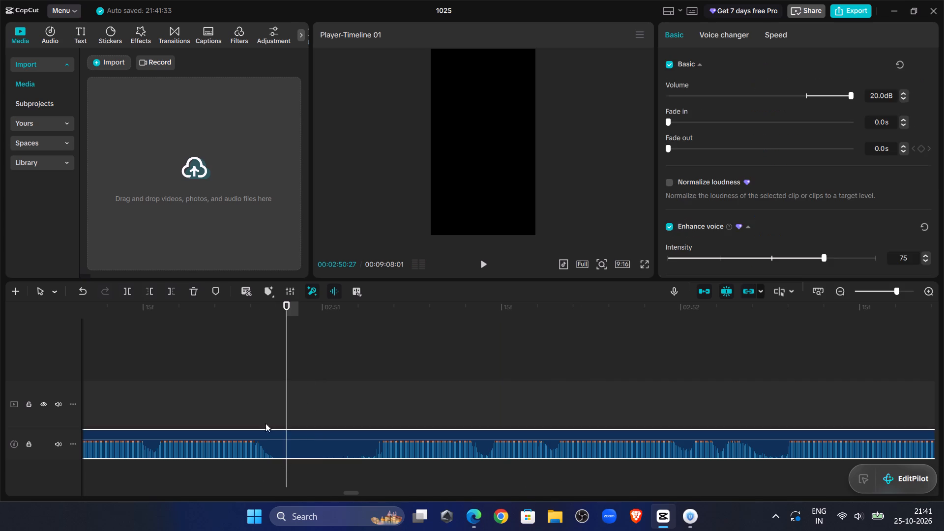
{"action": "left_click", "coordinate": [133, 292]}
Trim the start of the newly split clip up to 00:02:51:03 and move it back against the preceding clip.
{"action": "double_click", "coordinate": [487, 261]}
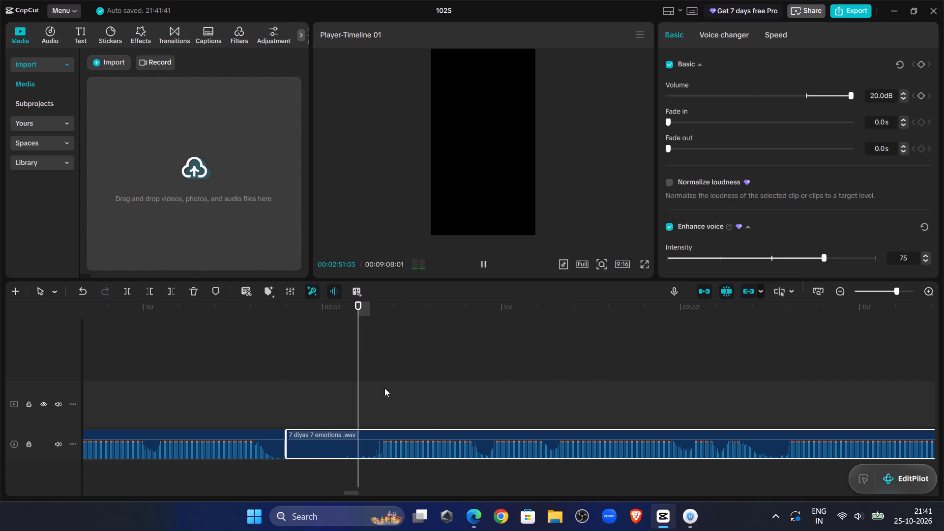
{"action": "left_click", "coordinate": [147, 289]}
{"action": "left_click_drag", "start_coordinate": [410, 435], "coordinate": [338, 442]}
Listen across the closed gap, trim the start of the same clip up to 00:02:51:08, and move it back against the preceding clip.
{"action": "left_click", "coordinate": [207, 351]}
{"action": "left_click", "coordinate": [484, 259]}
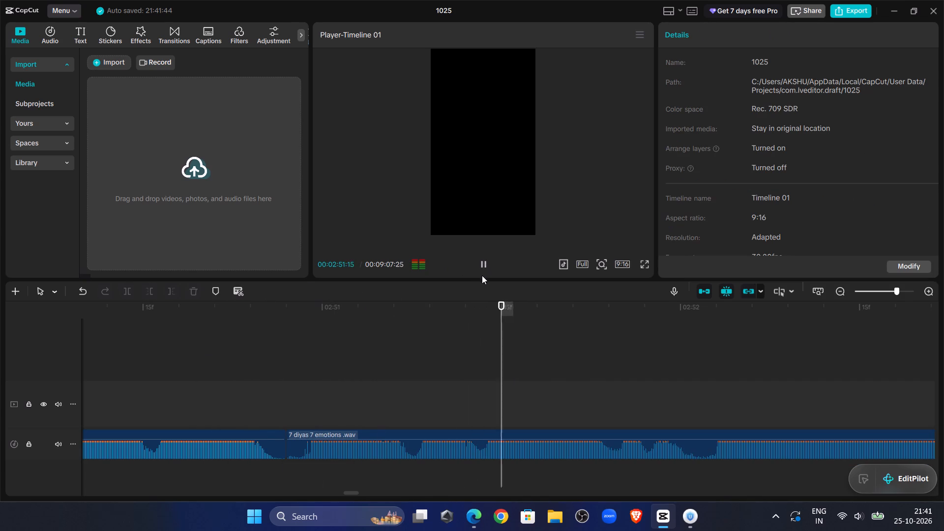
{"action": "left_click", "coordinate": [331, 366]}
{"action": "left_click", "coordinate": [478, 264]}
{"action": "left_click_drag", "start_coordinate": [479, 264], "coordinate": [454, 289]}
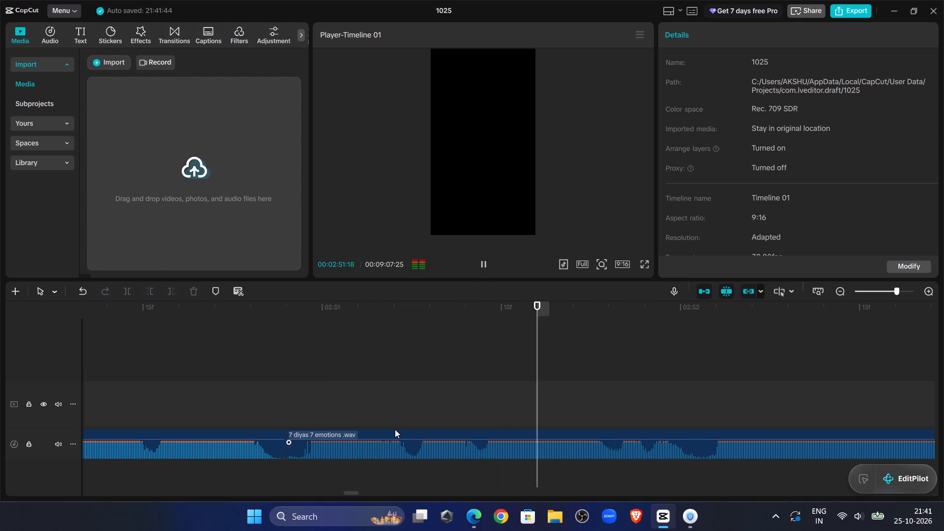
{"action": "left_click", "coordinate": [426, 399]}
{"action": "left_click", "coordinate": [405, 404]}
{"action": "left_click_drag", "start_coordinate": [406, 404], "coordinate": [413, 413]}
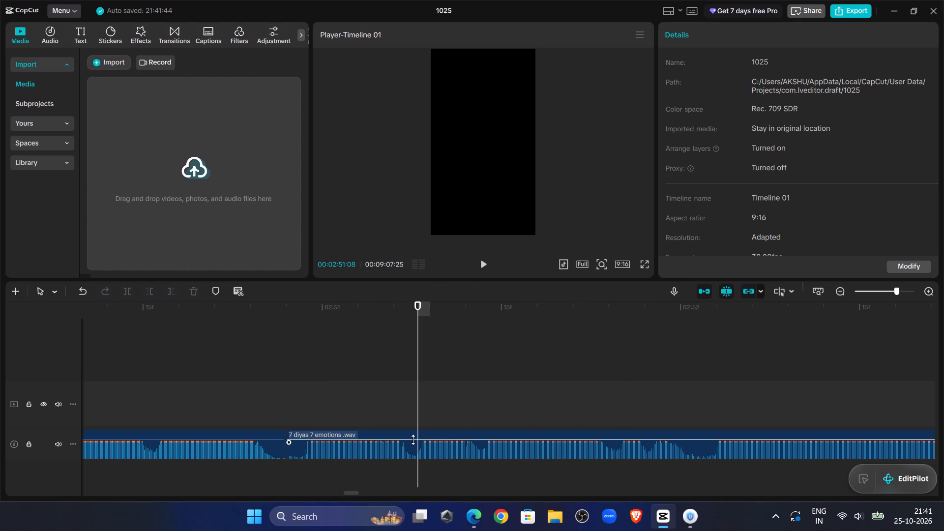
{"action": "left_click", "coordinate": [413, 440]}
{"action": "left_click", "coordinate": [147, 292]}
{"action": "left_click_drag", "start_coordinate": [452, 434], "coordinate": [316, 444]}
Listen across the closed gap and split the narration clip at the pause, at 00:02:51:14.
{"action": "left_click", "coordinate": [187, 362]}
{"action": "left_click", "coordinate": [489, 270]}
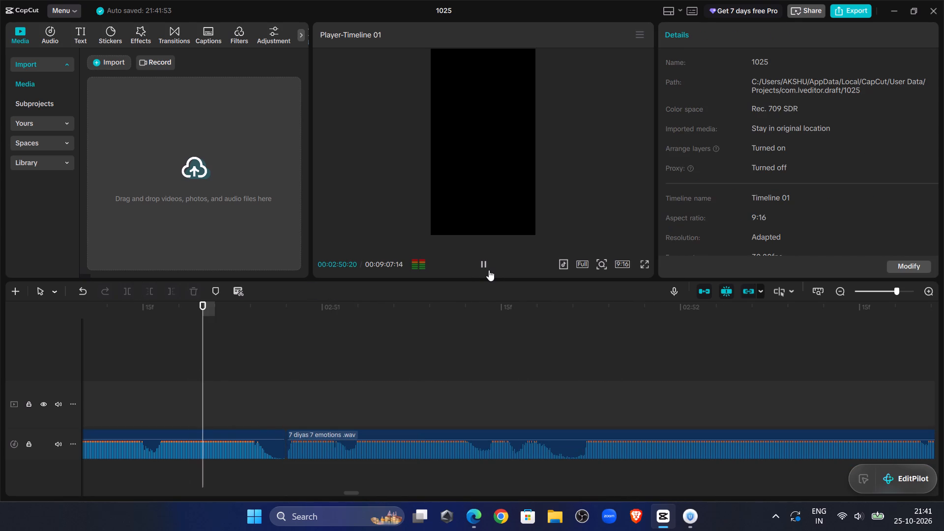
{"action": "left_click", "coordinate": [472, 388]}
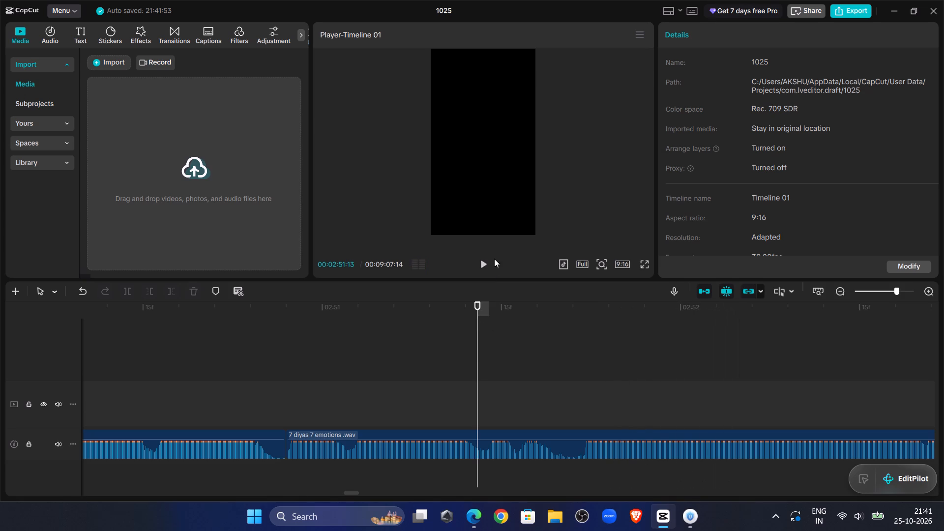
{"action": "left_click", "coordinate": [490, 258]}
{"action": "left_click_drag", "start_coordinate": [490, 258], "coordinate": [492, 264]}
{"action": "left_click", "coordinate": [488, 404]}
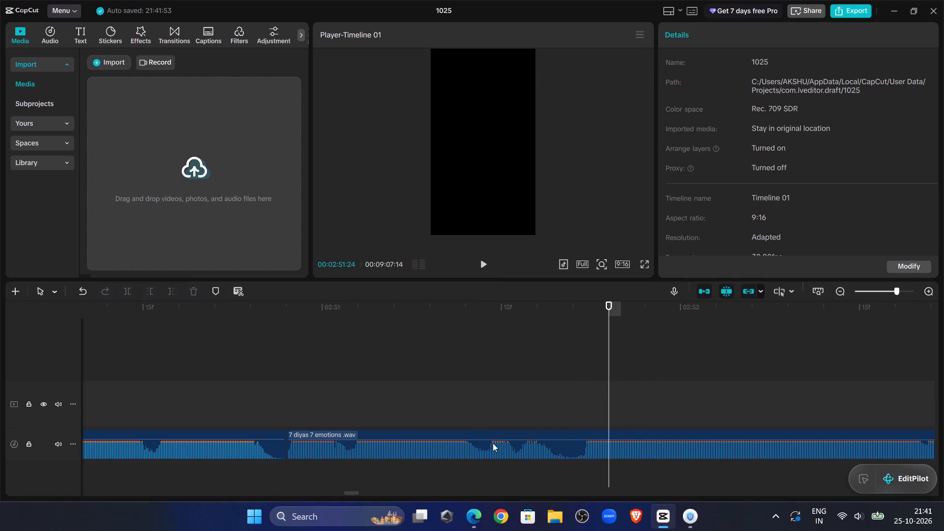
{"action": "left_click", "coordinate": [488, 455]}
{"action": "left_click", "coordinate": [130, 292]}
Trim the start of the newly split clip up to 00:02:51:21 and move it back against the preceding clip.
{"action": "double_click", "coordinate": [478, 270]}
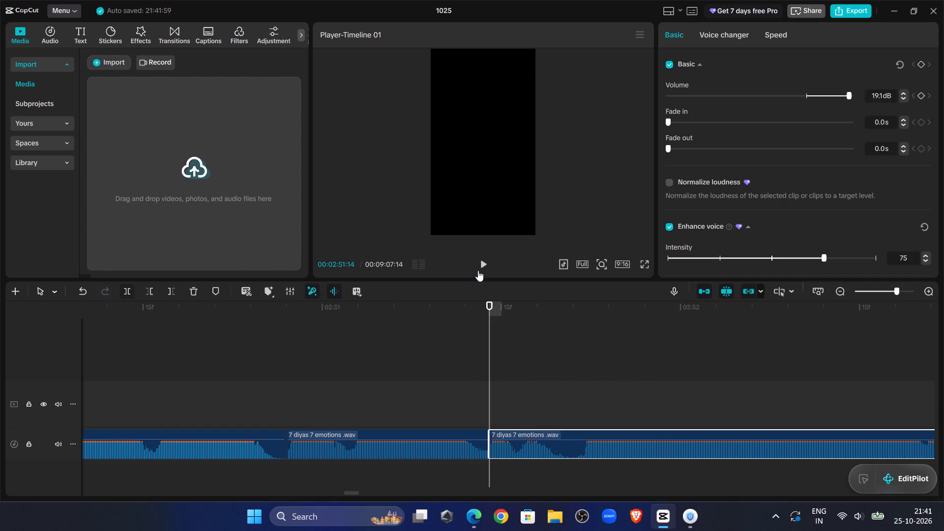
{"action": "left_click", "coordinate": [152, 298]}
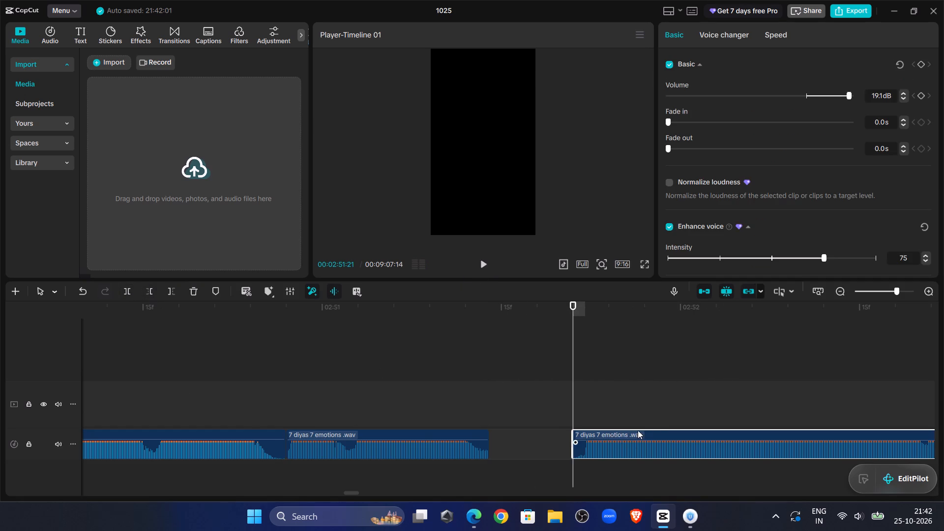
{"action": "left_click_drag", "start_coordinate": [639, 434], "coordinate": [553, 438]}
Listen on through the following take and trim the start of the long narration clip up to 00:03:00:26.
{"action": "left_click", "coordinate": [421, 343]}
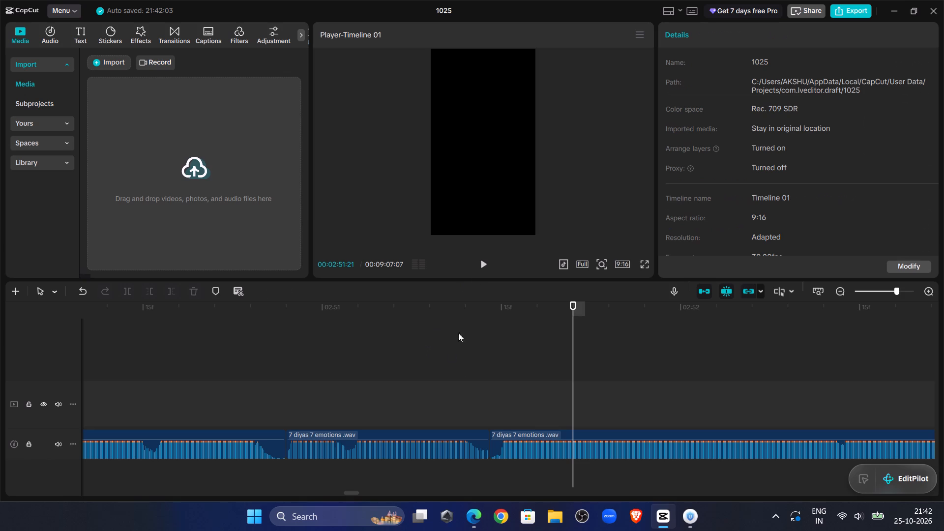
{"action": "left_click", "coordinate": [449, 350]}
{"action": "left_click", "coordinate": [483, 268]}
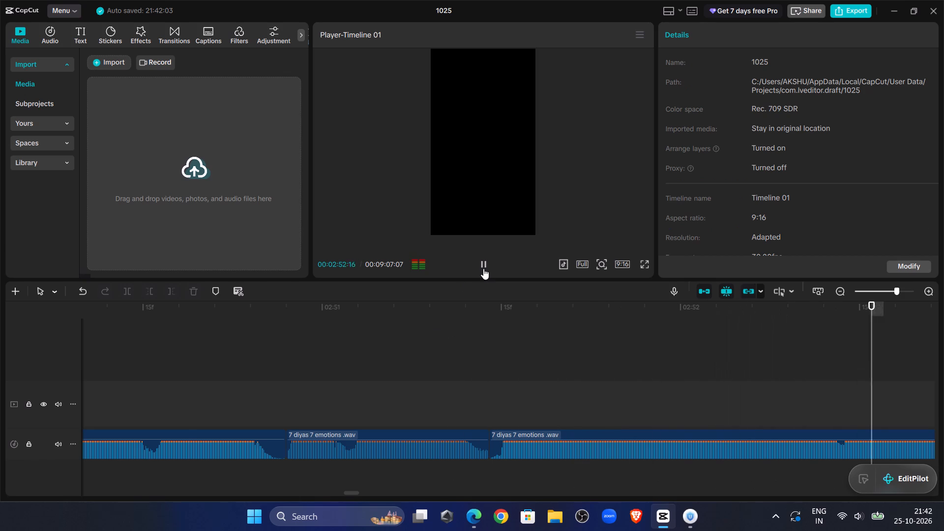
{"action": "left_click", "coordinate": [885, 294]}
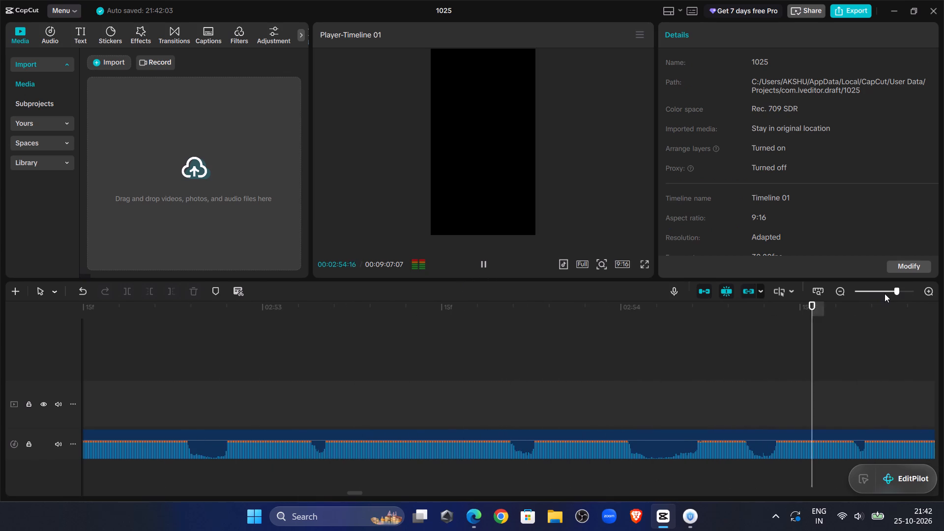
{"action": "left_click", "coordinate": [658, 396]}
{"action": "left_click", "coordinate": [295, 368]}
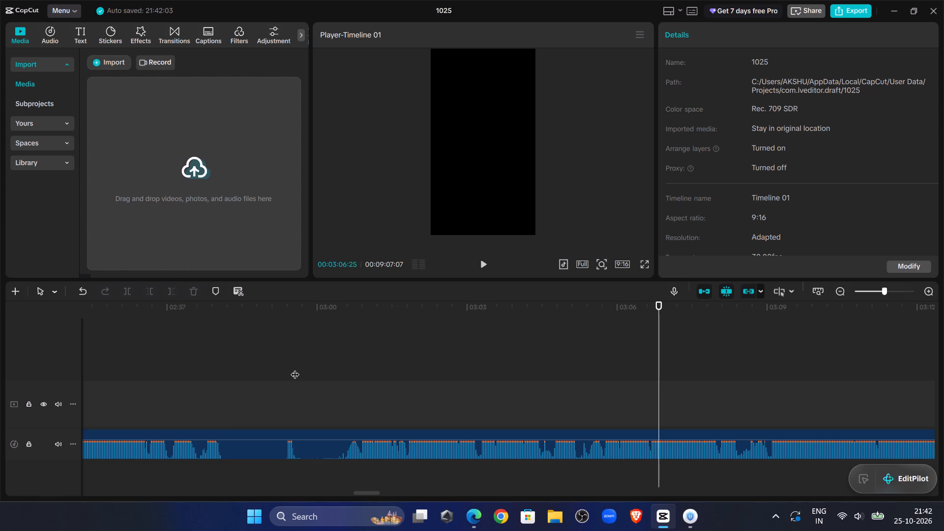
{"action": "left_click_drag", "start_coordinate": [295, 368], "coordinate": [943, 442]}
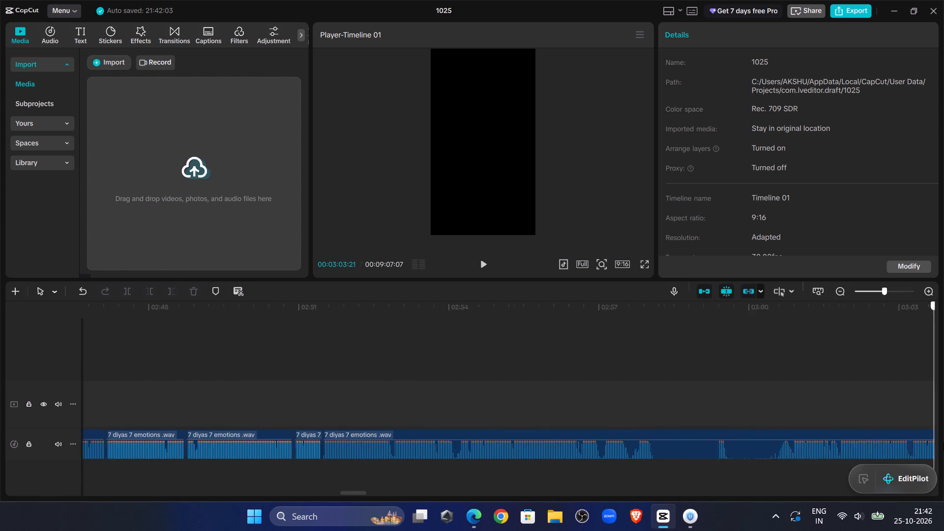
{"action": "left_click_drag", "start_coordinate": [943, 442], "coordinate": [481, 430]}
{"action": "double_click", "coordinate": [485, 272]}
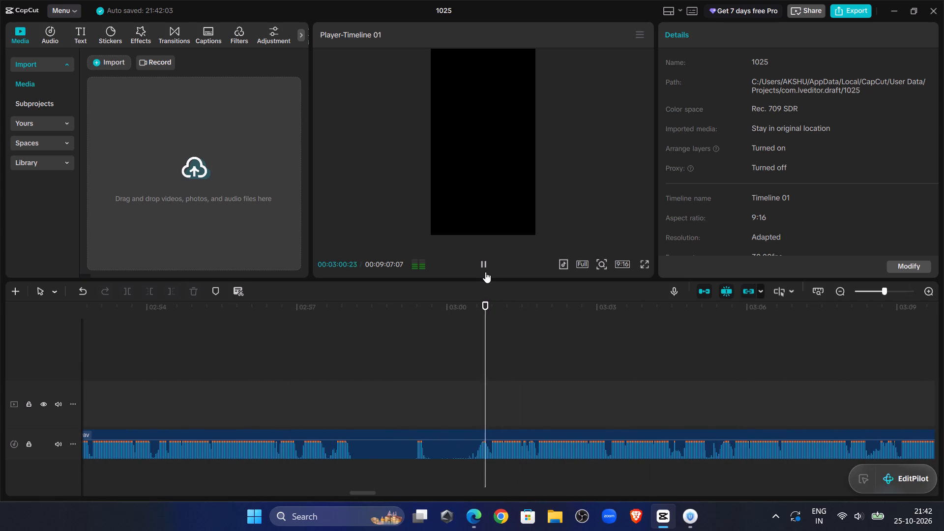
{"action": "left_click", "coordinate": [486, 272]}
{"action": "left_click", "coordinate": [487, 273]}
{"action": "left_click", "coordinate": [484, 264]}
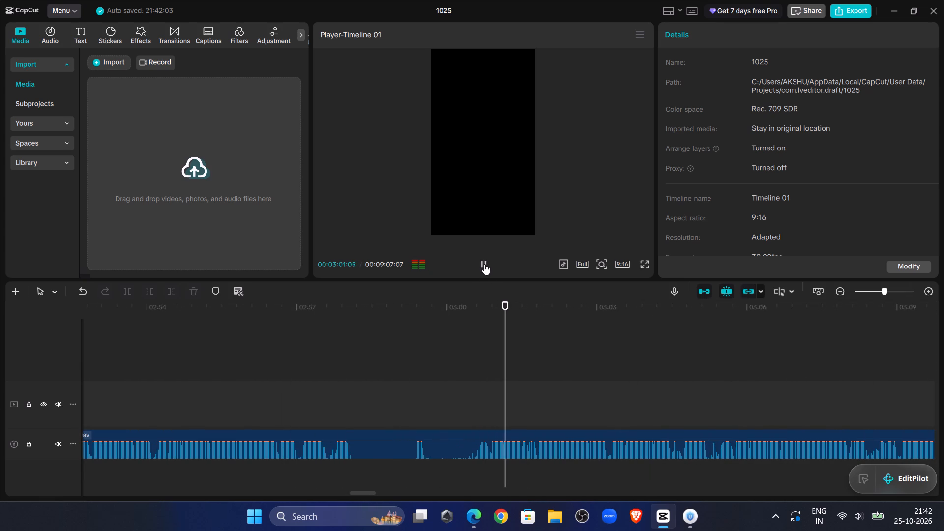
{"action": "left_click", "coordinate": [484, 264]}
{"action": "left_click", "coordinate": [477, 380]}
{"action": "left_click_drag", "start_coordinate": [478, 380], "coordinate": [491, 403]}
{"action": "left_click", "coordinate": [484, 445]}
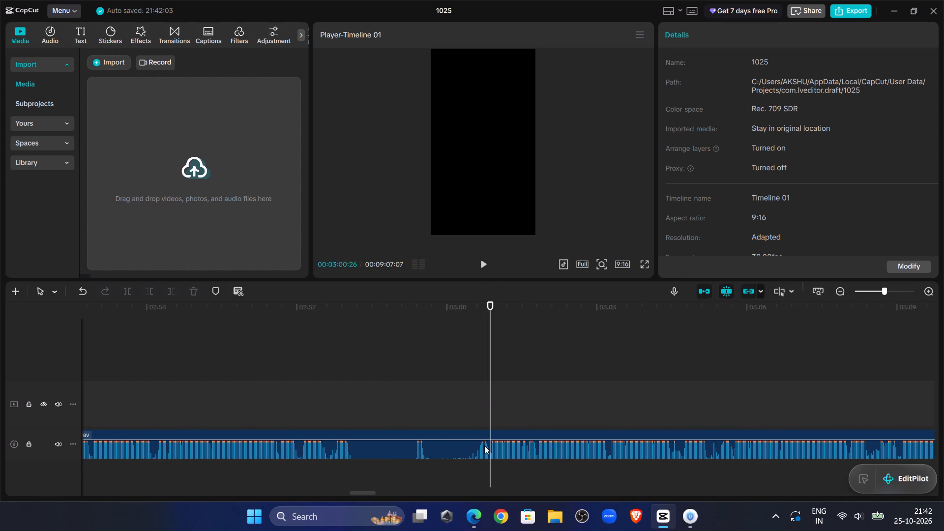
{"action": "left_click", "coordinate": [151, 297]}
Replay the clips leading up to the gap and delete the short narration clip that starts at 00:02:50:27.
{"action": "left_click", "coordinate": [184, 336]}
{"action": "left_click_drag", "start_coordinate": [184, 336], "coordinate": [18, 350]}
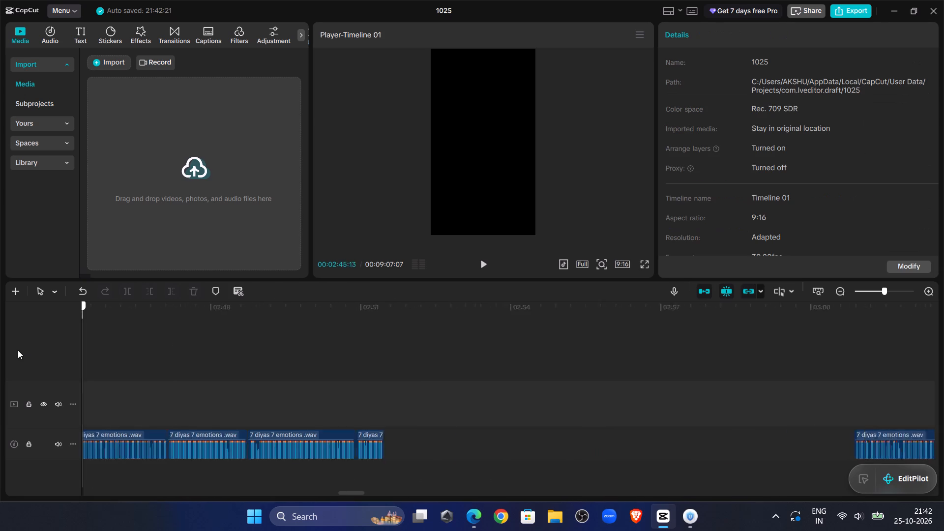
{"action": "left_click_drag", "start_coordinate": [18, 350], "coordinate": [491, 412]}
{"action": "left_click", "coordinate": [479, 268]}
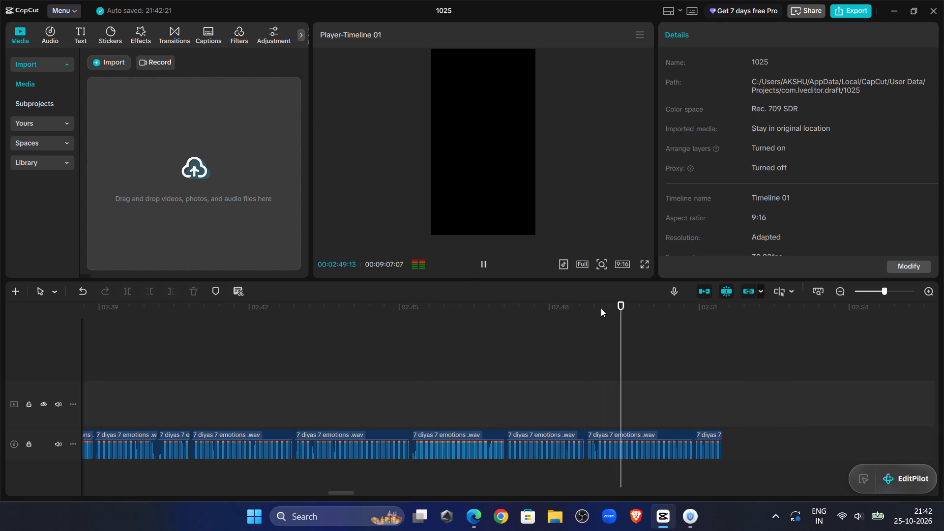
{"action": "left_click", "coordinate": [485, 262]}
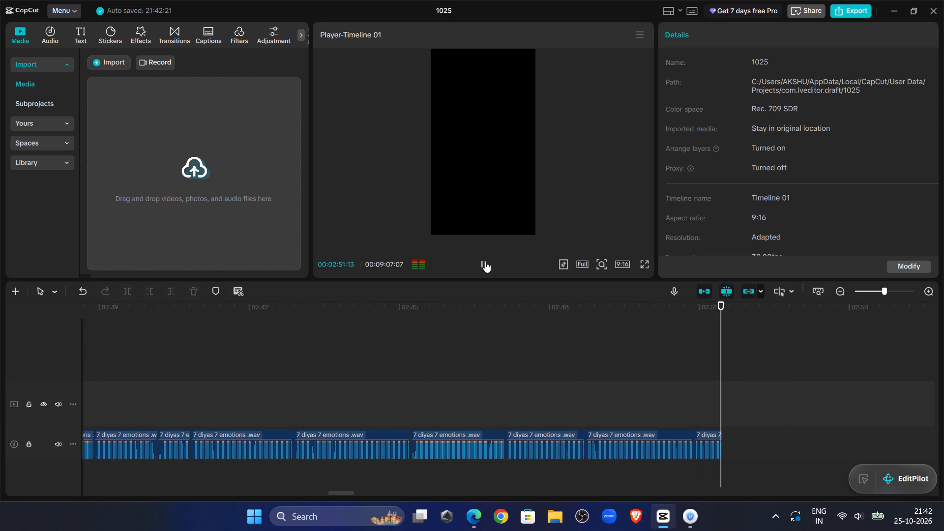
{"action": "left_click", "coordinate": [707, 441]}
{"action": "key", "text": "Delete"}
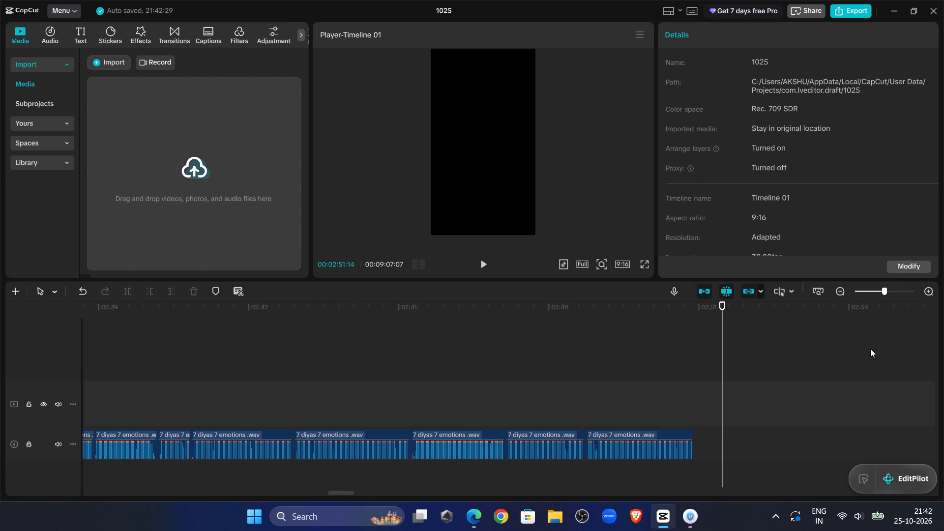
Move the narration clip after the gap back against the preceding clip, at 00:02:50:27.
{"action": "left_click", "coordinate": [878, 289]}
{"action": "left_click", "coordinate": [881, 443]}
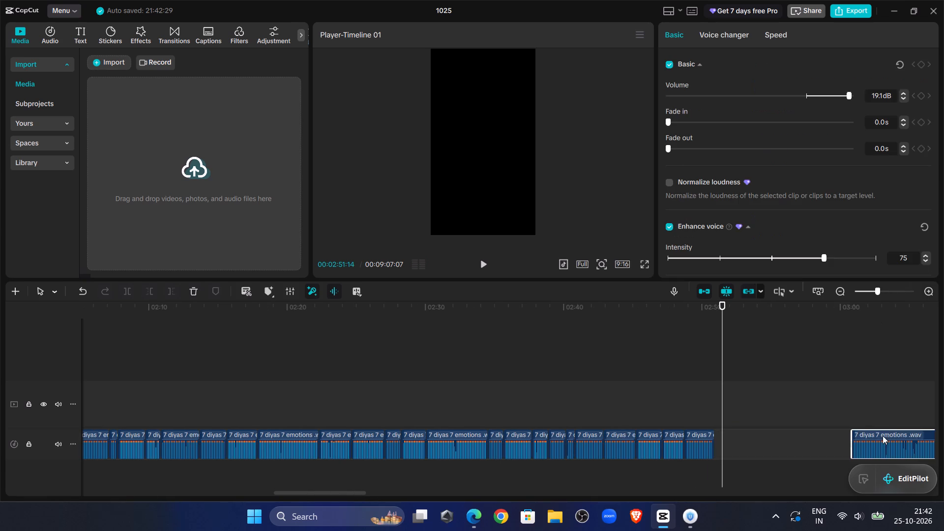
{"action": "left_click_drag", "start_coordinate": [883, 436], "coordinate": [742, 448]}
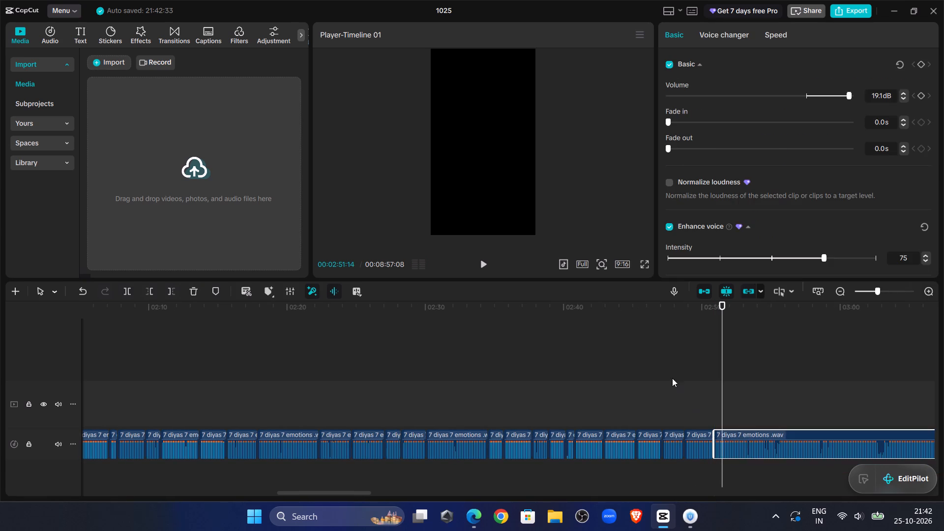
Listen across the new join and split the narration clip at the pause, at 00:02:51:19.
{"action": "left_click", "coordinate": [672, 378]}
{"action": "left_click", "coordinate": [487, 268]}
{"action": "left_click", "coordinate": [885, 293]}
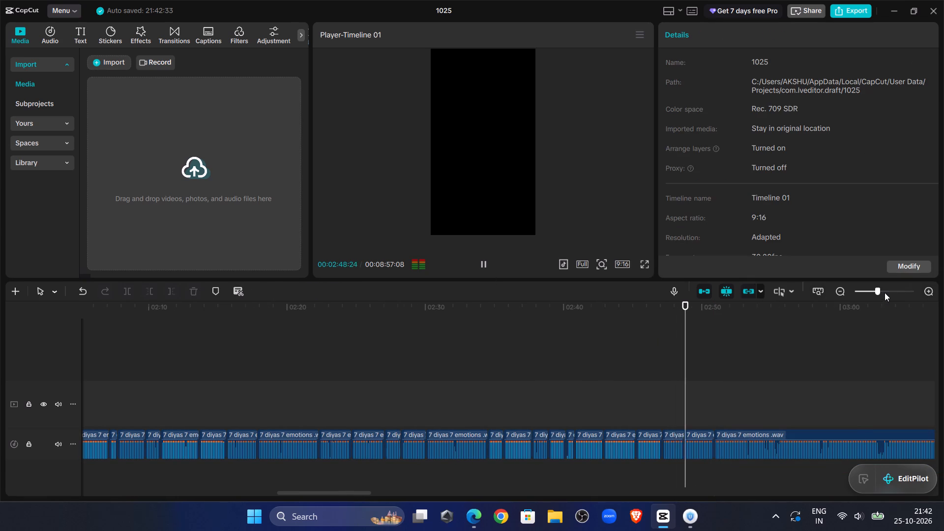
{"action": "left_click_drag", "start_coordinate": [351, 493], "coordinate": [352, 493]}
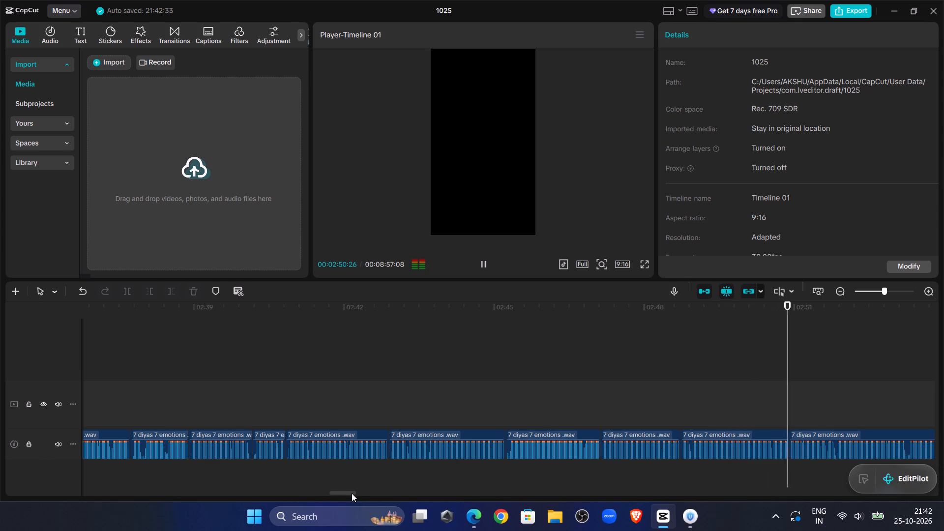
{"action": "left_click_drag", "start_coordinate": [352, 493], "coordinate": [360, 495]}
{"action": "left_click", "coordinate": [476, 388]}
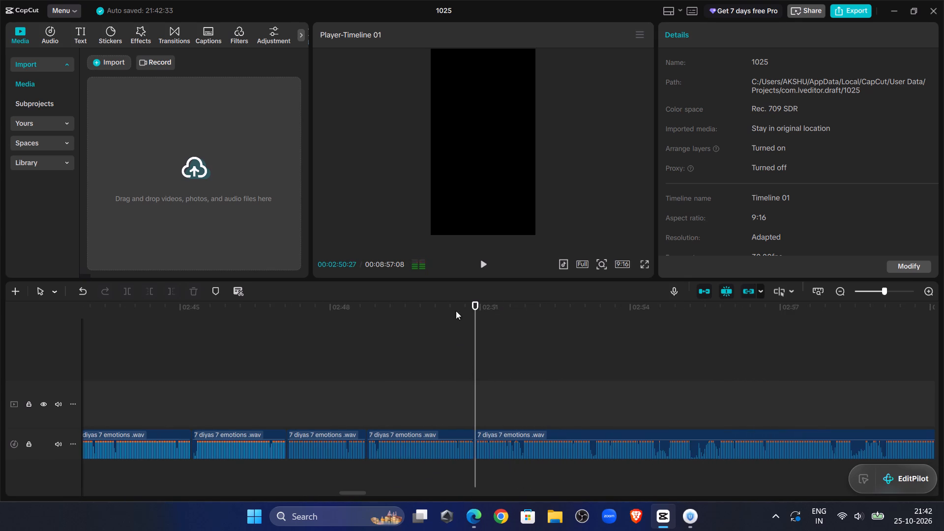
{"action": "left_click", "coordinate": [486, 262]}
{"action": "left_click", "coordinate": [487, 261]}
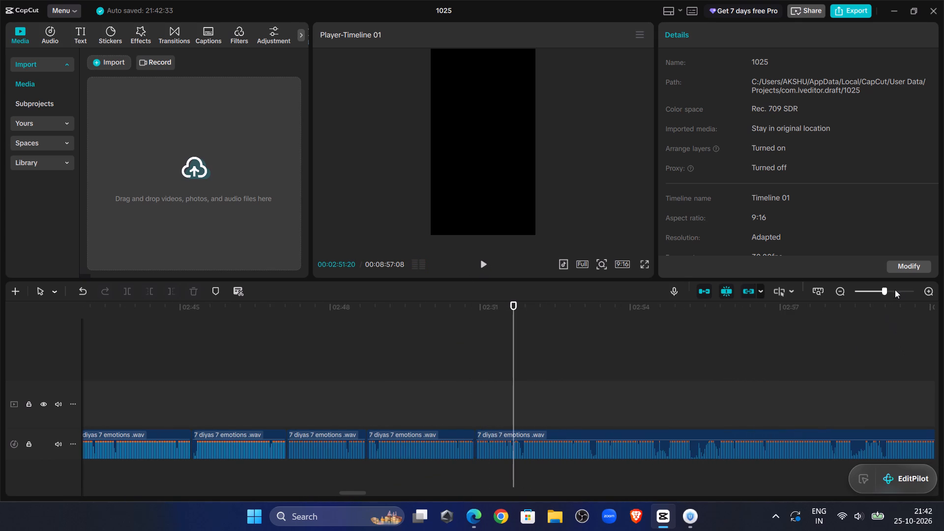
{"action": "left_click", "coordinate": [896, 289]}
{"action": "left_click", "coordinate": [507, 407]}
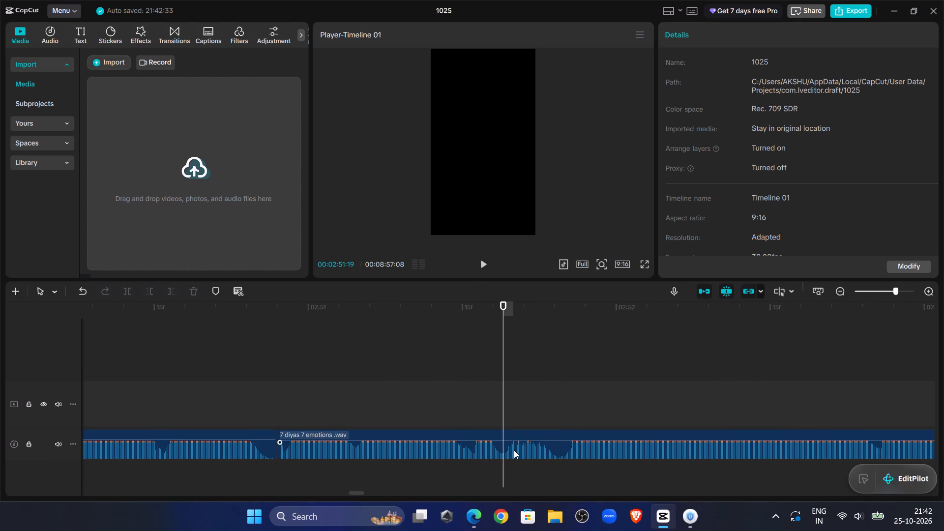
{"action": "left_click", "coordinate": [514, 450]}
{"action": "left_click", "coordinate": [130, 299]}
{"action": "left_click", "coordinate": [128, 293]}
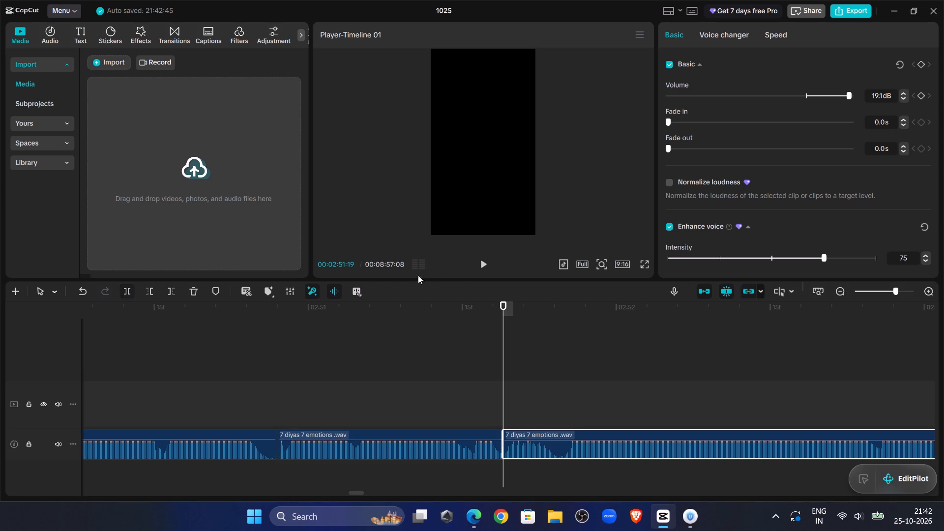
Trim the start of the newly split clip up to 00:02:51:24 and move it back against the preceding clip.
{"action": "double_click", "coordinate": [486, 263]}
{"action": "left_click", "coordinate": [557, 399]}
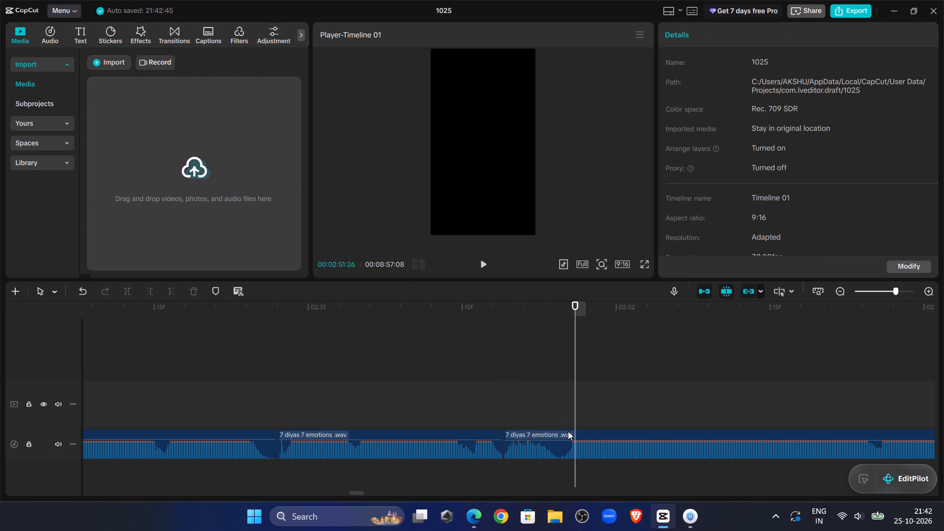
{"action": "left_click", "coordinate": [569, 438]}
{"action": "left_click", "coordinate": [145, 291]}
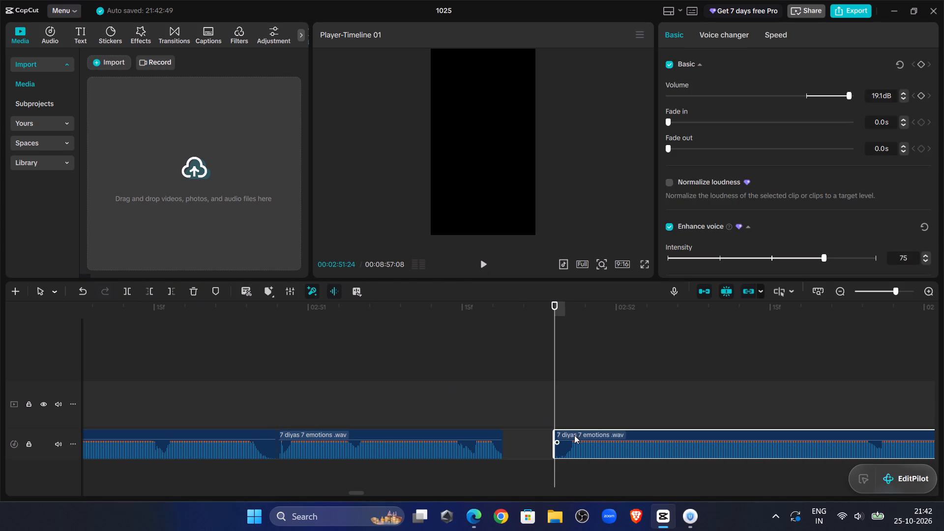
{"action": "left_click_drag", "start_coordinate": [575, 435], "coordinate": [526, 441]}
Listen on across the closed gap and split the narration clip at the pause, at 00:02:54:10.
{"action": "left_click", "coordinate": [355, 313]}
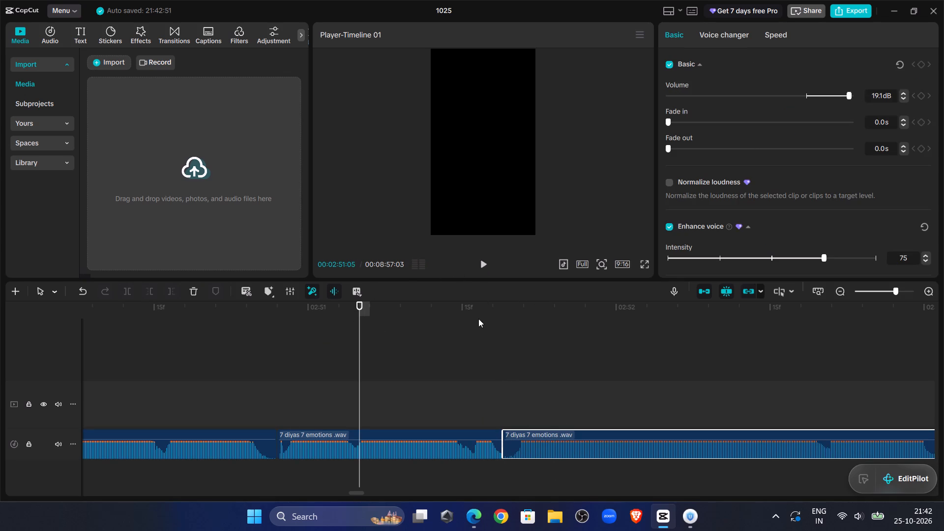
{"action": "left_click", "coordinate": [479, 266]}
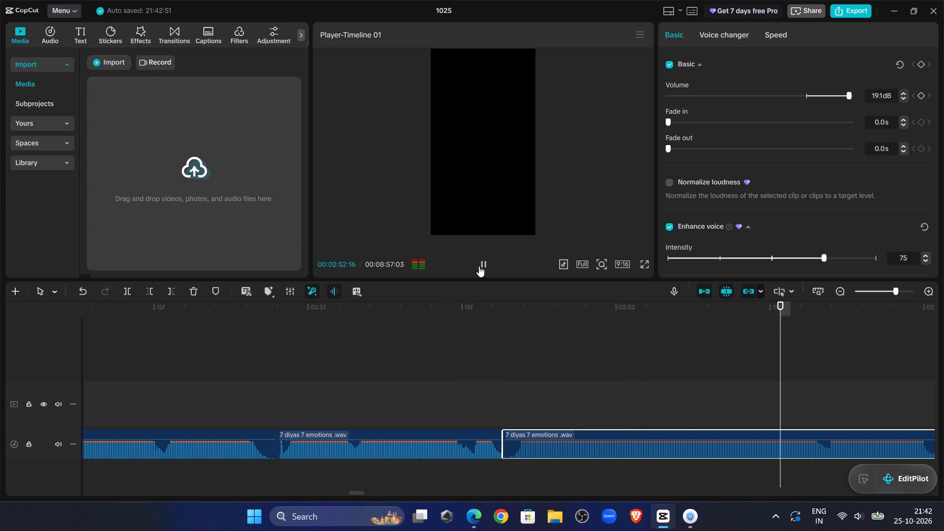
{"action": "left_click", "coordinate": [479, 266]}
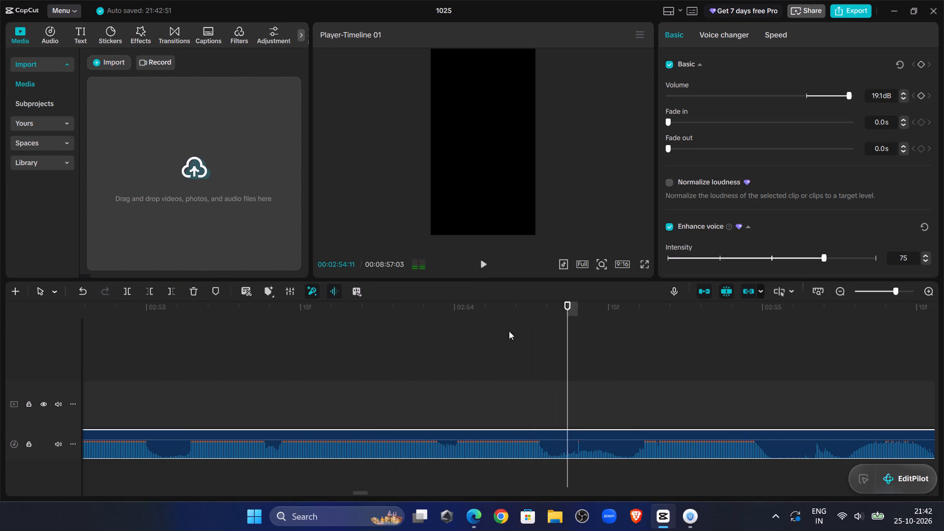
{"action": "left_click", "coordinate": [558, 402]}
{"action": "left_click", "coordinate": [560, 438]}
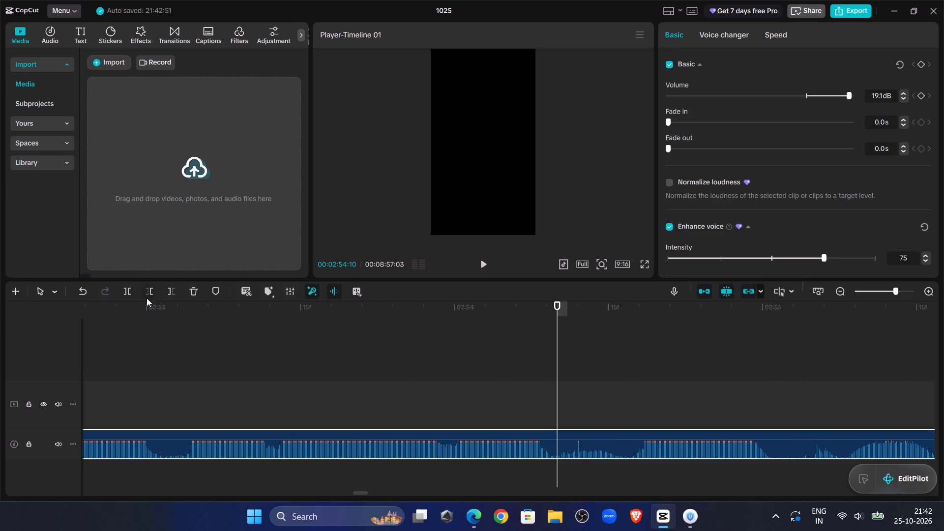
{"action": "left_click", "coordinate": [126, 294]}
Trim the start of the newly split clip up to 00:02:54:16 and move it back against the preceding clip.
{"action": "double_click", "coordinate": [481, 261]}
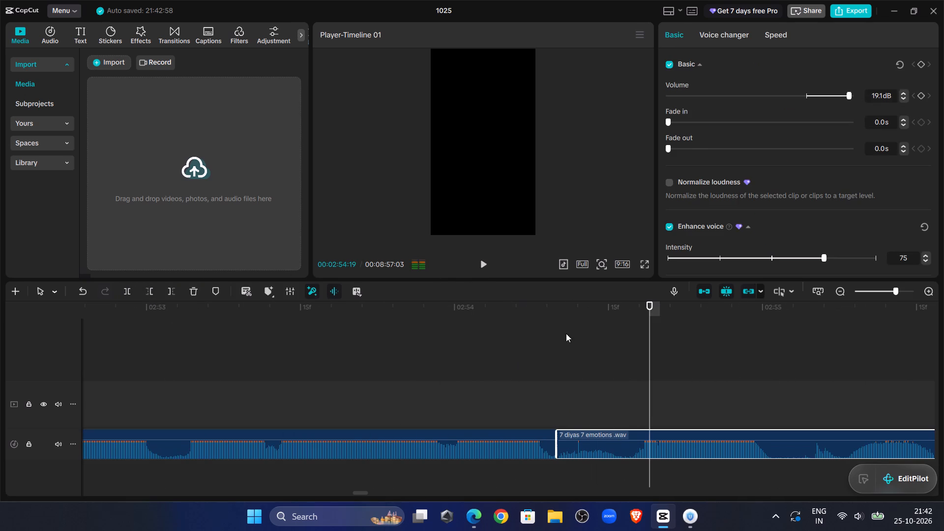
{"action": "double_click", "coordinate": [615, 389]}
{"action": "left_click", "coordinate": [629, 465]}
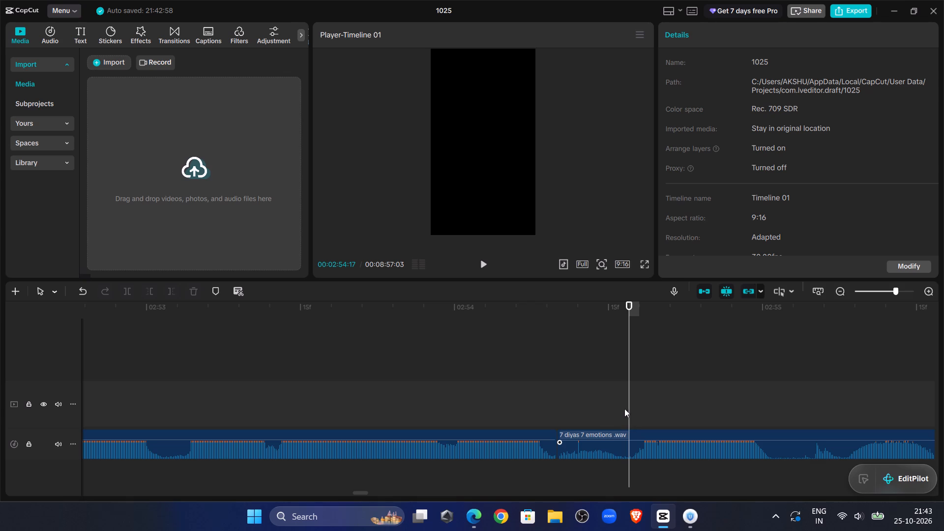
{"action": "left_click", "coordinate": [622, 405]}
{"action": "left_click", "coordinate": [637, 440]}
{"action": "left_click", "coordinate": [145, 290]}
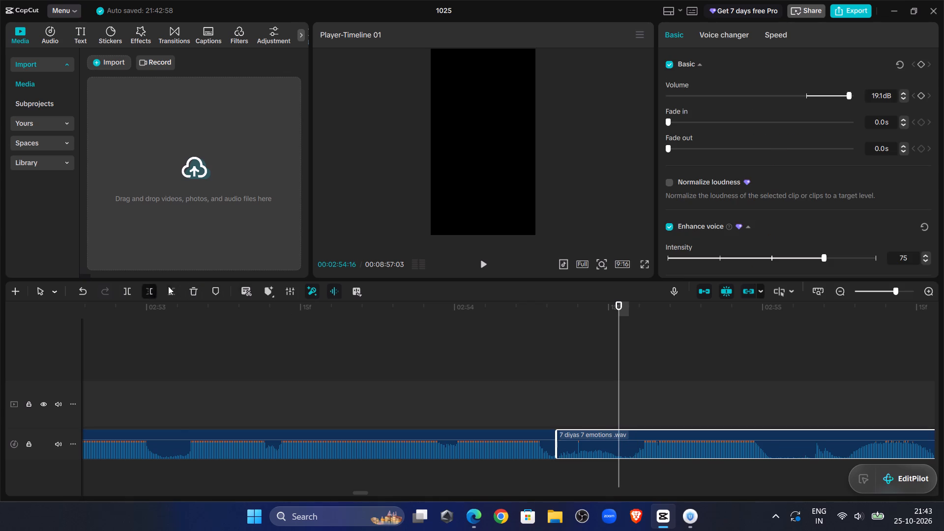
{"action": "left_click_drag", "start_coordinate": [641, 434], "coordinate": [576, 443]}
Listen across the closed gap, trim the start of the following narration clip up to 00:02:55:11 and move it back against the preceding clip.
{"action": "left_click", "coordinate": [517, 360]}
{"action": "left_click", "coordinate": [483, 265]}
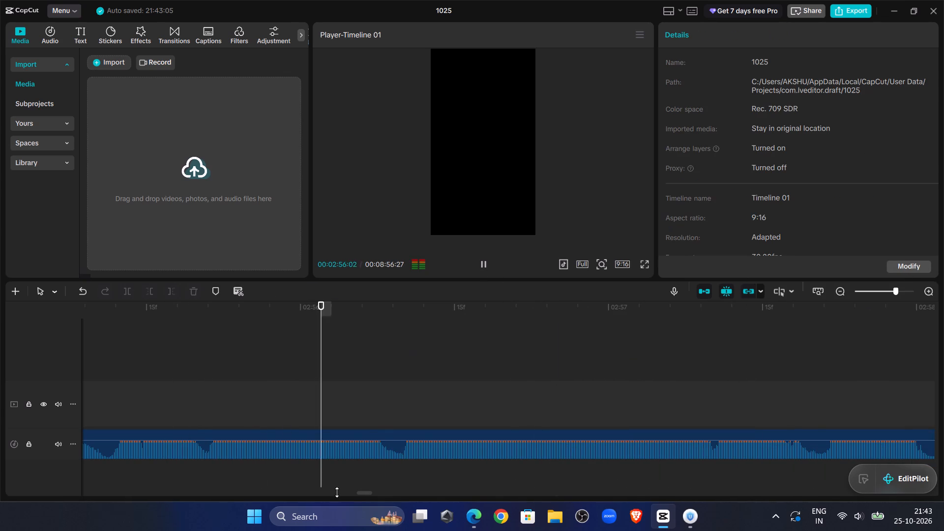
{"action": "left_click", "coordinate": [134, 385]}
{"action": "left_click_drag", "start_coordinate": [134, 385], "coordinate": [258, 420]}
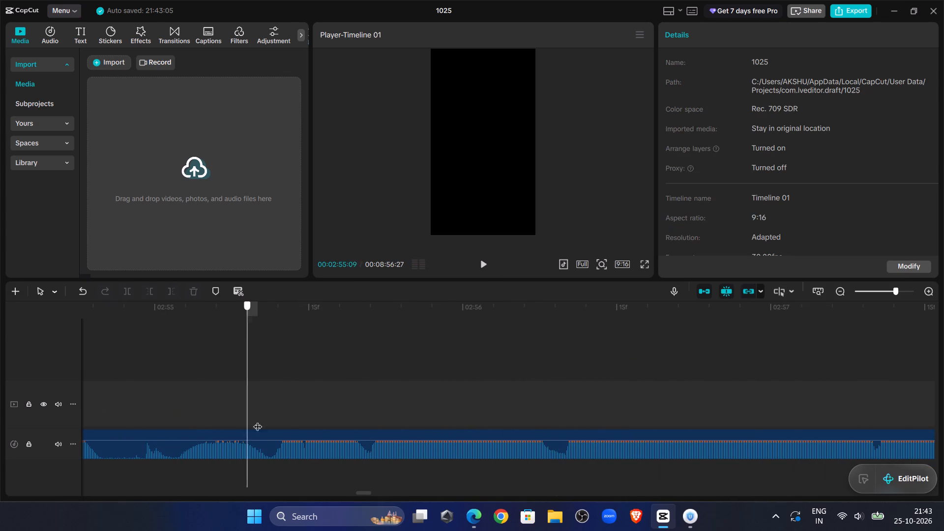
{"action": "left_click_drag", "start_coordinate": [258, 420], "coordinate": [271, 424]}
{"action": "left_click", "coordinate": [267, 443]}
{"action": "left_click", "coordinate": [145, 290]}
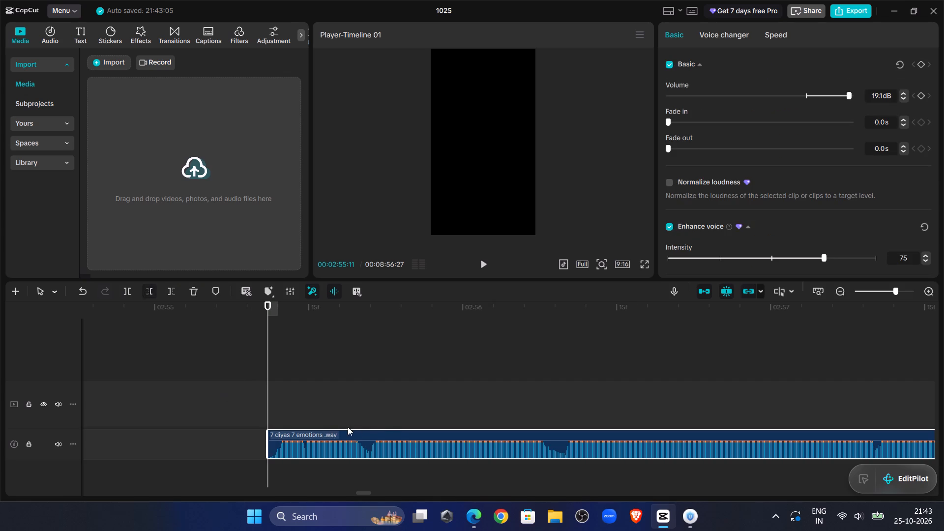
{"action": "left_click_drag", "start_coordinate": [391, 431], "coordinate": [356, 461]}
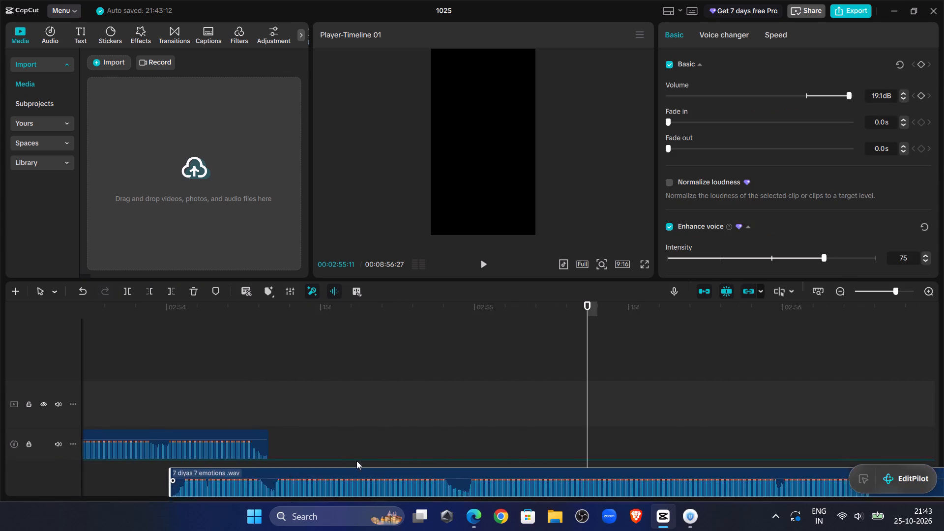
{"action": "left_click_drag", "start_coordinate": [356, 461], "coordinate": [392, 439]}
Listen across the new join and split the narration clip at the pause, at 00:02:57:03.
{"action": "left_click", "coordinate": [210, 350]}
{"action": "left_click", "coordinate": [479, 263]}
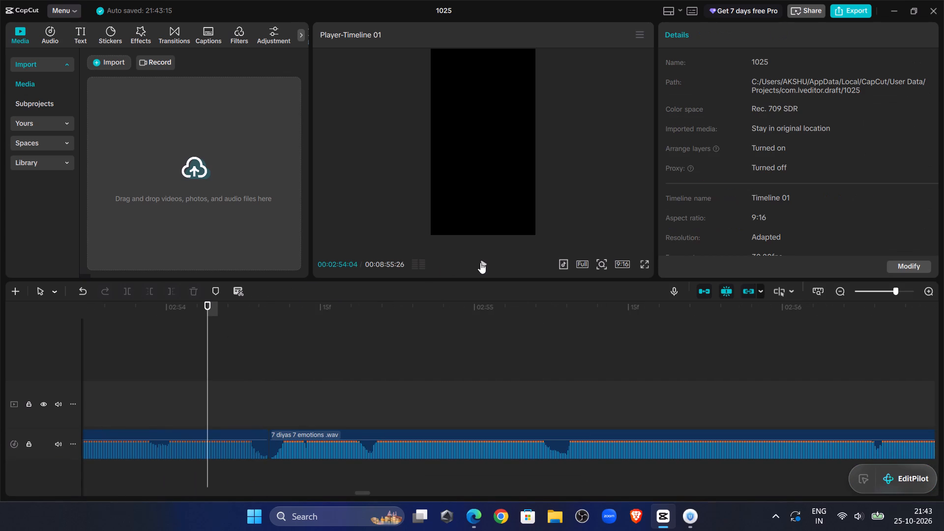
{"action": "left_click", "coordinate": [883, 294]}
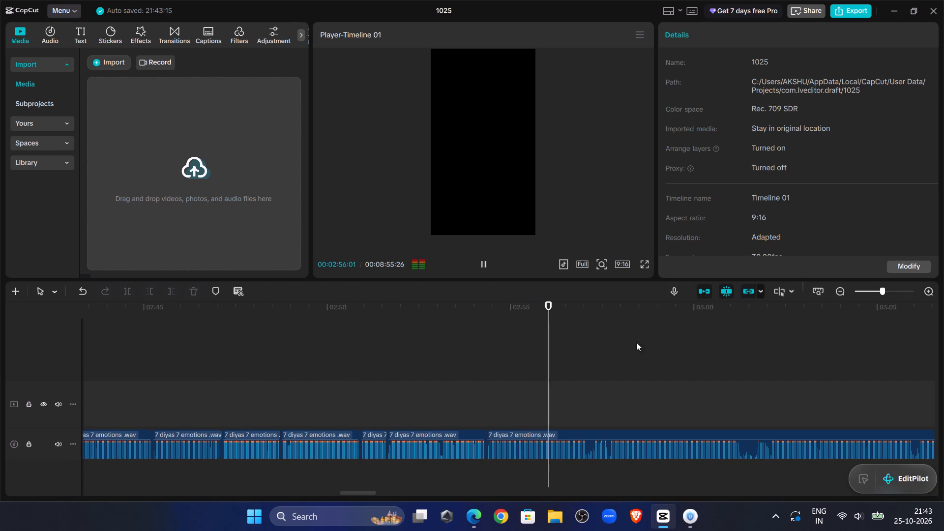
{"action": "left_click", "coordinate": [484, 261]}
{"action": "left_click", "coordinate": [584, 437]}
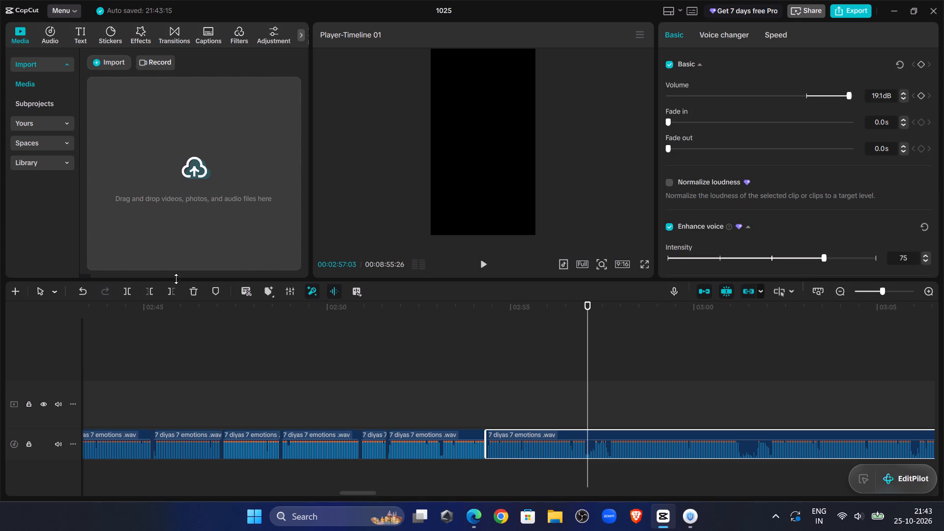
{"action": "left_click", "coordinate": [126, 288]}
Trim the start of the newly split clip up to 00:02:57:20 and move it back against the preceding clip.
{"action": "double_click", "coordinate": [482, 267]}
{"action": "left_click", "coordinate": [482, 267]}
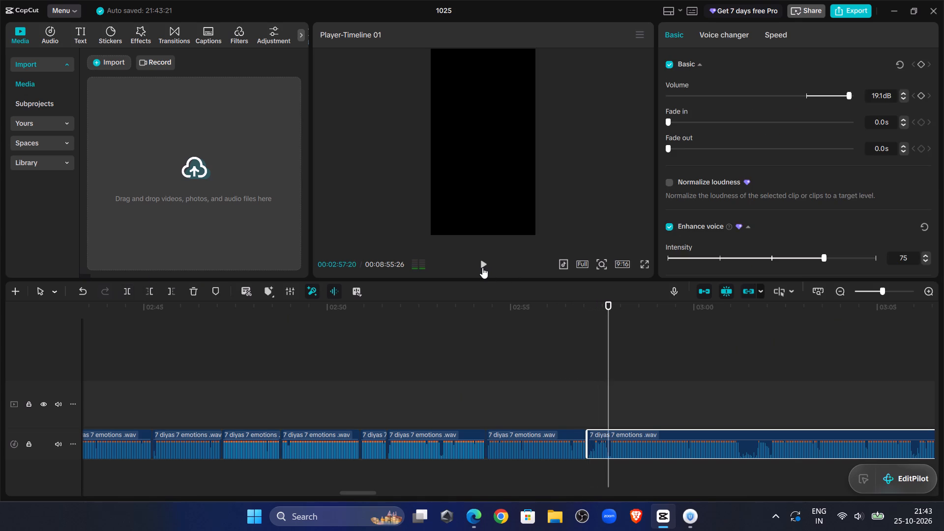
{"action": "left_click", "coordinate": [591, 353]}
{"action": "left_click_drag", "start_coordinate": [591, 353], "coordinate": [609, 388]}
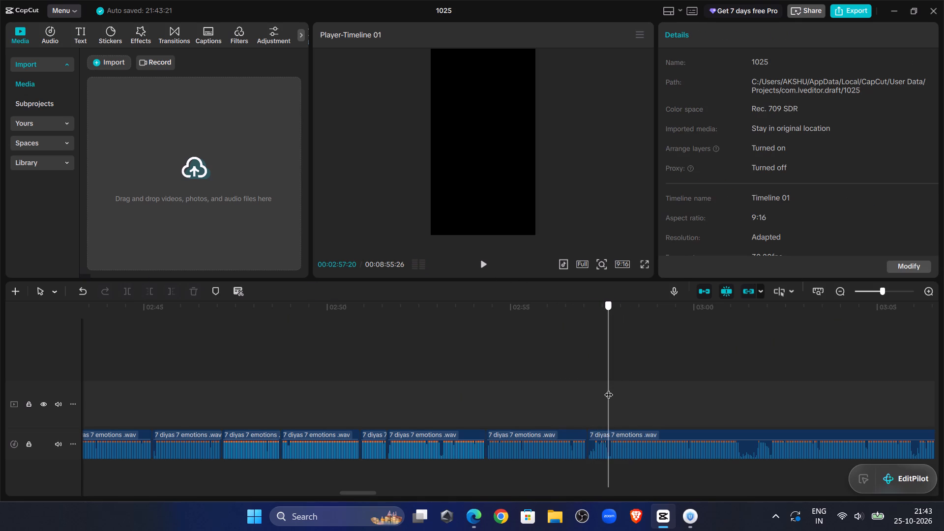
{"action": "left_click_drag", "start_coordinate": [609, 388], "coordinate": [608, 388]}
{"action": "left_click", "coordinate": [602, 432]}
{"action": "left_click", "coordinate": [152, 295]}
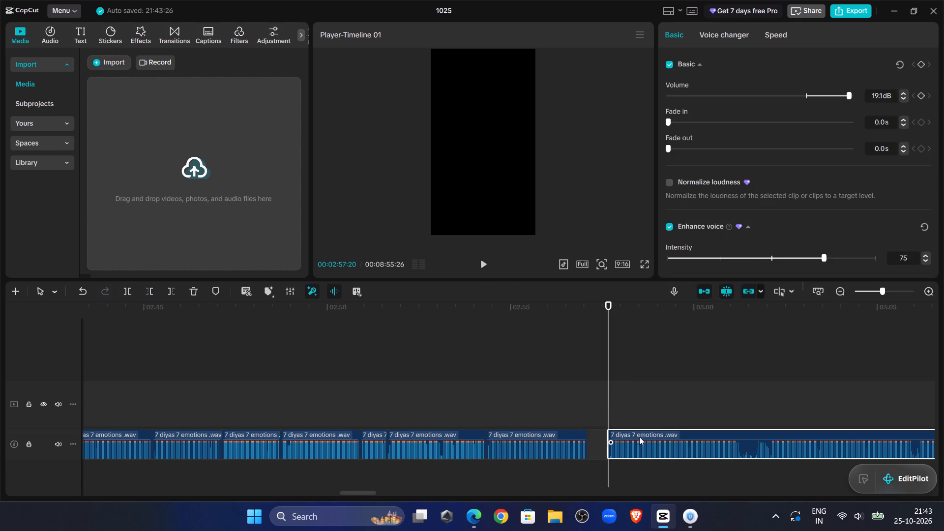
{"action": "left_click_drag", "start_coordinate": [640, 433], "coordinate": [619, 437]}
Listen on past the join, trim the start of the last narration clip up to 00:03:01:14 and move it back against the preceding clip.
{"action": "left_click", "coordinate": [564, 384]}
{"action": "left_click", "coordinate": [478, 271]}
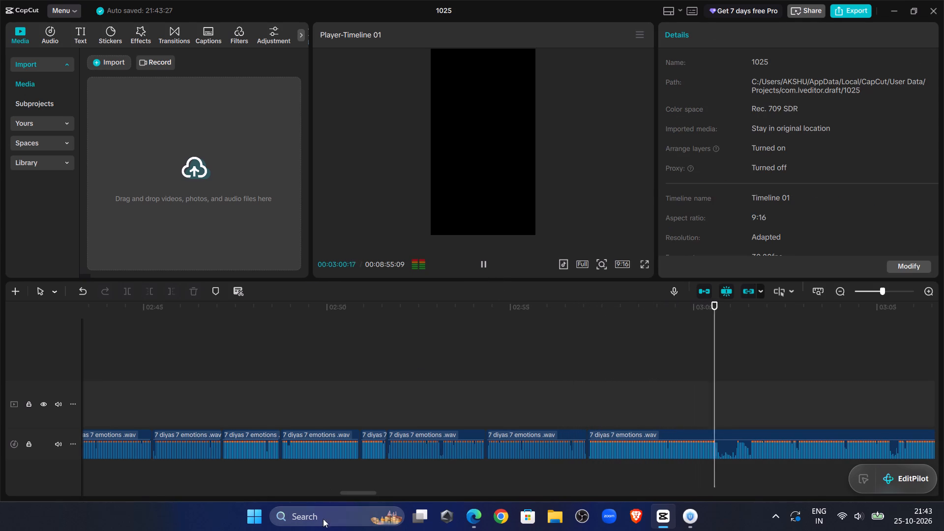
{"action": "left_click_drag", "start_coordinate": [366, 495], "coordinate": [377, 498]}
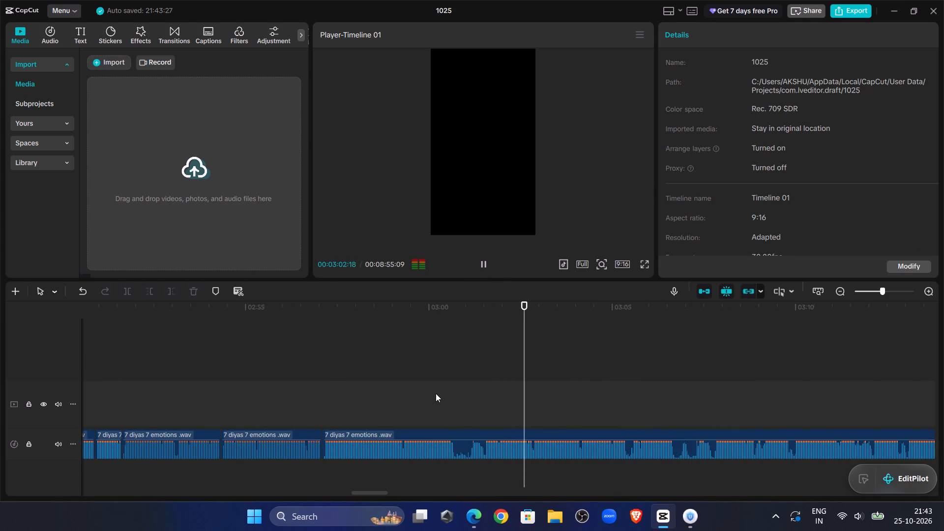
{"action": "left_click", "coordinate": [440, 394]}
{"action": "left_click_drag", "start_coordinate": [440, 394], "coordinate": [482, 433]}
{"action": "left_click", "coordinate": [484, 440]}
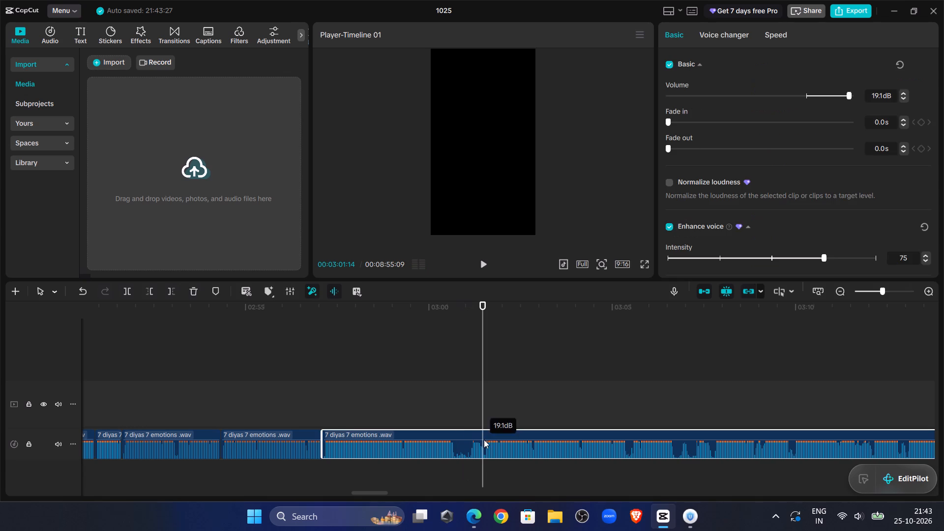
{"action": "left_click", "coordinate": [144, 291]}
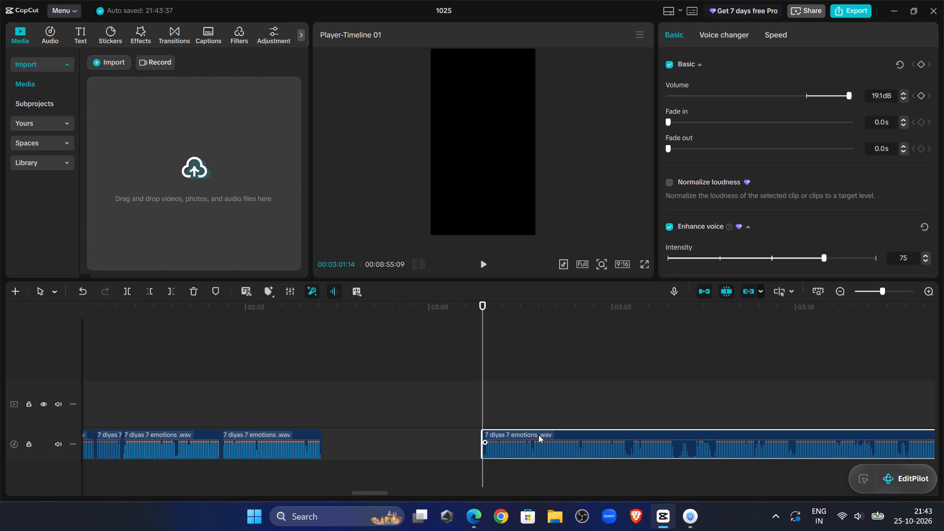
{"action": "left_click_drag", "start_coordinate": [538, 435], "coordinate": [378, 441]}
Listen across the new join and split the narration clip at the short dip in the waveform, at 00:02:58:09.
{"action": "left_click", "coordinate": [284, 358]}
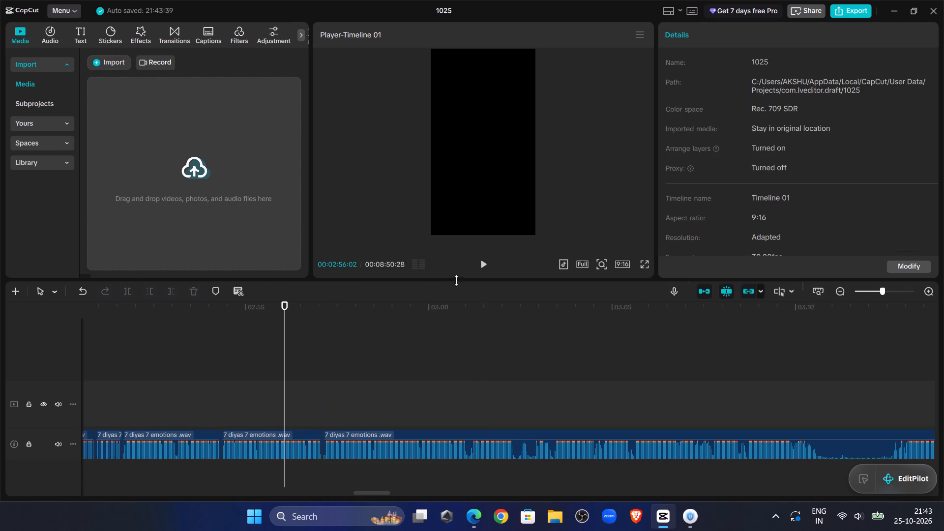
{"action": "left_click", "coordinate": [476, 267]}
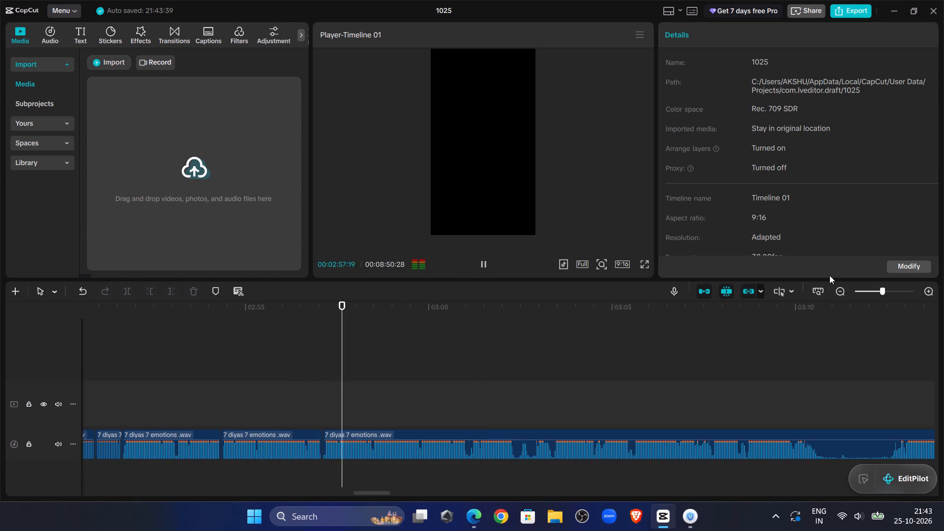
{"action": "left_click", "coordinate": [890, 293]}
{"action": "left_click", "coordinate": [337, 367]}
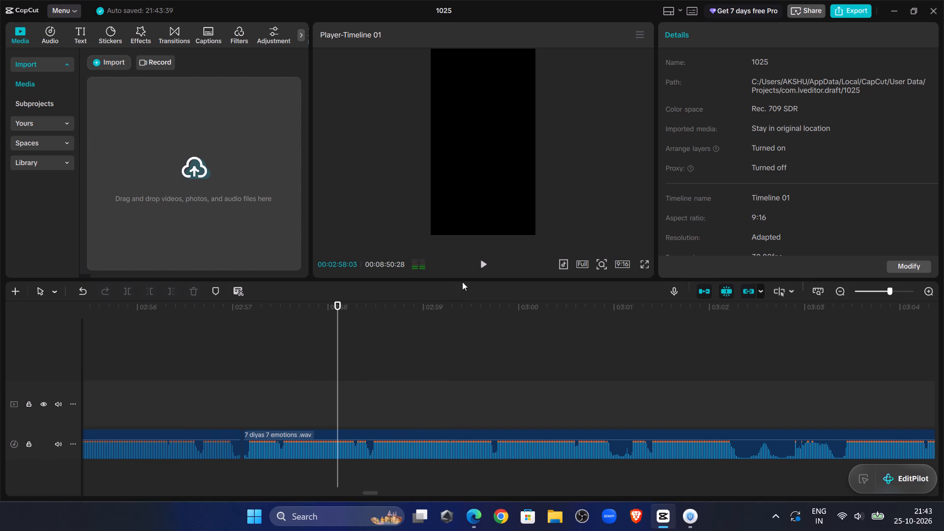
{"action": "double_click", "coordinate": [489, 263]}
{"action": "left_click", "coordinate": [905, 295]}
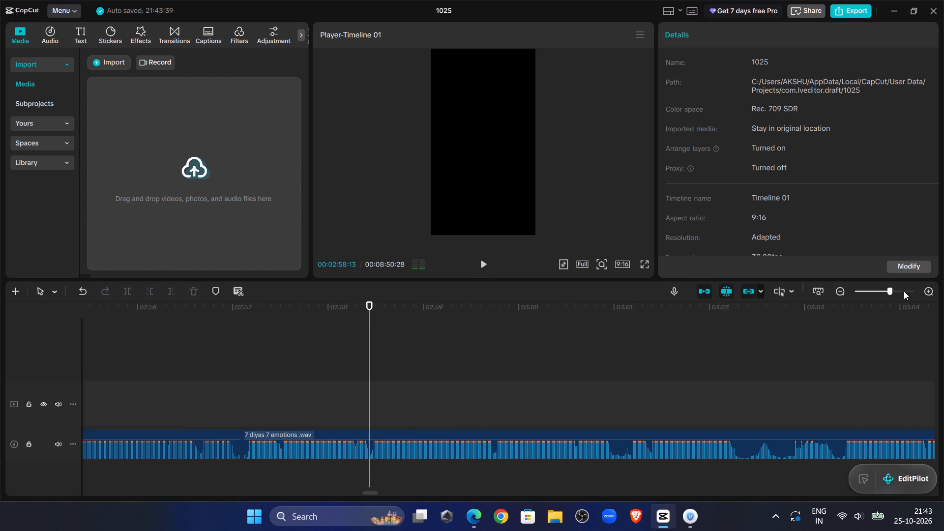
{"action": "left_click", "coordinate": [904, 291]}
{"action": "left_click_drag", "start_coordinate": [217, 365], "coordinate": [191, 367]}
{"action": "left_click", "coordinate": [162, 354]}
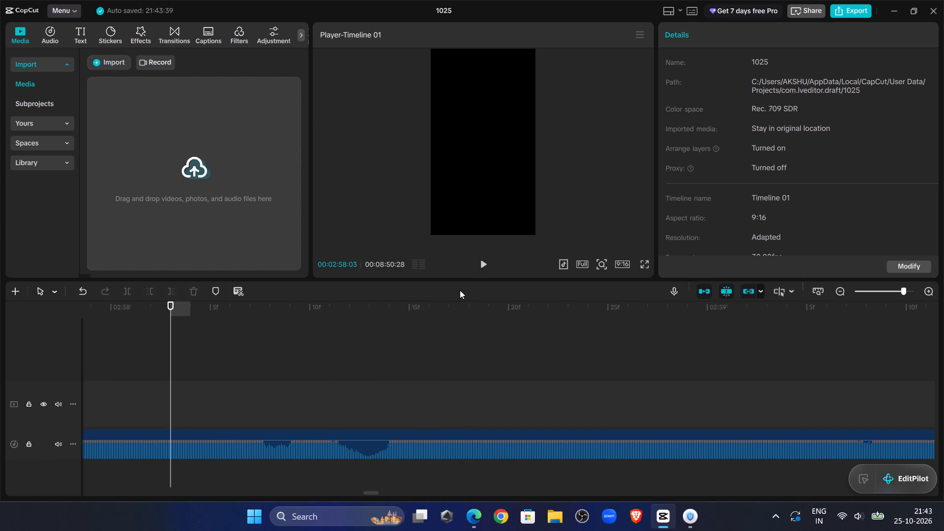
{"action": "double_click", "coordinate": [487, 259]}
{"action": "left_click", "coordinate": [278, 393]}
{"action": "left_click", "coordinate": [289, 397]}
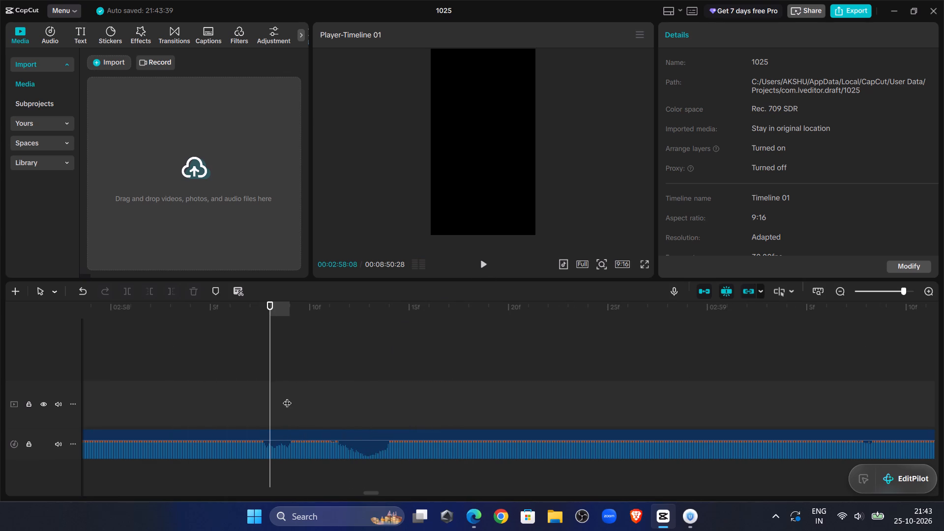
{"action": "left_click", "coordinate": [288, 464]}
{"action": "left_click", "coordinate": [285, 440]}
{"action": "left_click", "coordinate": [131, 295]}
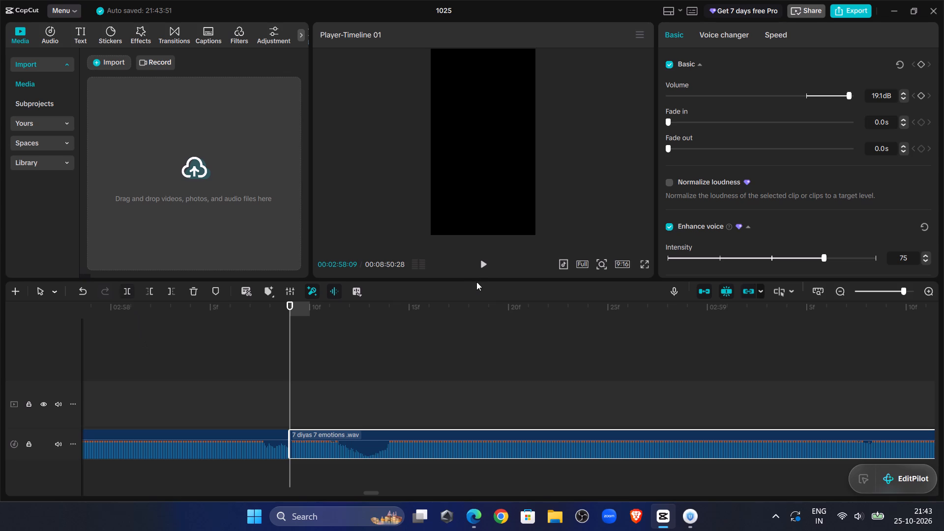
Trim the start of the newly split clip up to 00:02:58:13 and move it back against the preceding clip.
{"action": "double_click", "coordinate": [480, 263]}
{"action": "left_click", "coordinate": [354, 399]}
{"action": "left_click", "coordinate": [367, 405]}
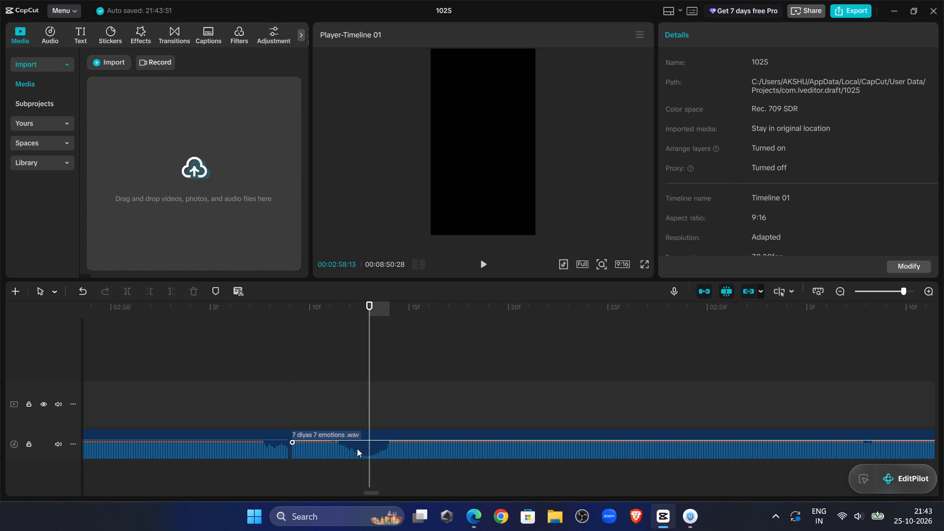
{"action": "left_click", "coordinate": [358, 453]}
{"action": "left_click", "coordinate": [151, 296]}
{"action": "left_click_drag", "start_coordinate": [424, 435], "coordinate": [344, 442]}
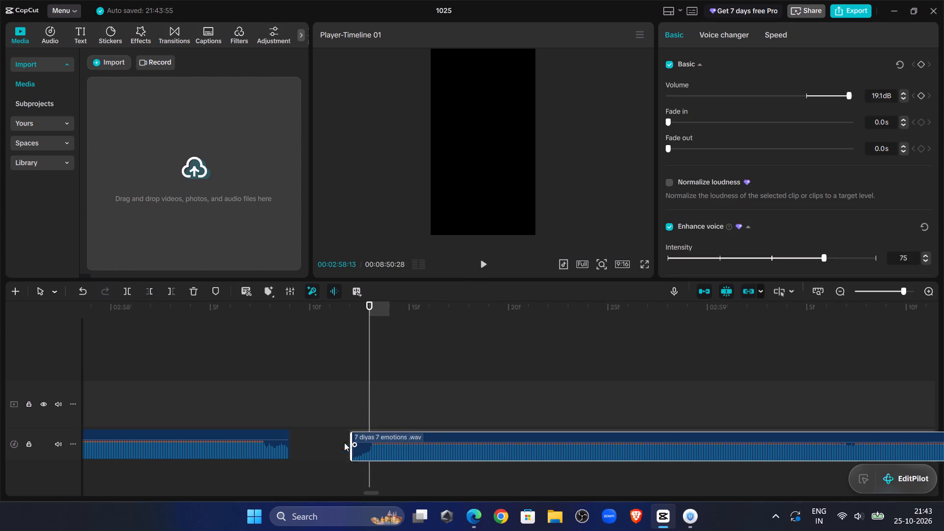
{"action": "left_click_drag", "start_coordinate": [344, 442], "coordinate": [344, 442]}
Listen on across the closed gap and split the narration clip at the pause, at 00:03:00:26.
{"action": "left_click", "coordinate": [188, 357]}
{"action": "left_click", "coordinate": [477, 259]}
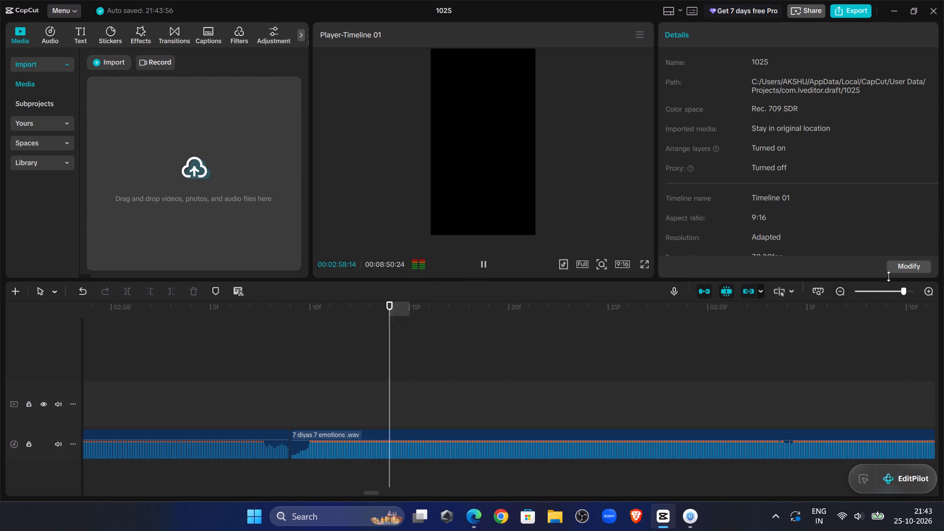
{"action": "left_click", "coordinate": [892, 293]}
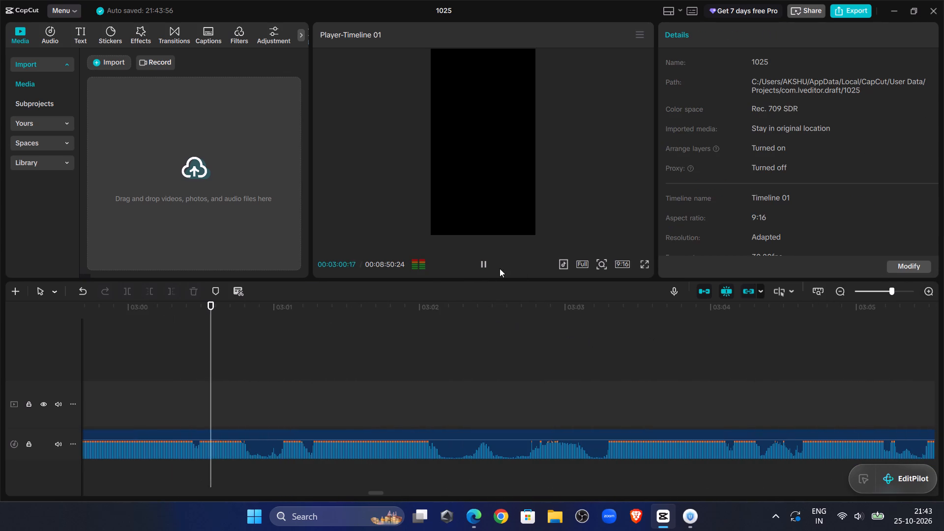
{"action": "left_click", "coordinate": [487, 263]}
{"action": "left_click", "coordinate": [481, 268]}
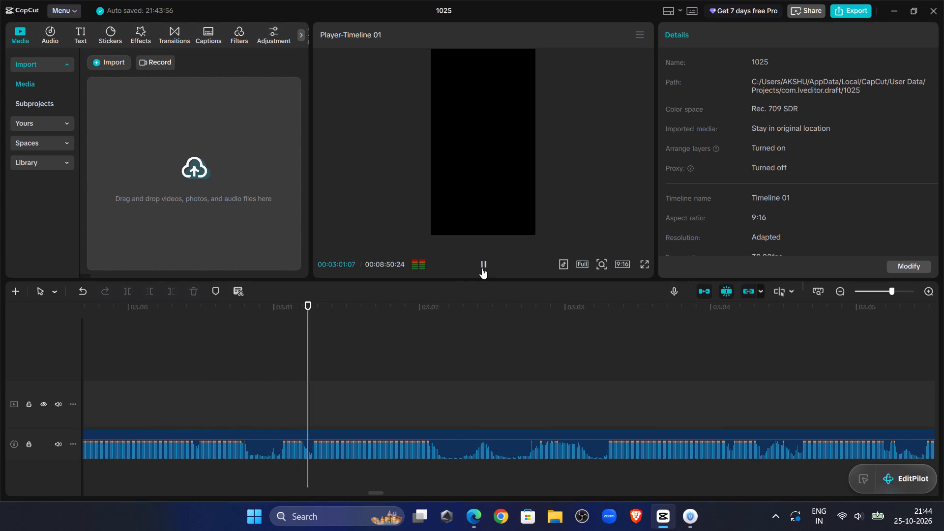
{"action": "left_click", "coordinate": [238, 410]}
{"action": "left_click_drag", "start_coordinate": [254, 414], "coordinate": [258, 416]}
{"action": "left_click", "coordinate": [262, 402]}
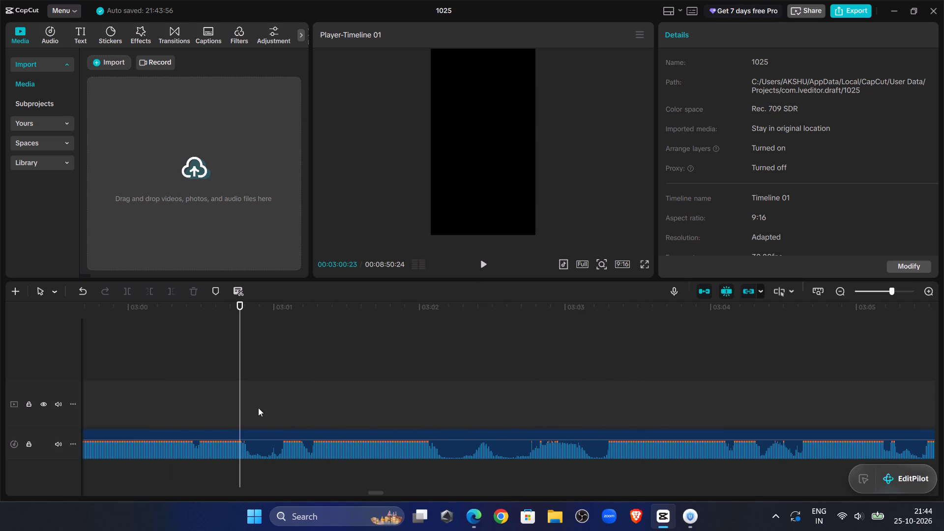
{"action": "left_click", "coordinate": [258, 408]}
{"action": "left_click", "coordinate": [256, 411]}
{"action": "left_click", "coordinate": [266, 464]}
{"action": "left_click", "coordinate": [253, 419]}
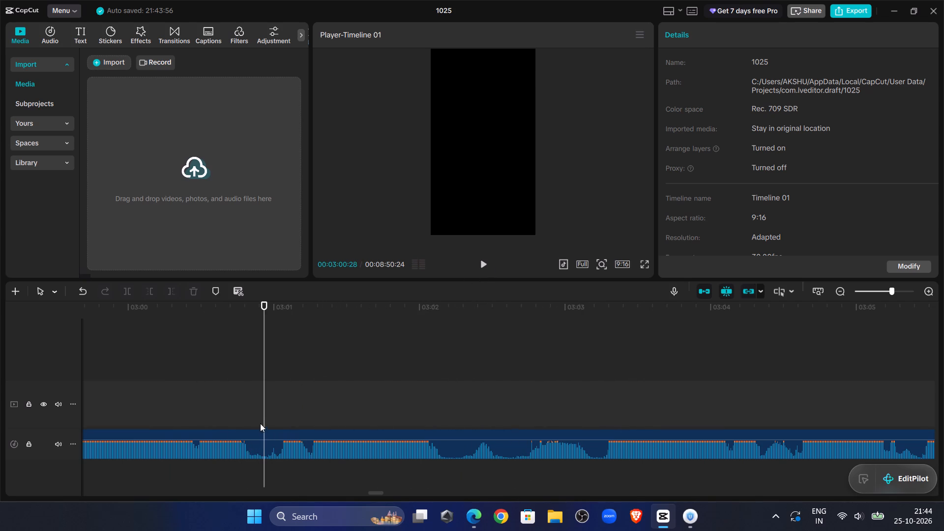
{"action": "left_click", "coordinate": [265, 436]}
{"action": "left_click", "coordinate": [132, 289]}
Trim the start of the newly split clip up to 00:03:00:29 and move it back against the preceding clip.
{"action": "double_click", "coordinate": [489, 268]}
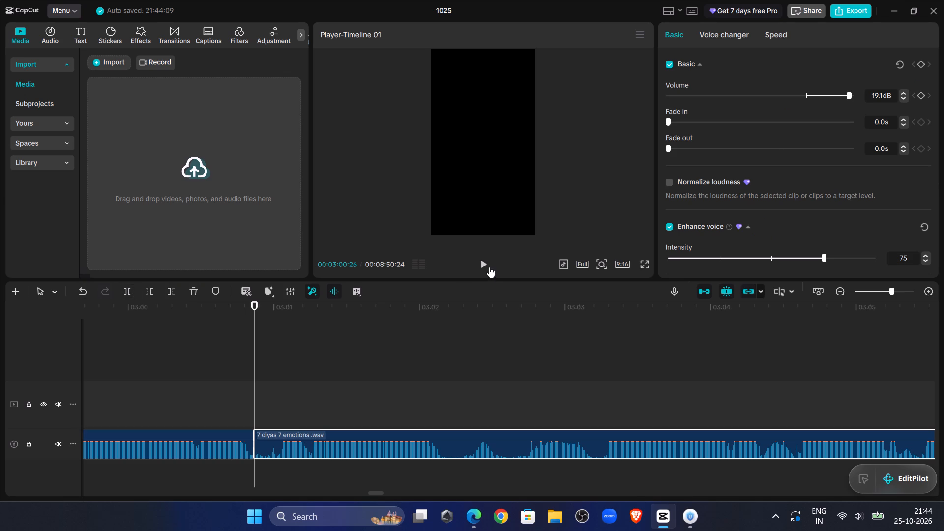
{"action": "left_click", "coordinate": [273, 387]}
{"action": "left_click", "coordinate": [267, 393]}
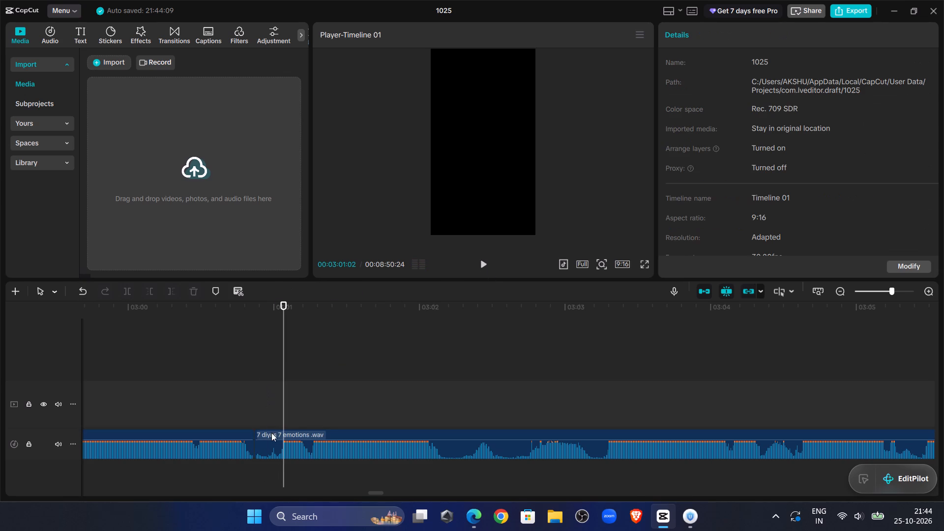
{"action": "left_click", "coordinate": [272, 435]}
{"action": "left_click", "coordinate": [149, 290]}
{"action": "left_click_drag", "start_coordinate": [332, 434], "coordinate": [324, 436]}
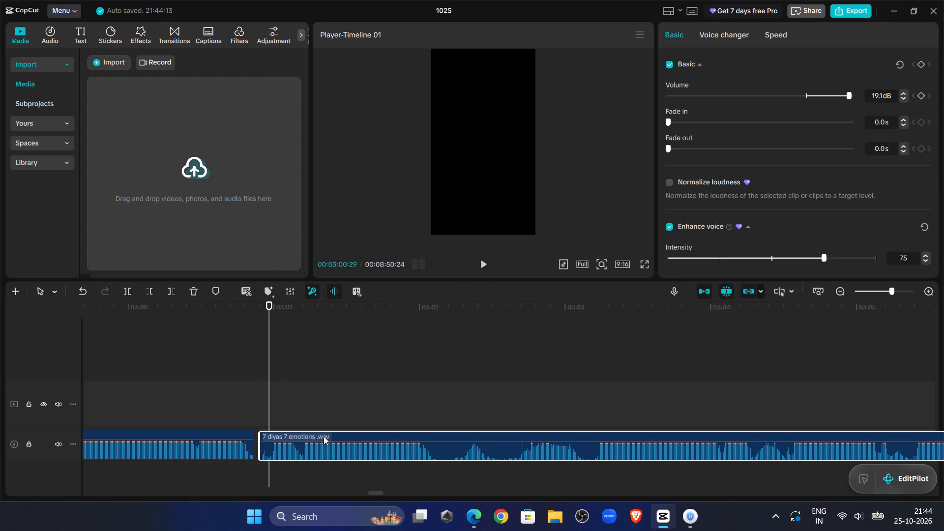
{"action": "left_click_drag", "start_coordinate": [324, 436], "coordinate": [316, 439]}
Listen across the new join and split the narration clip at the pause, at 00:03:02:02.
{"action": "left_click", "coordinate": [180, 348]}
{"action": "left_click", "coordinate": [489, 258]}
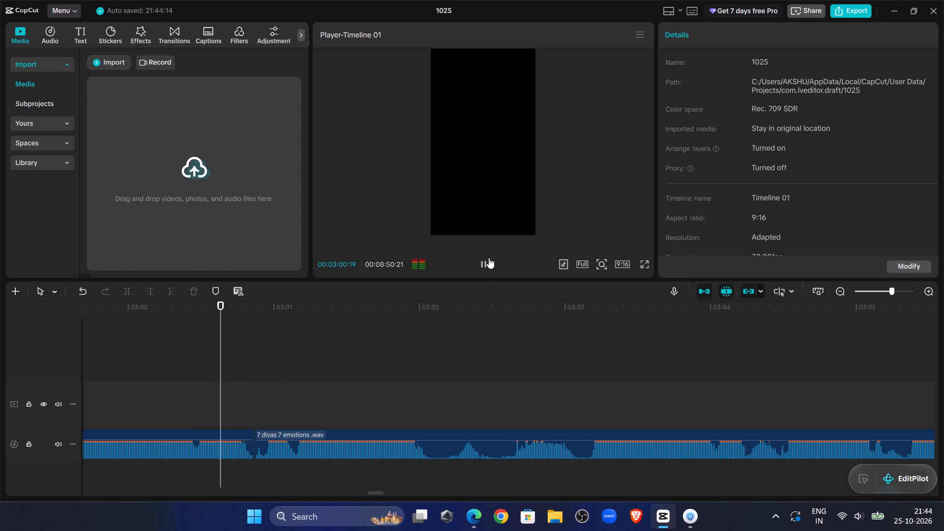
{"action": "left_click", "coordinate": [488, 262]}
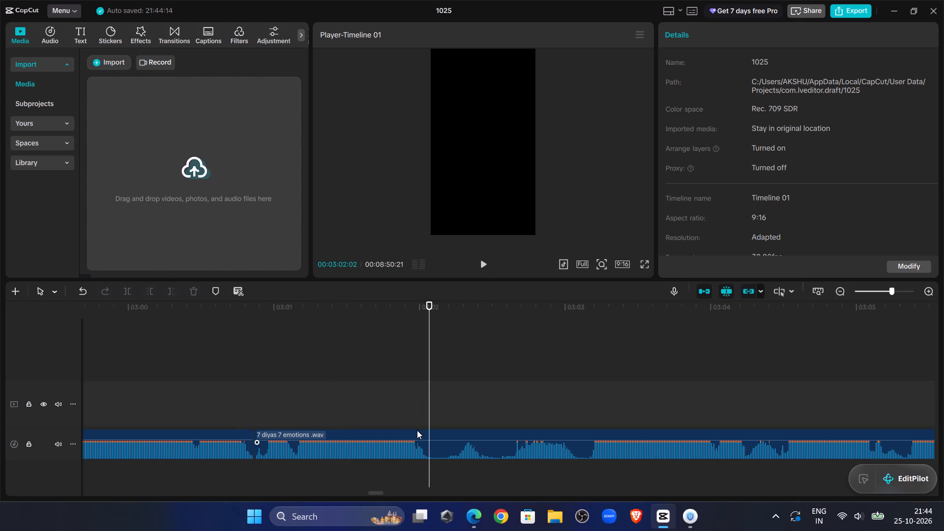
{"action": "left_click", "coordinate": [417, 430]}
{"action": "left_click", "coordinate": [115, 288]}
{"action": "left_click", "coordinate": [128, 290]}
Trim the start of the newly split clip up to 00:03:03:04 and move it back against the preceding clip.
{"action": "left_click", "coordinate": [496, 266]}
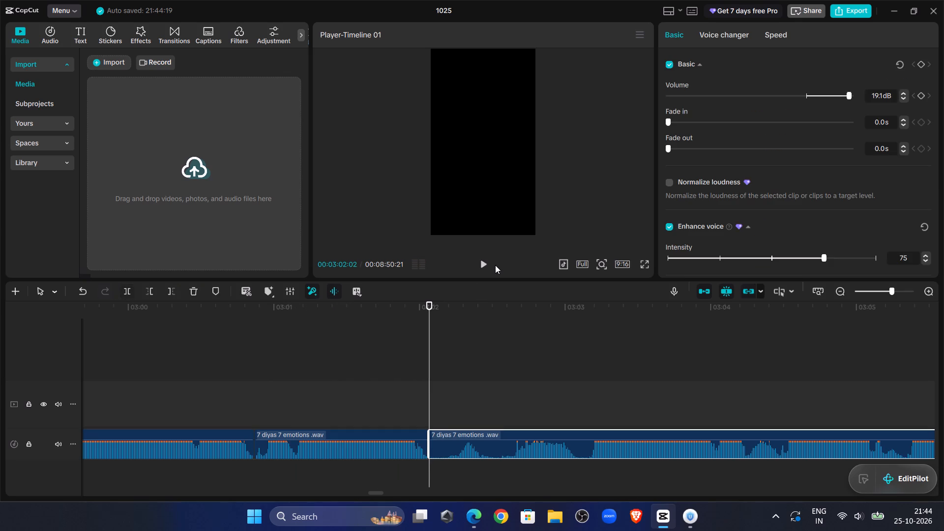
{"action": "left_click", "coordinate": [483, 264]}
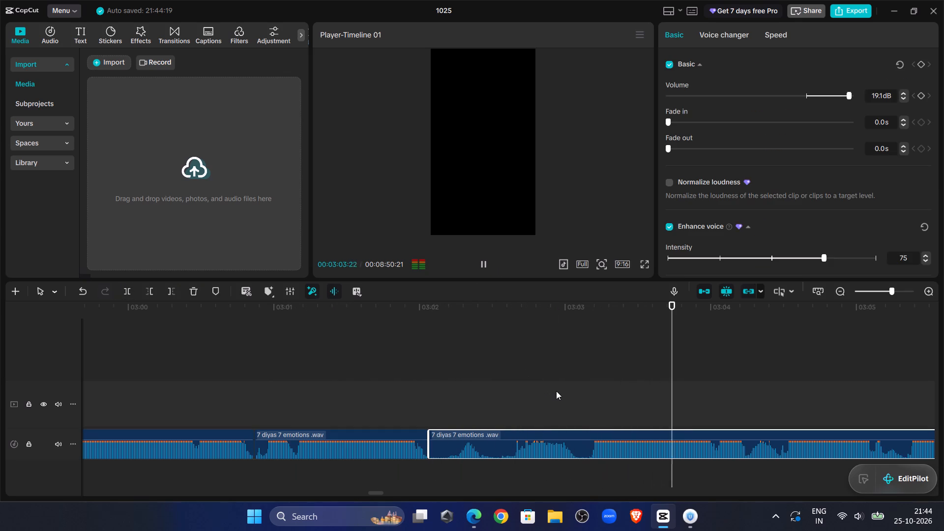
{"action": "left_click", "coordinate": [556, 391]}
{"action": "left_click_drag", "start_coordinate": [556, 391], "coordinate": [586, 421]}
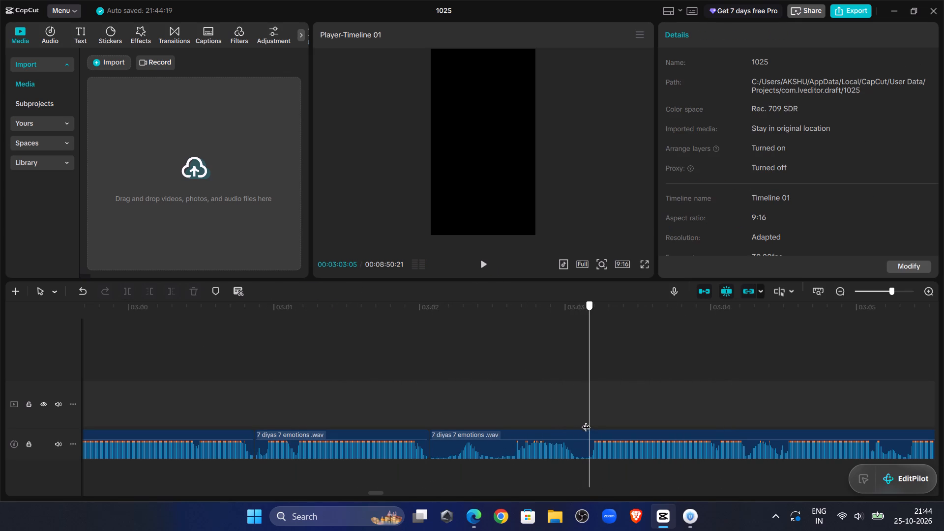
{"action": "left_click_drag", "start_coordinate": [586, 421], "coordinate": [585, 420]}
{"action": "left_click", "coordinate": [581, 443]}
{"action": "left_click", "coordinate": [156, 294]}
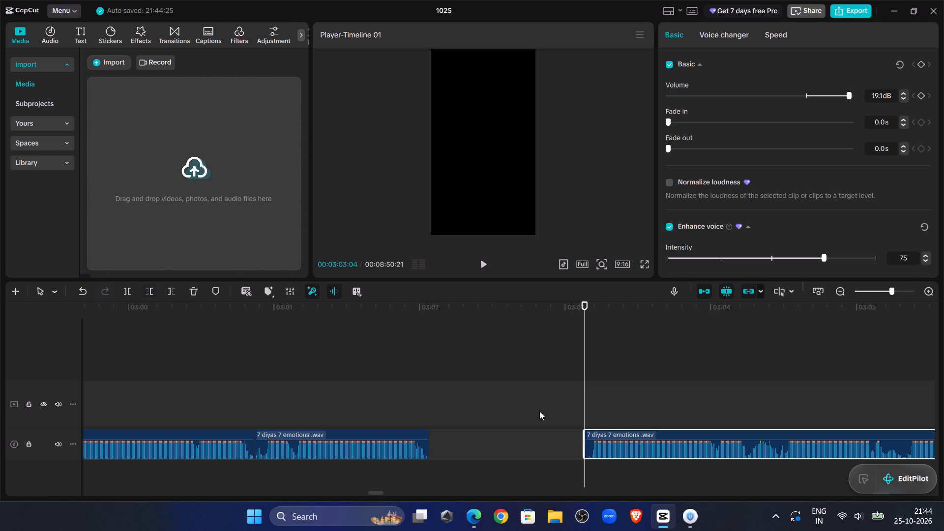
{"action": "left_click_drag", "start_coordinate": [603, 434], "coordinate": [448, 440]}
Listen across the closed gap and through the following narration, and split the clip at the pause, at 00:03:03:07.
{"action": "left_click", "coordinate": [376, 349]}
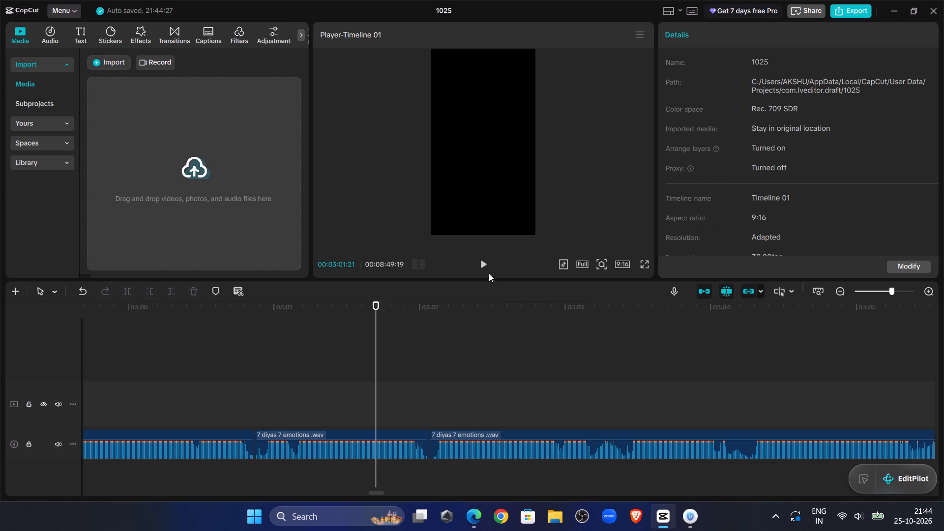
{"action": "left_click", "coordinate": [484, 267]}
{"action": "left_click", "coordinate": [484, 267]}
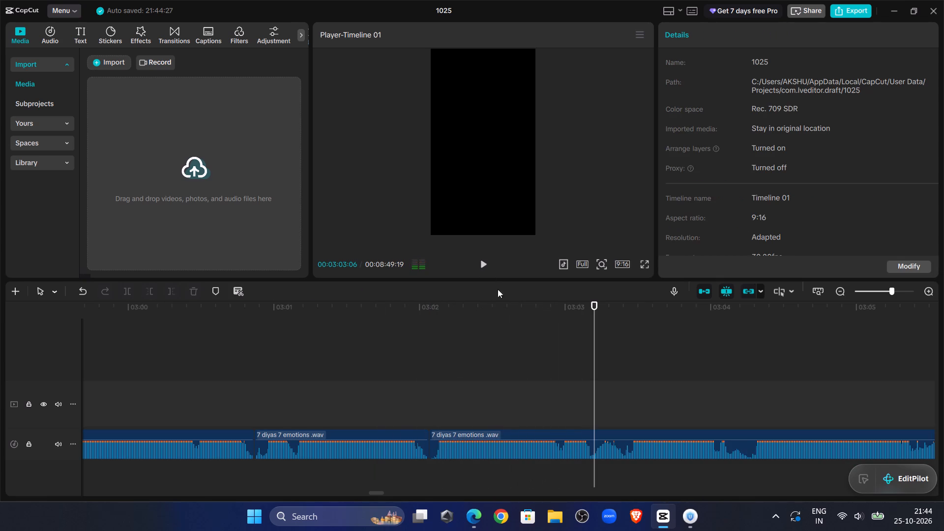
{"action": "left_click", "coordinate": [486, 264]}
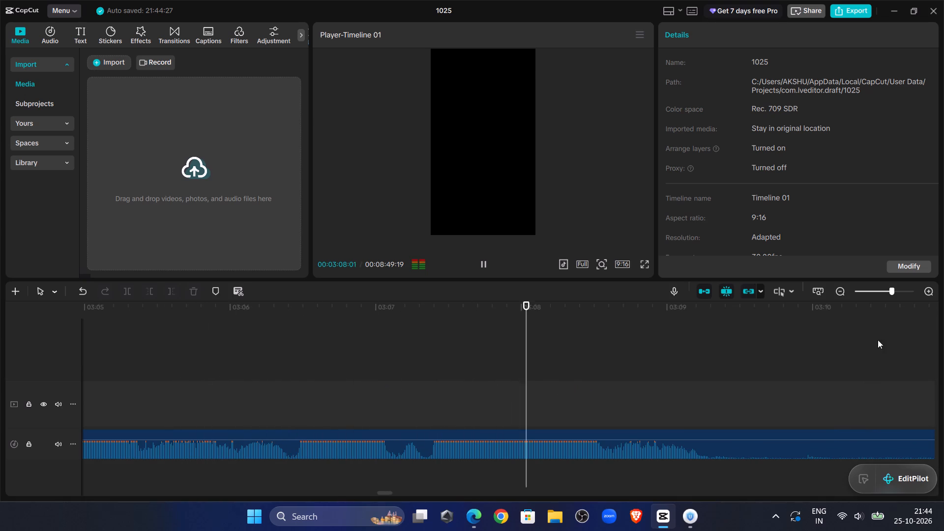
{"action": "left_click", "coordinate": [882, 291]}
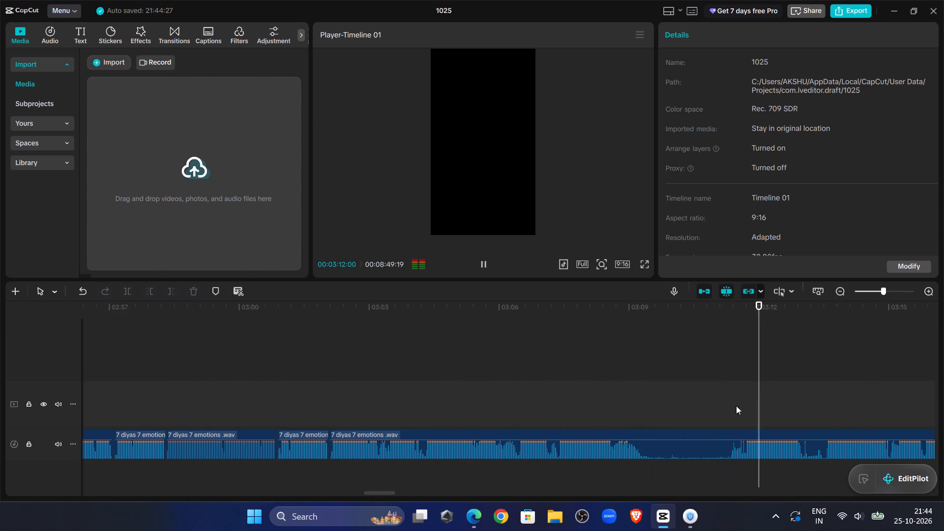
{"action": "left_click", "coordinate": [330, 371]}
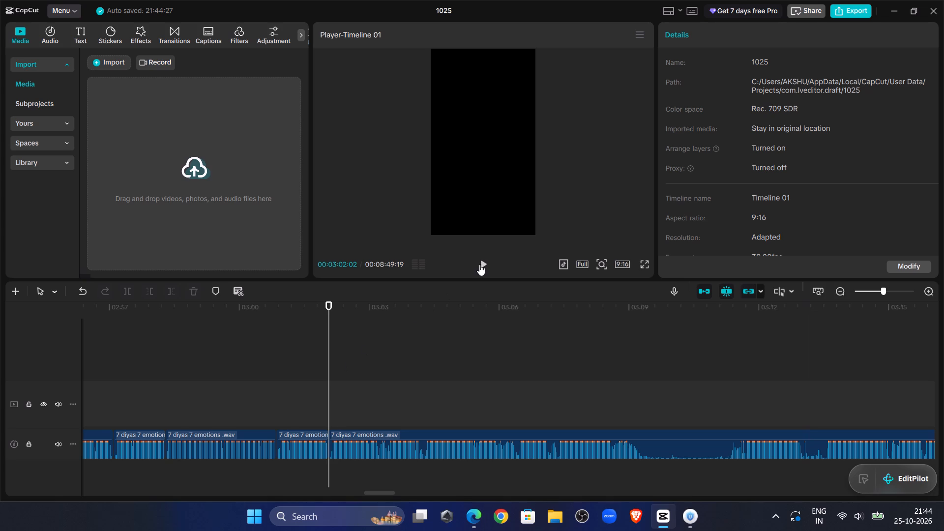
{"action": "left_click", "coordinate": [479, 265]}
{"action": "left_click", "coordinate": [481, 265]}
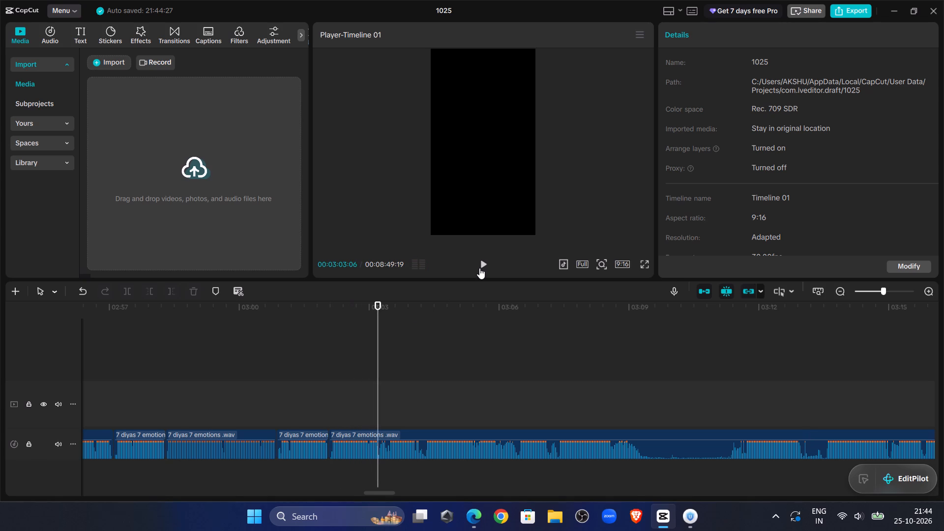
{"action": "double_click", "coordinate": [479, 268]}
{"action": "left_click", "coordinate": [381, 379]}
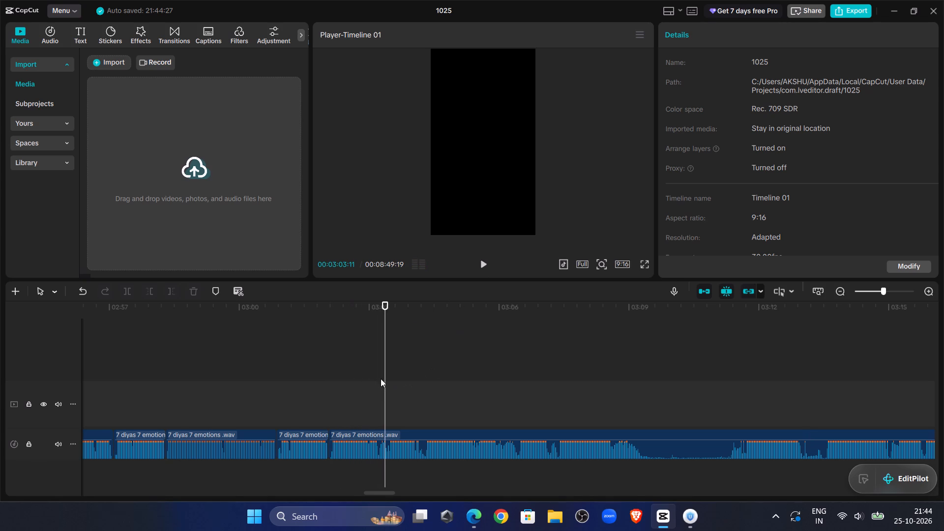
{"action": "left_click", "coordinate": [377, 382]}
{"action": "left_click_drag", "start_coordinate": [377, 383], "coordinate": [380, 389]}
{"action": "left_click", "coordinate": [391, 443]}
{"action": "left_click", "coordinate": [124, 286]}
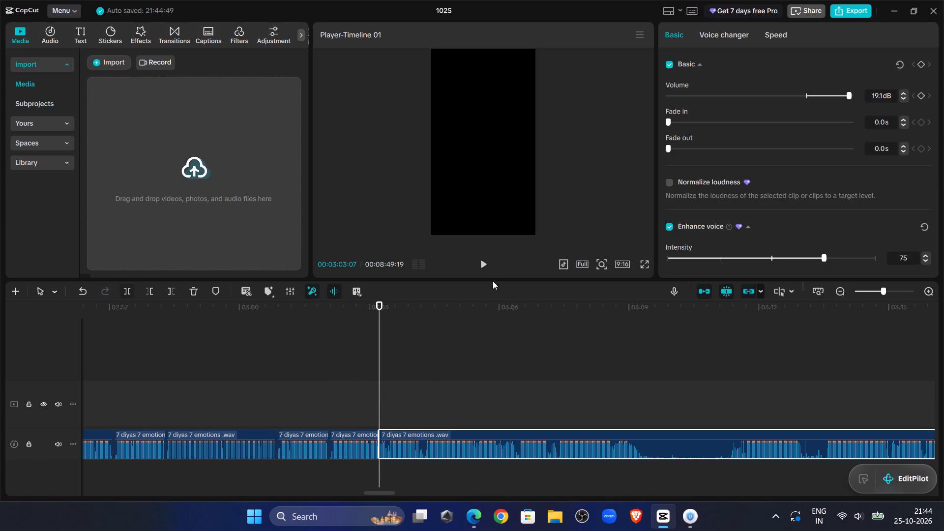
Listen on to find the unwanted passage, trim the newly split clip's start up to 00:03:06:14 and move it back against the preceding clip.
{"action": "left_click", "coordinate": [493, 265]}
{"action": "left_click", "coordinate": [489, 265]}
{"action": "left_click", "coordinate": [520, 372]}
{"action": "left_click_drag", "start_coordinate": [483, 243], "coordinate": [484, 262]}
{"action": "left_click", "coordinate": [485, 268]}
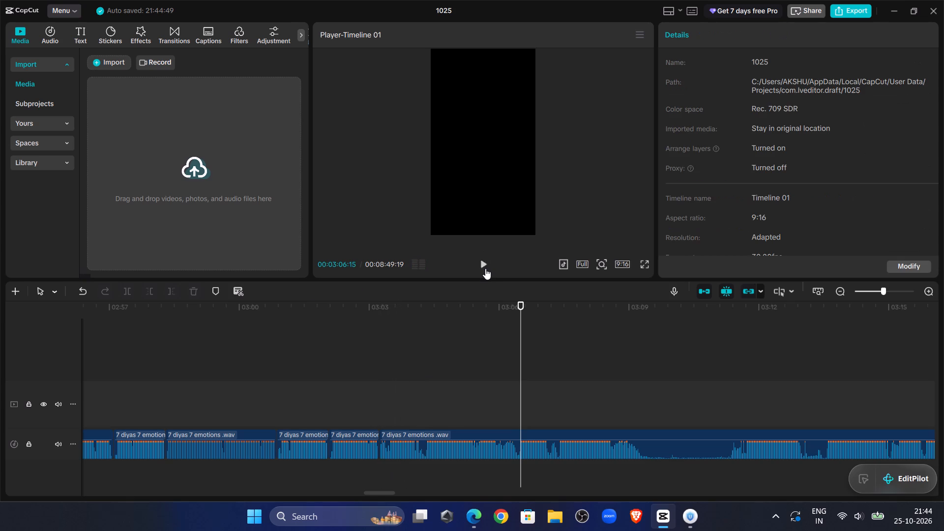
{"action": "left_click", "coordinate": [503, 376]}
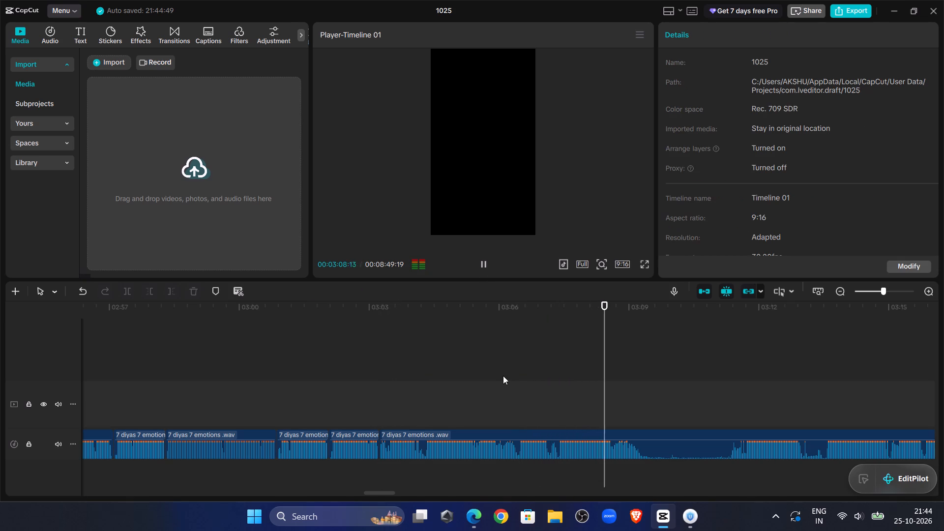
{"action": "left_click_drag", "start_coordinate": [503, 376], "coordinate": [427, 367]}
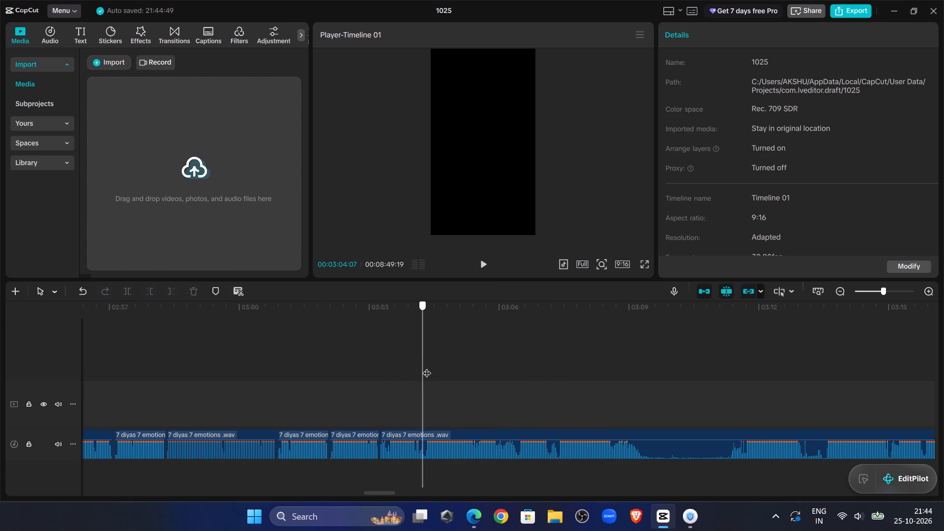
{"action": "left_click_drag", "start_coordinate": [427, 367], "coordinate": [428, 367]}
{"action": "left_click", "coordinate": [485, 264]}
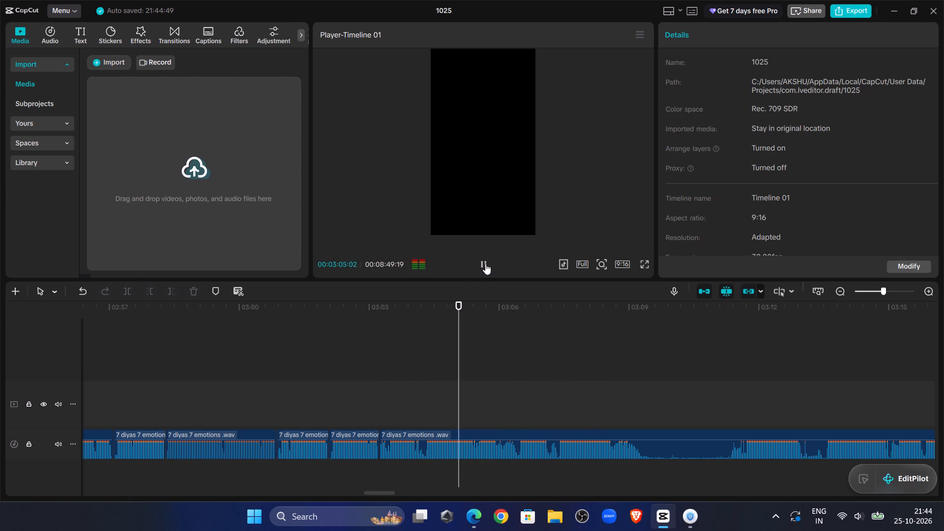
{"action": "left_click", "coordinate": [485, 264]}
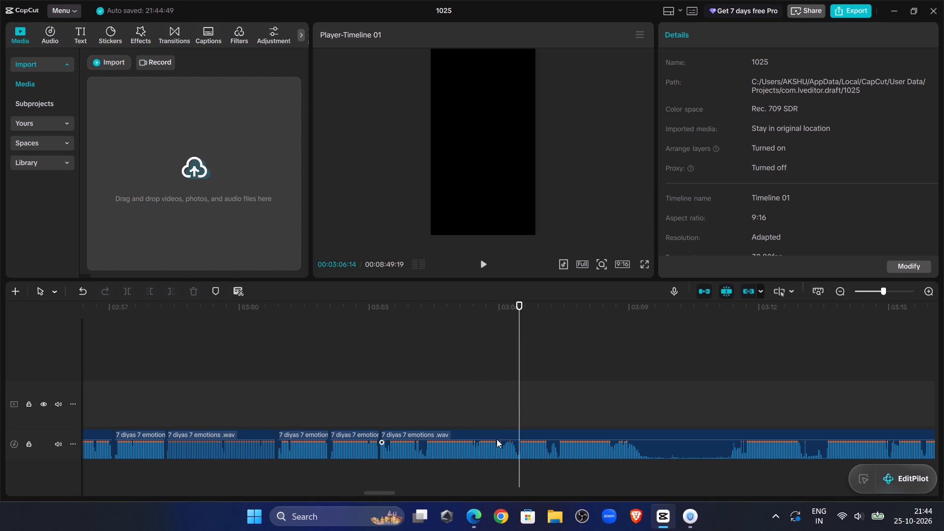
{"action": "left_click", "coordinate": [496, 440]}
{"action": "left_click", "coordinate": [154, 292]}
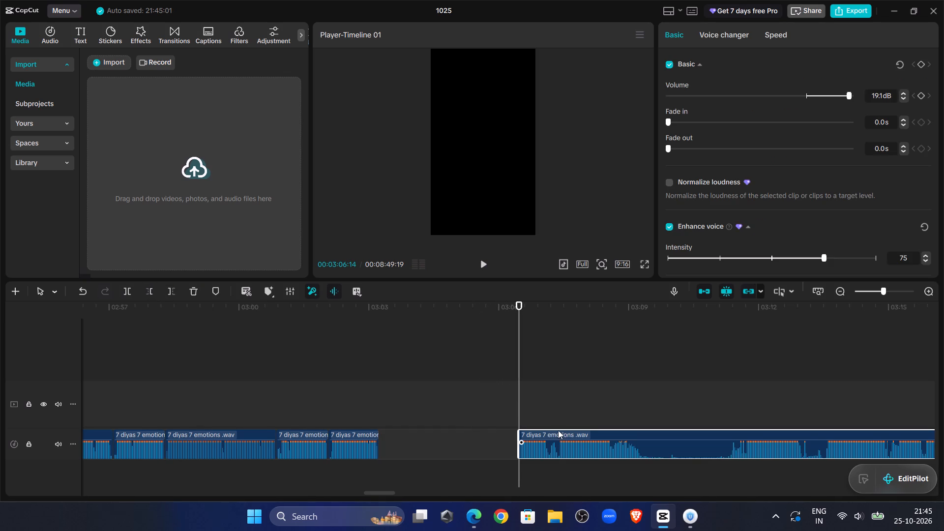
{"action": "left_click_drag", "start_coordinate": [555, 436], "coordinate": [414, 443]}
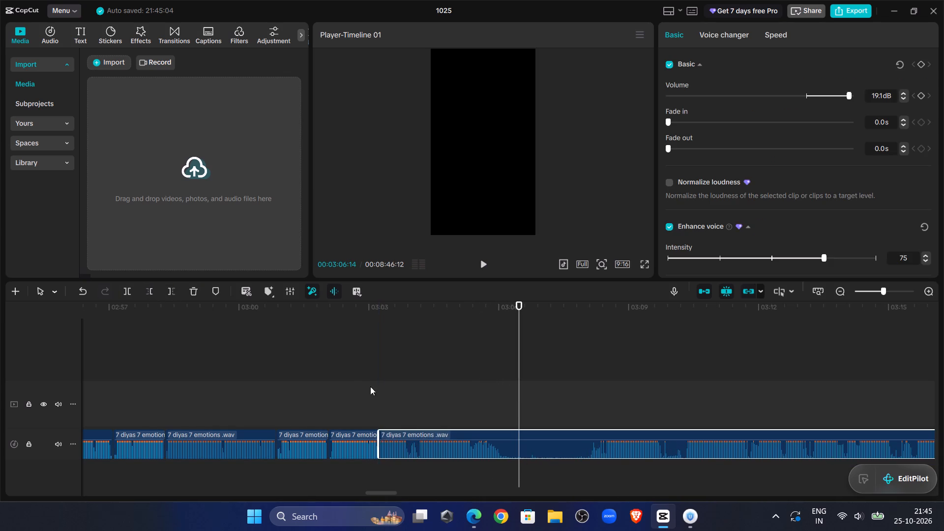
Listen across the new join and split the narration clip at the pause, at 00:03:03:28.
{"action": "left_click", "coordinate": [356, 379]}
{"action": "left_click", "coordinate": [486, 264]}
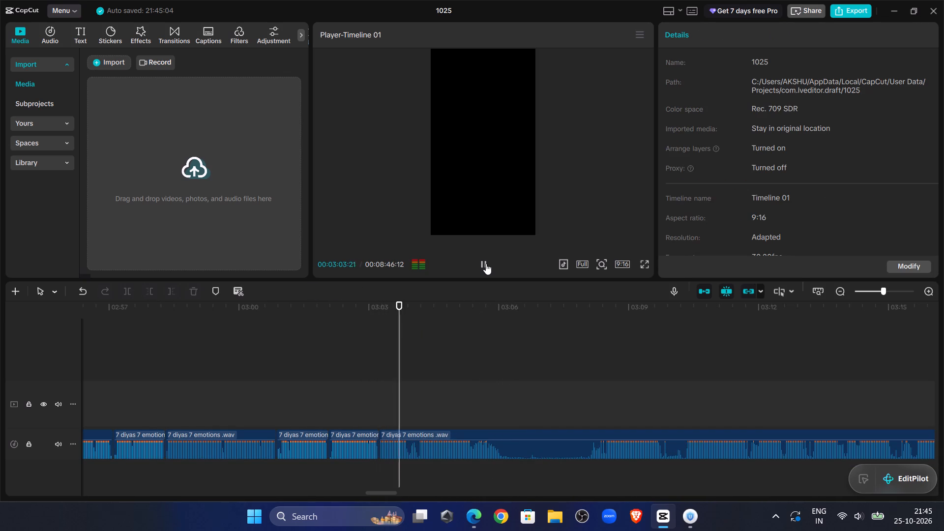
{"action": "left_click", "coordinate": [486, 264]}
{"action": "left_click", "coordinate": [900, 291]}
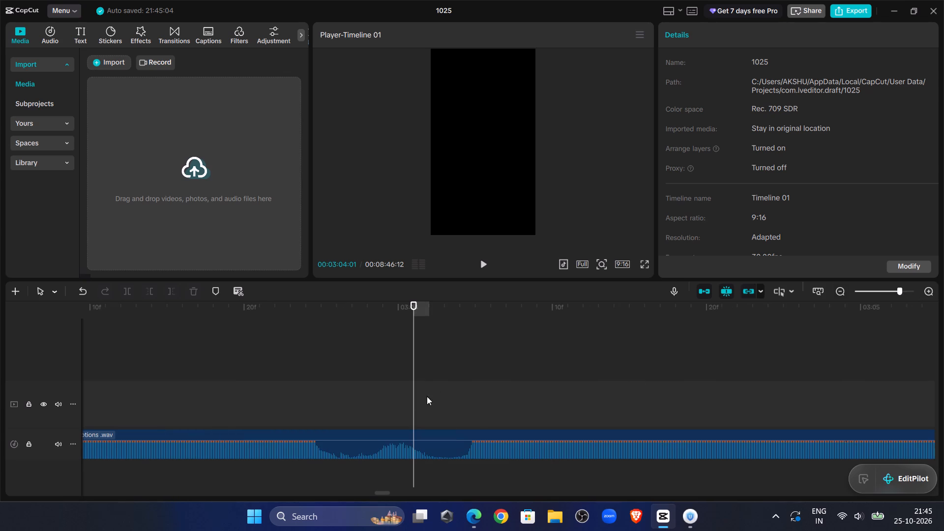
{"action": "left_click", "coordinate": [375, 397]}
{"action": "left_click", "coordinate": [364, 398]}
{"action": "left_click", "coordinate": [367, 400]}
{"action": "left_click", "coordinate": [367, 444]}
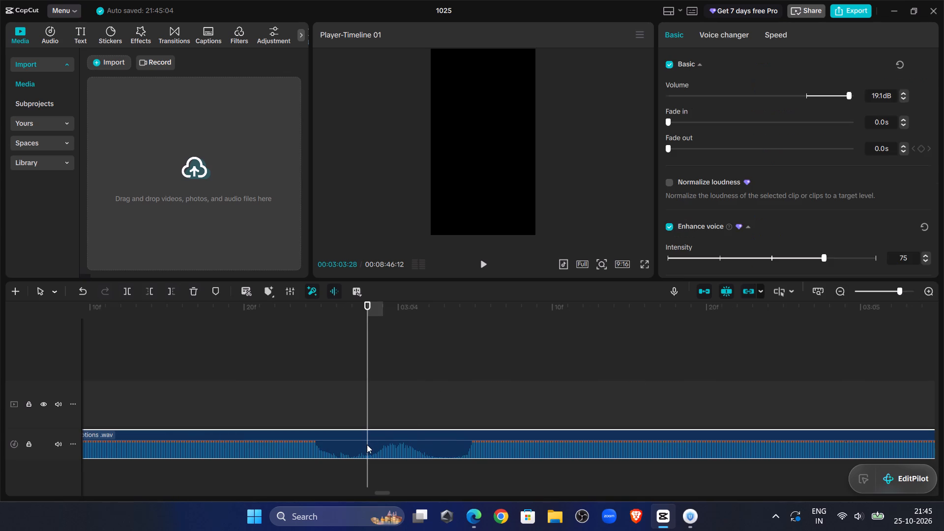
{"action": "left_click", "coordinate": [118, 287]}
{"action": "left_click", "coordinate": [124, 290]}
Trim the start of the newly split clip up to 00:03:04:03 and move it back against the preceding clip.
{"action": "double_click", "coordinate": [482, 273]}
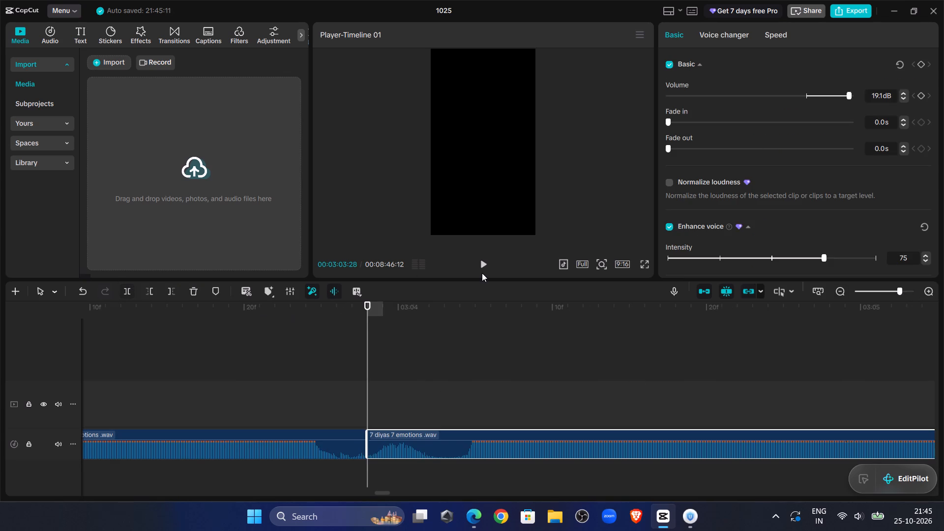
{"action": "double_click", "coordinate": [482, 269]}
{"action": "left_click", "coordinate": [151, 300]}
{"action": "left_click", "coordinate": [152, 295]}
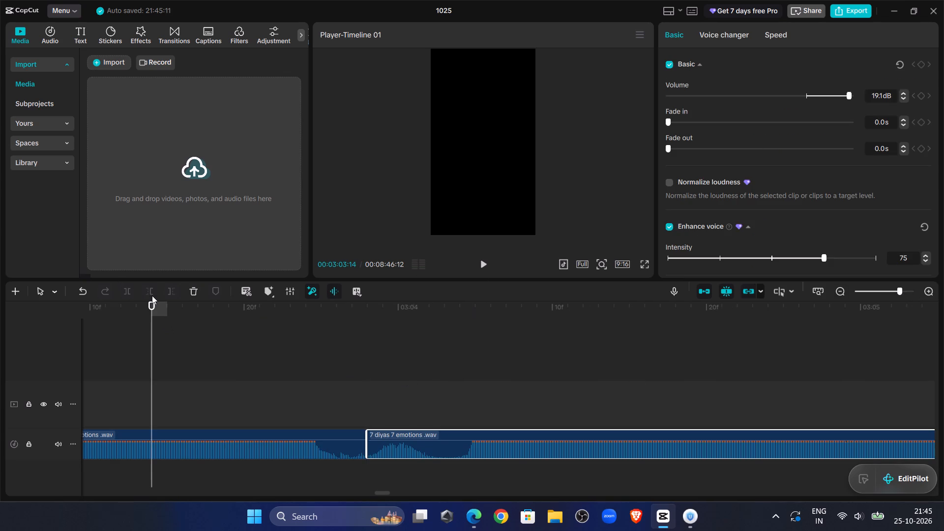
{"action": "left_click", "coordinate": [420, 390]}
{"action": "left_click", "coordinate": [439, 394]}
{"action": "left_click", "coordinate": [442, 442]}
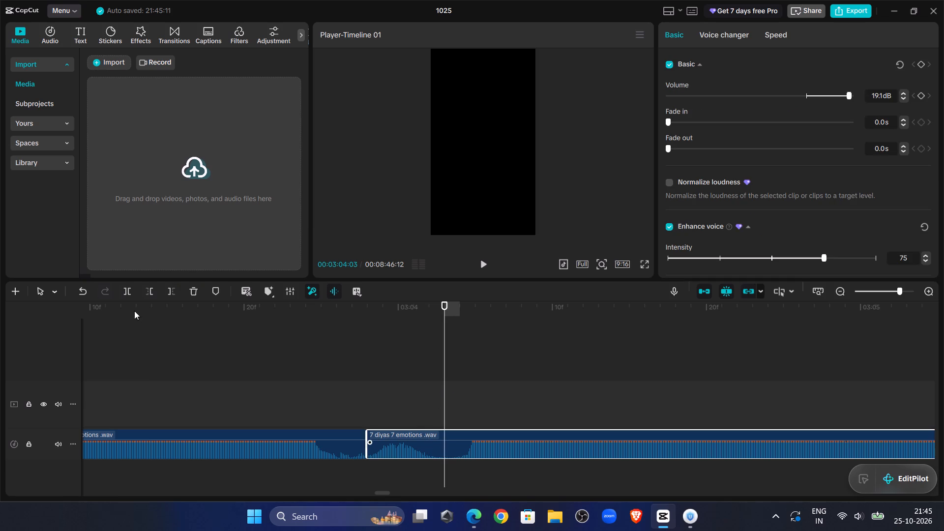
{"action": "left_click", "coordinate": [145, 289]}
{"action": "left_click_drag", "start_coordinate": [482, 437], "coordinate": [406, 438]}
Listen across the closed gap and split the narration clip where the phrase ends, at 00:03:05:06.
{"action": "left_click", "coordinate": [222, 354]}
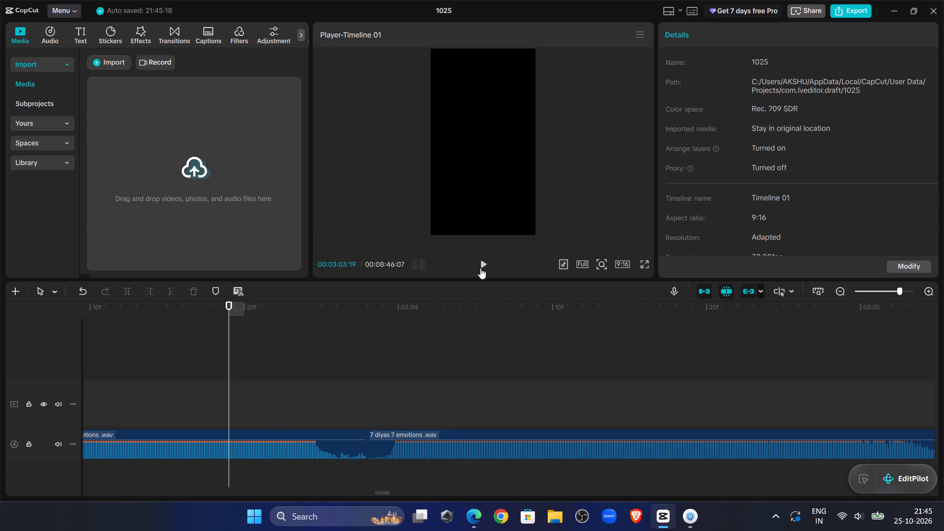
{"action": "left_click", "coordinate": [482, 267]}
{"action": "left_click", "coordinate": [482, 267]}
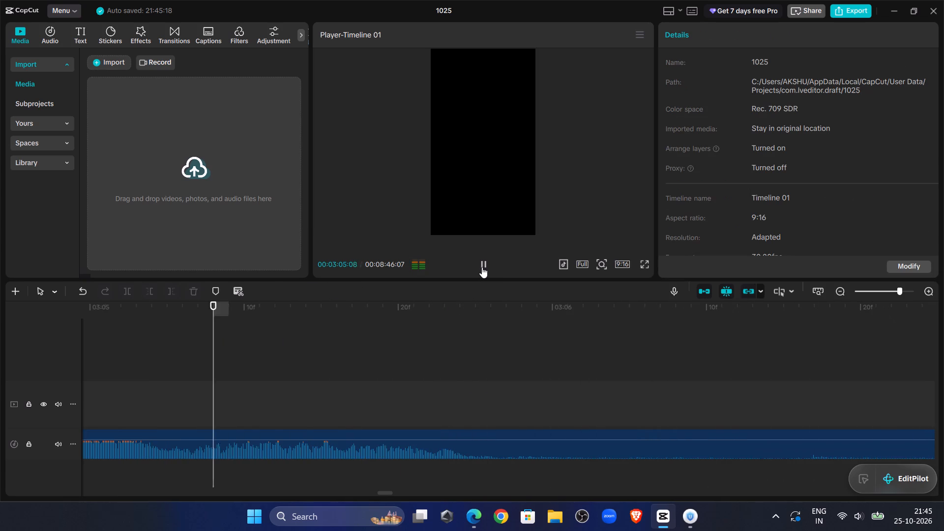
{"action": "left_click", "coordinate": [103, 373]}
{"action": "left_click_drag", "start_coordinate": [103, 373], "coordinate": [154, 383]}
{"action": "left_click", "coordinate": [480, 264]}
{"action": "left_click", "coordinate": [480, 264]}
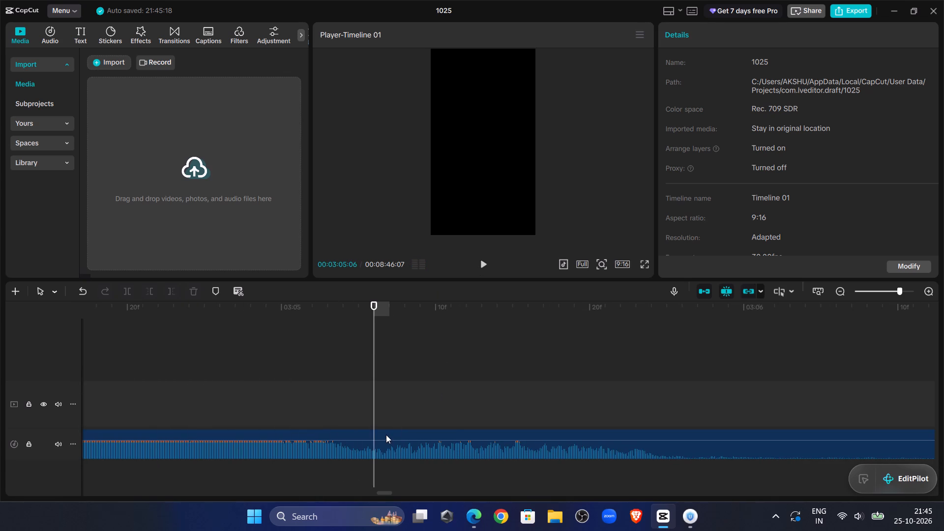
{"action": "left_click", "coordinate": [385, 435]}
{"action": "left_click", "coordinate": [120, 290]}
Listen past the long pause, trim the newly split clip's start up to 00:03:10:03 and move it back flush against the preceding clip.
{"action": "left_click", "coordinate": [476, 258]}
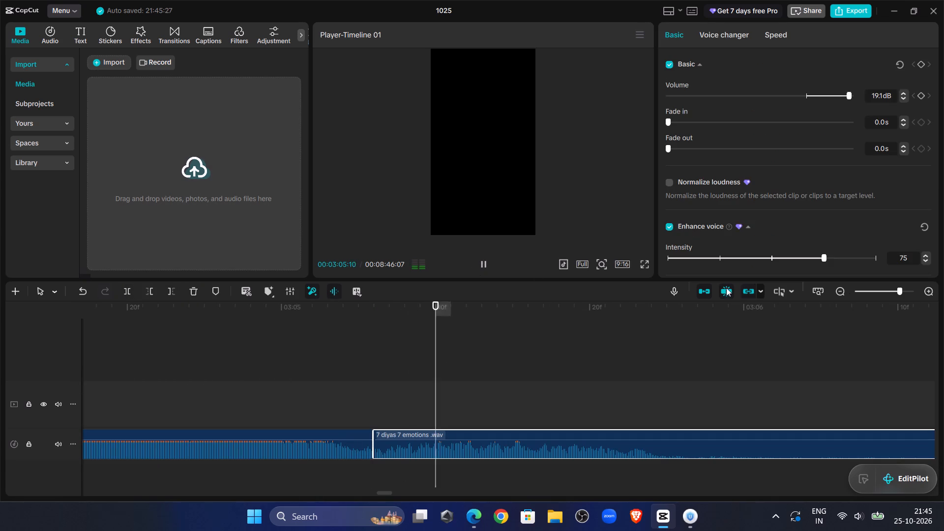
{"action": "left_click", "coordinate": [886, 296]}
{"action": "left_click", "coordinate": [880, 294]}
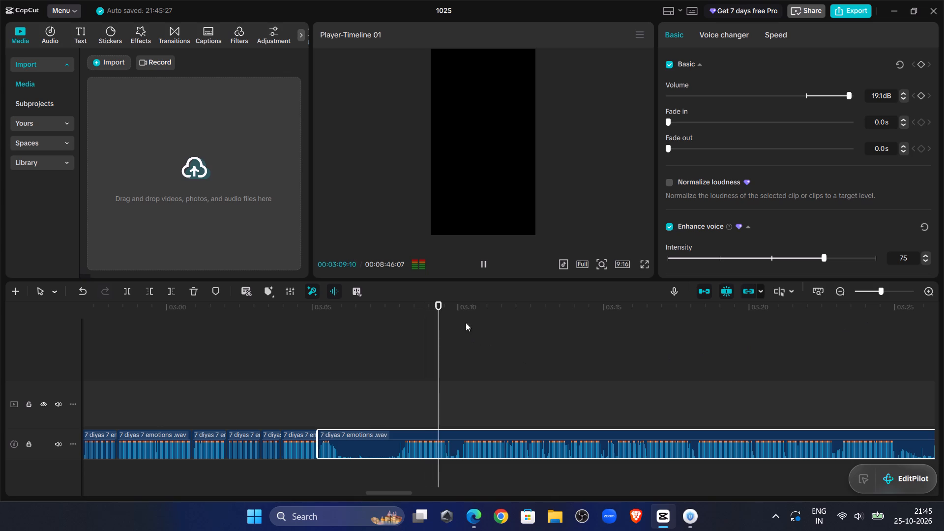
{"action": "left_click", "coordinate": [453, 386]}
{"action": "left_click_drag", "start_coordinate": [453, 386], "coordinate": [461, 391]}
{"action": "left_click", "coordinate": [462, 434]}
{"action": "left_click", "coordinate": [154, 291]}
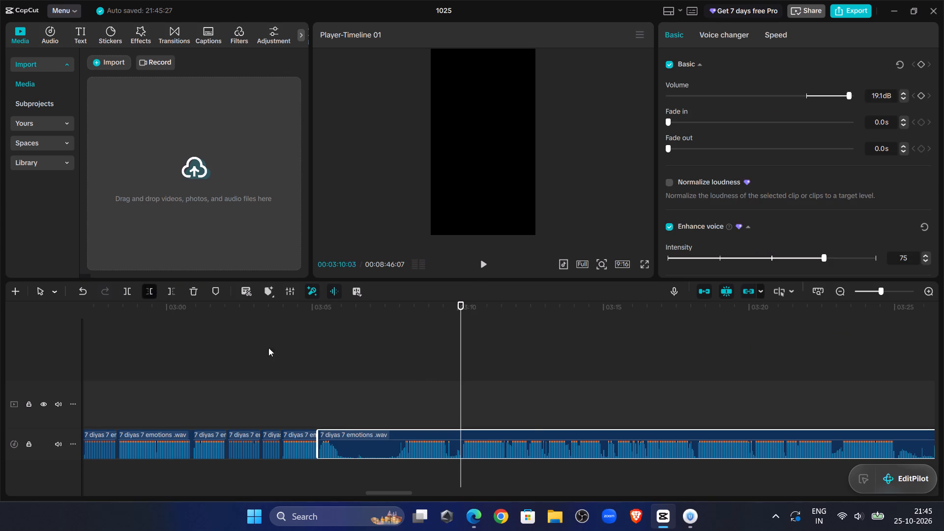
{"action": "left_click_drag", "start_coordinate": [479, 432], "coordinate": [341, 441]}
{"action": "left_click", "coordinate": [268, 358]}
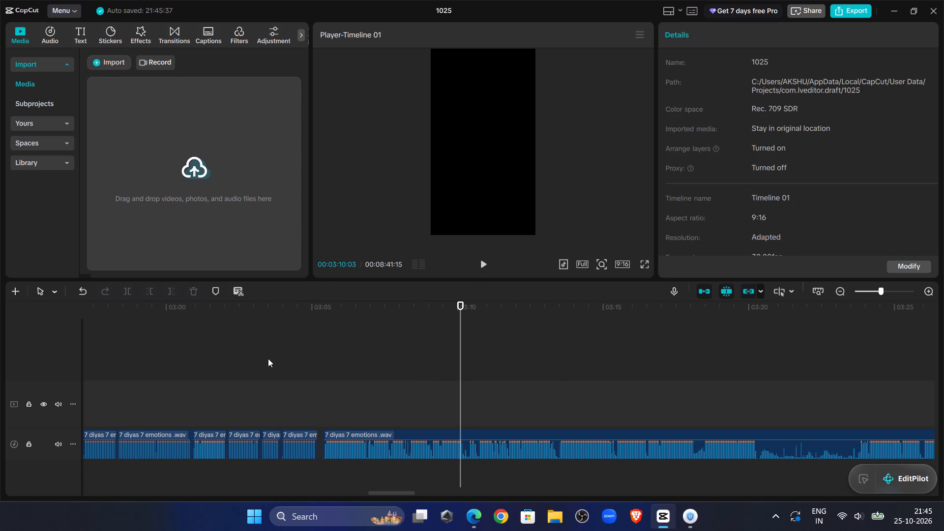
{"action": "left_click", "coordinate": [347, 433]}
{"action": "left_click_drag", "start_coordinate": [347, 433], "coordinate": [342, 438]}
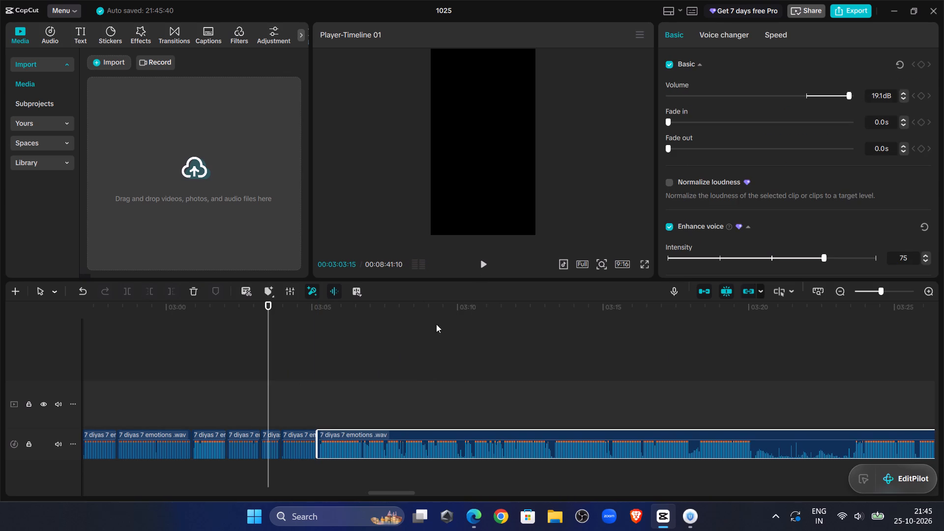
Play the narration across the new join near 00:03:05 to check how it sounds.
{"action": "left_click", "coordinate": [482, 262]}
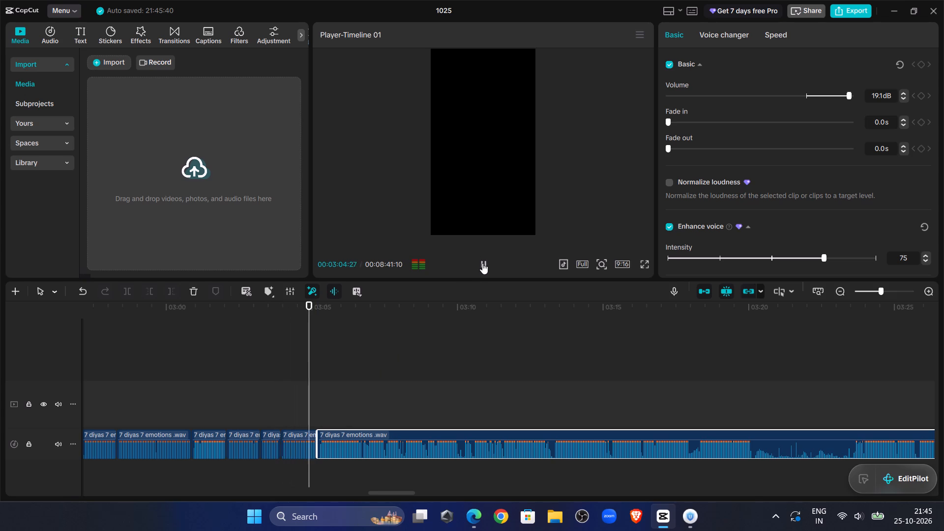
{"action": "left_click", "coordinate": [482, 263]}
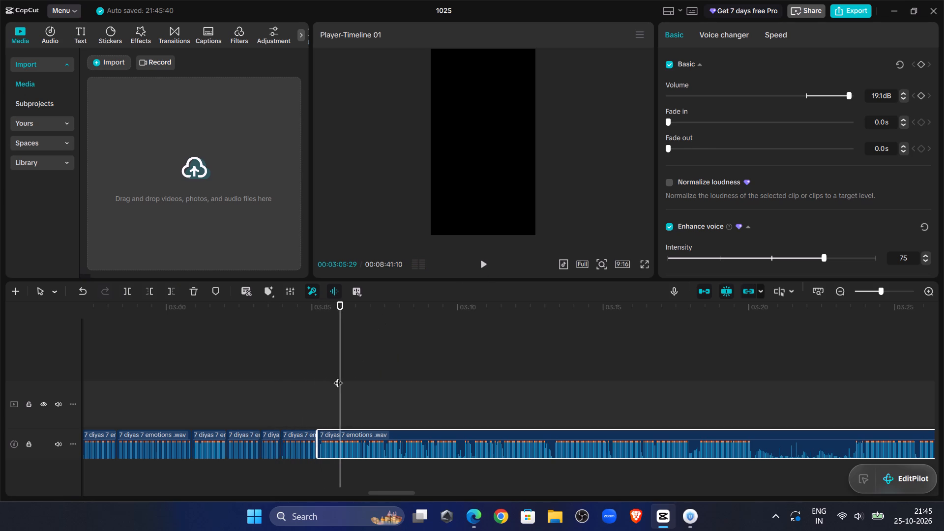
{"action": "left_click", "coordinate": [313, 371]}
{"action": "left_click_drag", "start_coordinate": [314, 371], "coordinate": [321, 372]}
Minimize the CapCut window to get to the desktop.
{"action": "left_click", "coordinate": [892, 11]}
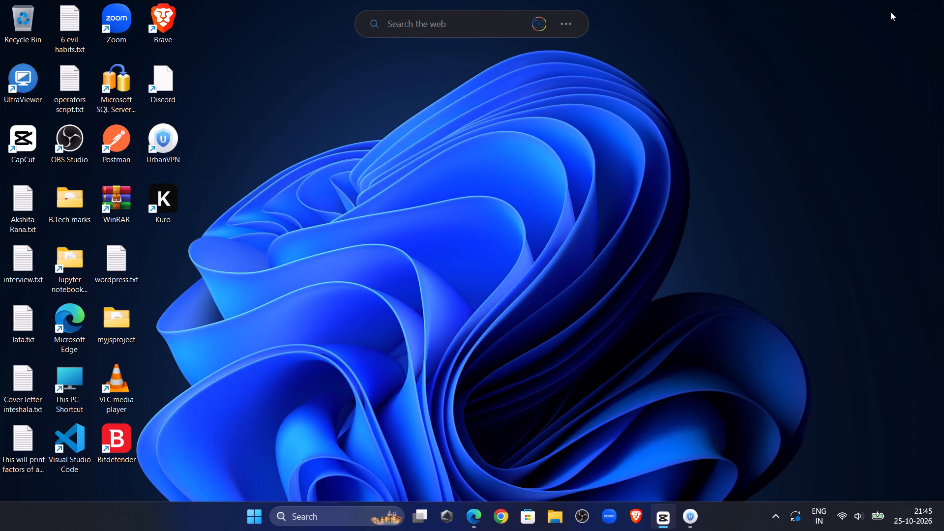
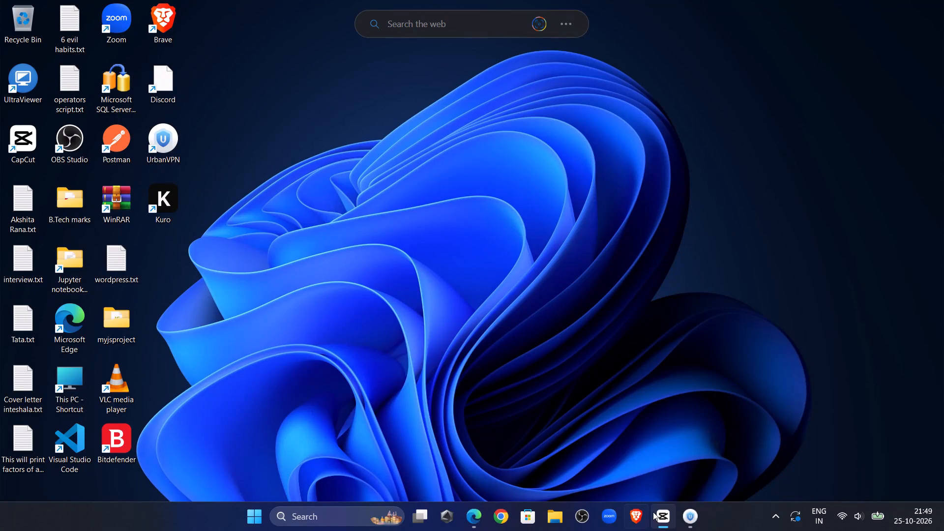
Switch from the desktop back to the CapCut project.
{"action": "left_click", "coordinate": [661, 511]}
Listen to the narration past the 00:03:05 join and split the clip at the pause, at 00:03:06:21.
{"action": "left_click", "coordinate": [278, 352]}
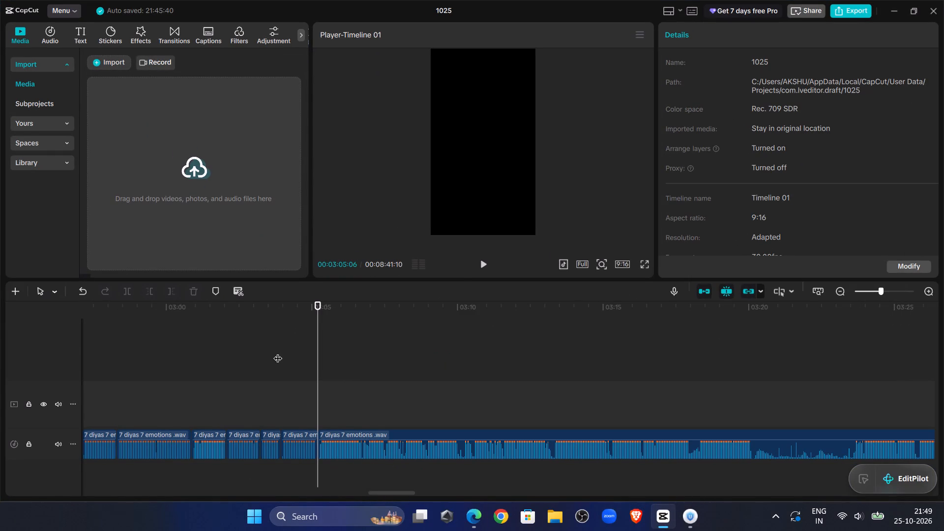
{"action": "left_click", "coordinate": [486, 259]}
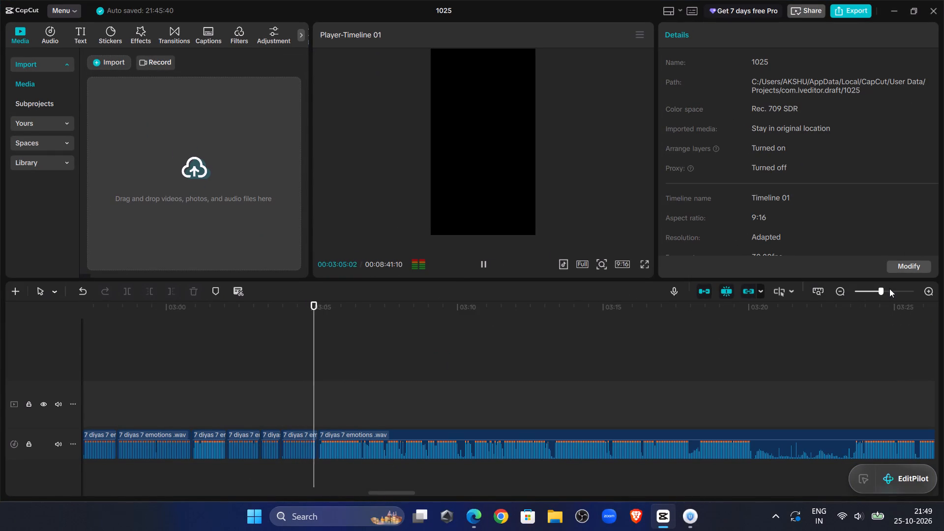
{"action": "left_click", "coordinate": [889, 289]}
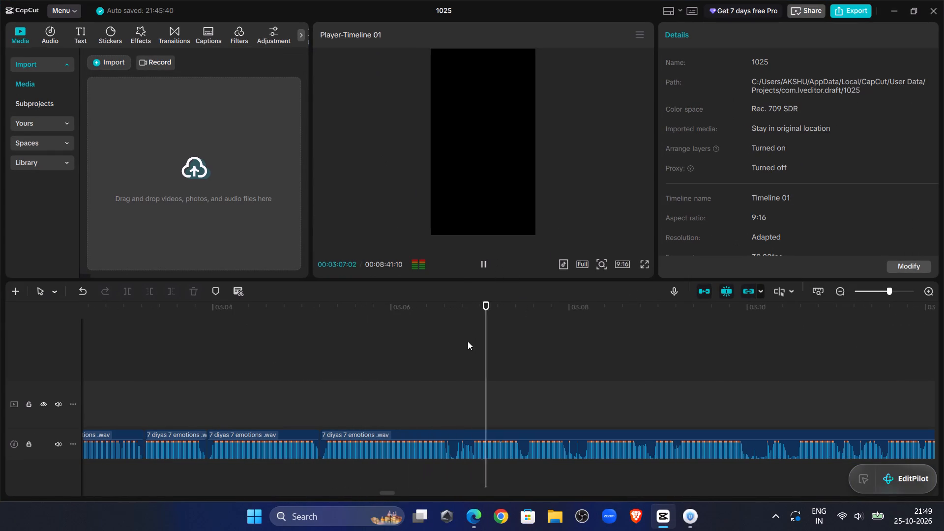
{"action": "double_click", "coordinate": [456, 388]}
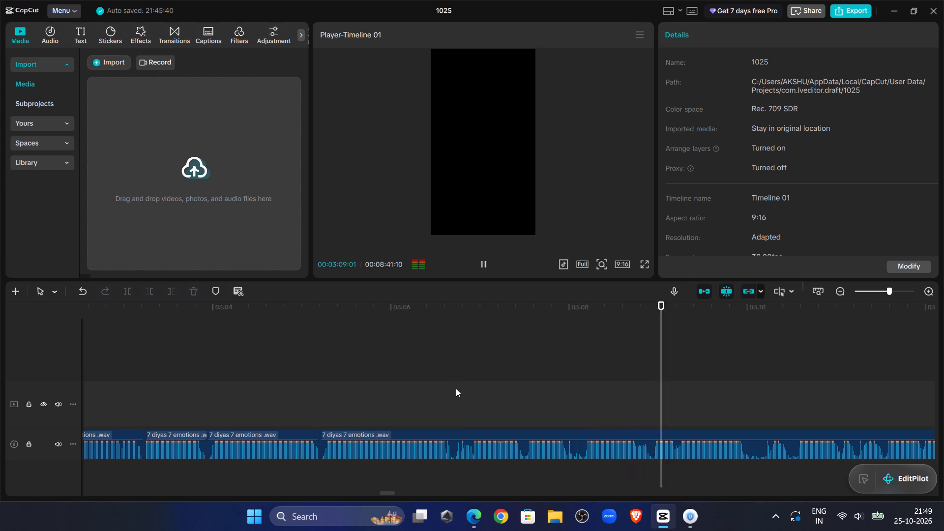
{"action": "left_click", "coordinate": [462, 435]}
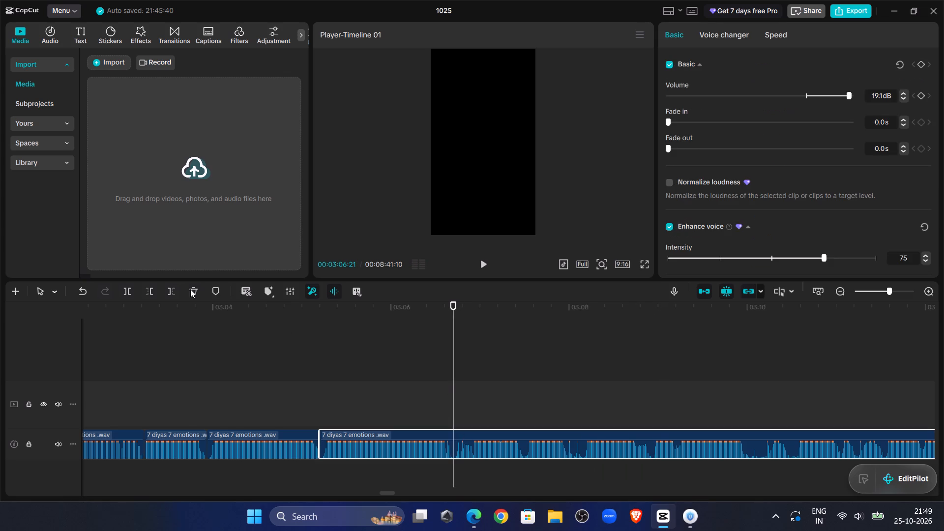
{"action": "left_click", "coordinate": [128, 288]}
Trim the new clip's start up to 00:03:06:27 and move it back flush against the preceding clip.
{"action": "double_click", "coordinate": [486, 264]}
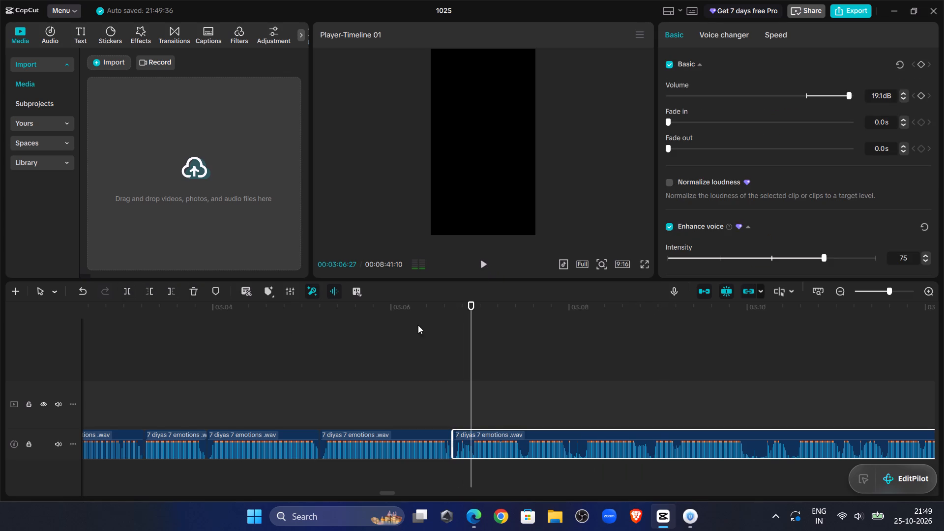
{"action": "left_click", "coordinate": [154, 290]}
{"action": "left_click_drag", "start_coordinate": [499, 431], "coordinate": [478, 434]}
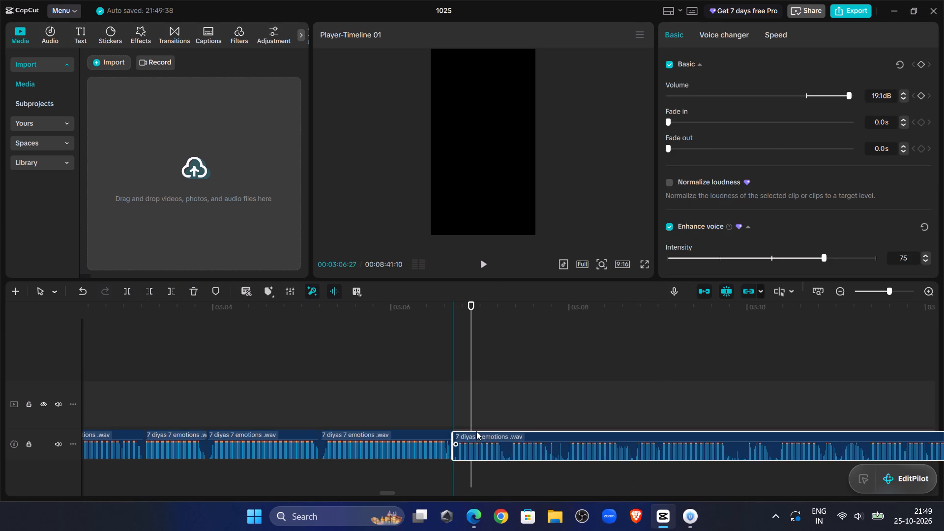
Listen on from the closed gap and split the narration clip where the phrase ends, at 00:03:09:28.
{"action": "left_click", "coordinate": [339, 338]}
{"action": "left_click", "coordinate": [478, 266]}
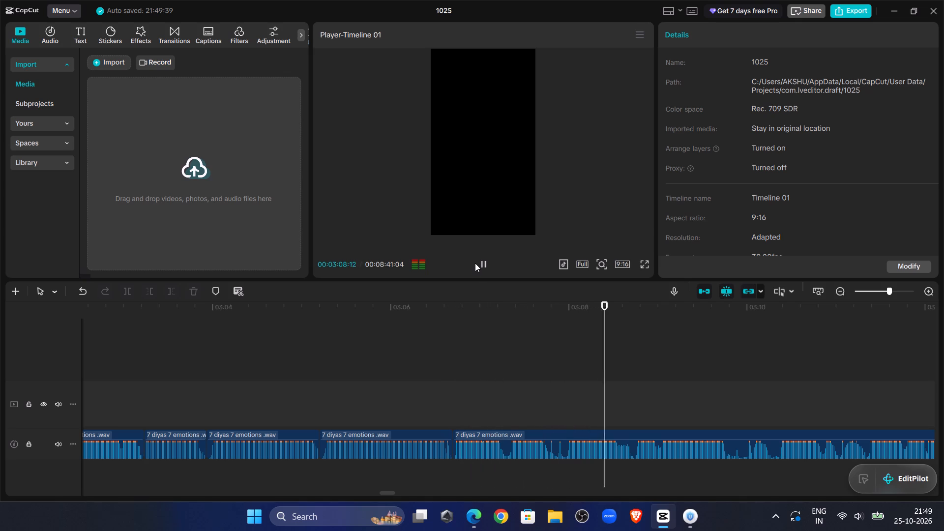
{"action": "left_click", "coordinate": [608, 400]}
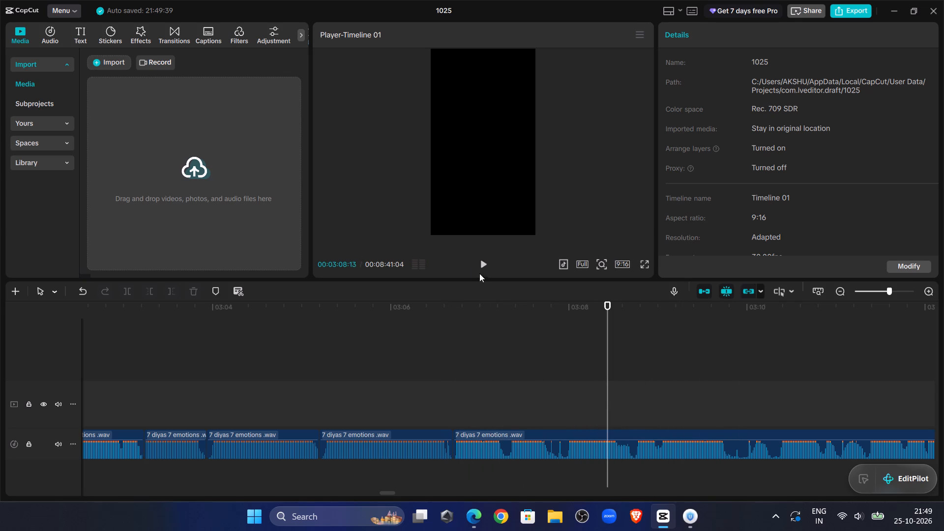
{"action": "left_click", "coordinate": [482, 264]}
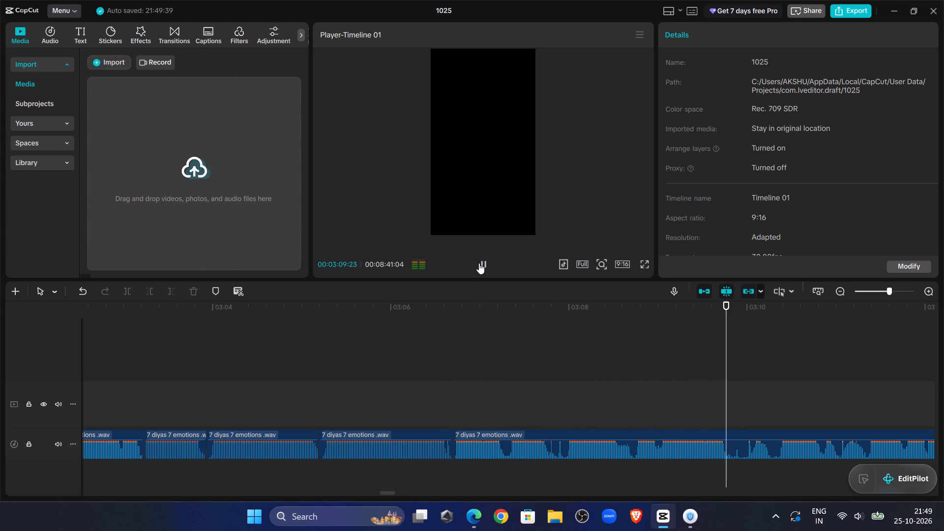
{"action": "left_click", "coordinate": [479, 263]}
{"action": "left_click", "coordinate": [686, 439]}
{"action": "left_click", "coordinate": [123, 292]}
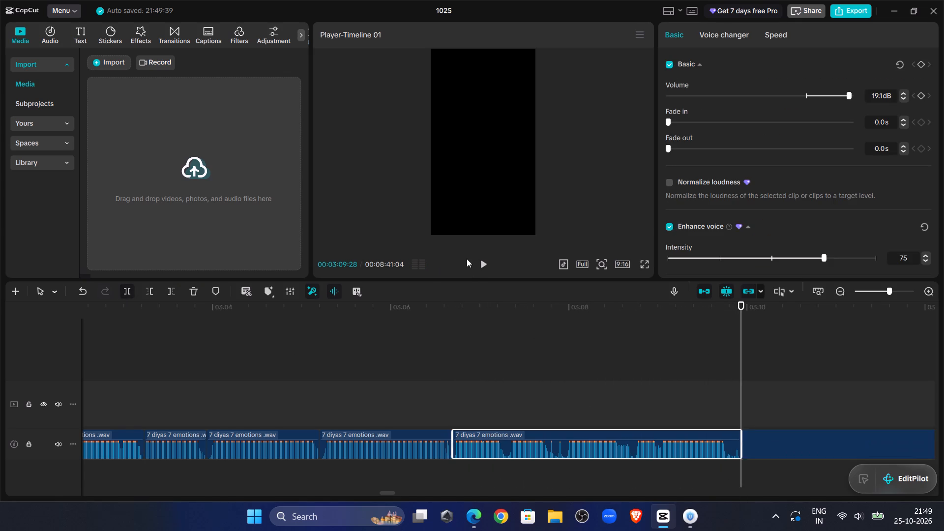
Find where speech resumes, trim the new clip's start up to 00:03:10:09 and move it back flush against the preceding clip.
{"action": "left_click", "coordinate": [487, 267]}
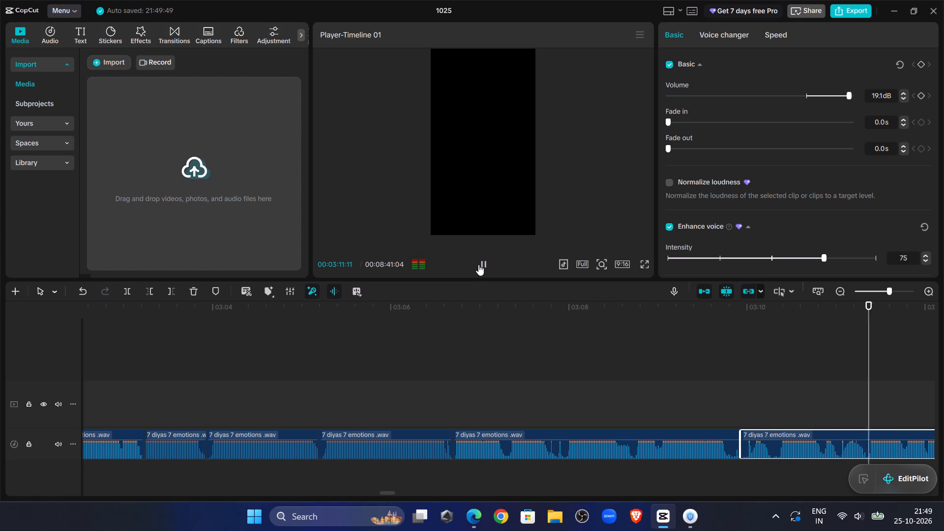
{"action": "left_click", "coordinate": [168, 344]}
{"action": "left_click_drag", "start_coordinate": [166, 344], "coordinate": [75, 345]}
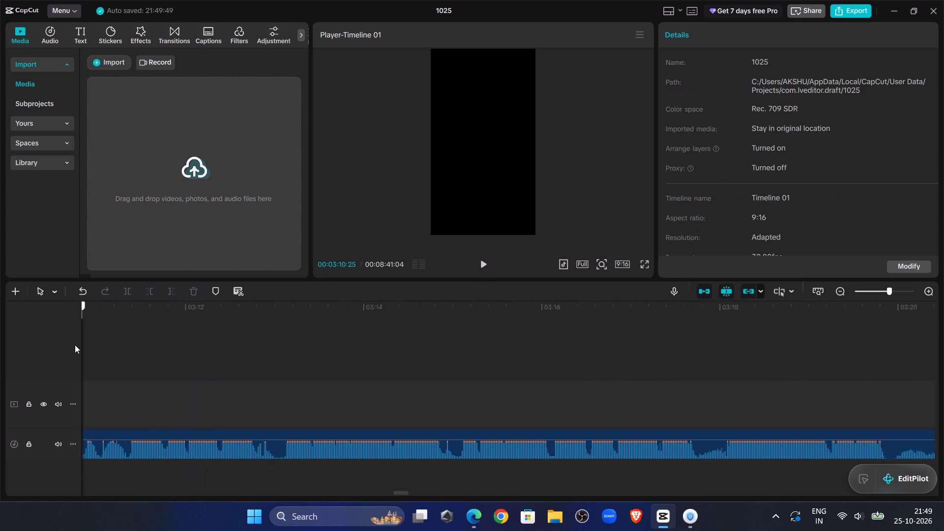
{"action": "left_click_drag", "start_coordinate": [75, 345], "coordinate": [274, 358]}
{"action": "left_click", "coordinate": [267, 442]}
{"action": "left_click", "coordinate": [142, 288]}
{"action": "left_click", "coordinate": [145, 289]}
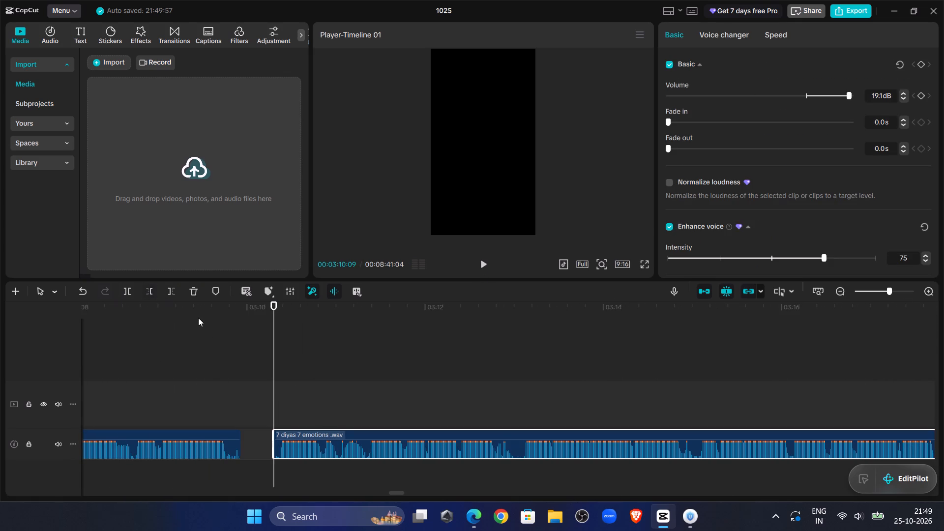
{"action": "left_click_drag", "start_coordinate": [296, 433], "coordinate": [260, 437]}
Listen across the new join and split the narration clip at the short pause, at 00:03:10:21.
{"action": "left_click", "coordinate": [198, 378]}
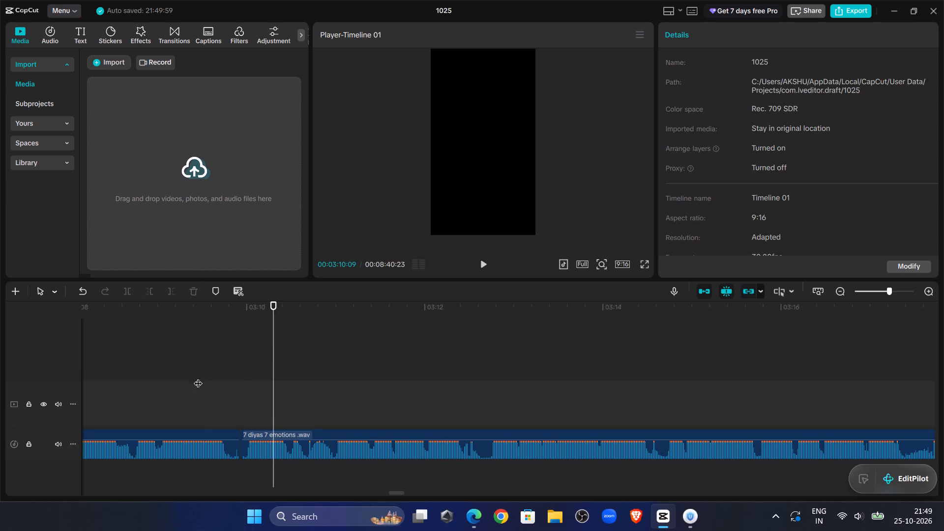
{"action": "left_click", "coordinate": [483, 267]}
{"action": "left_click", "coordinate": [482, 260]}
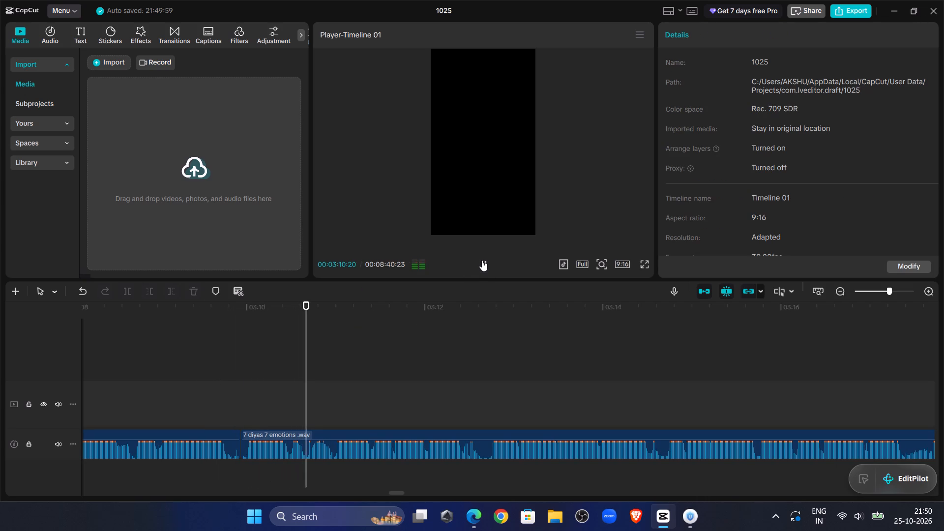
{"action": "left_click", "coordinate": [337, 435]}
{"action": "left_click", "coordinate": [127, 288]}
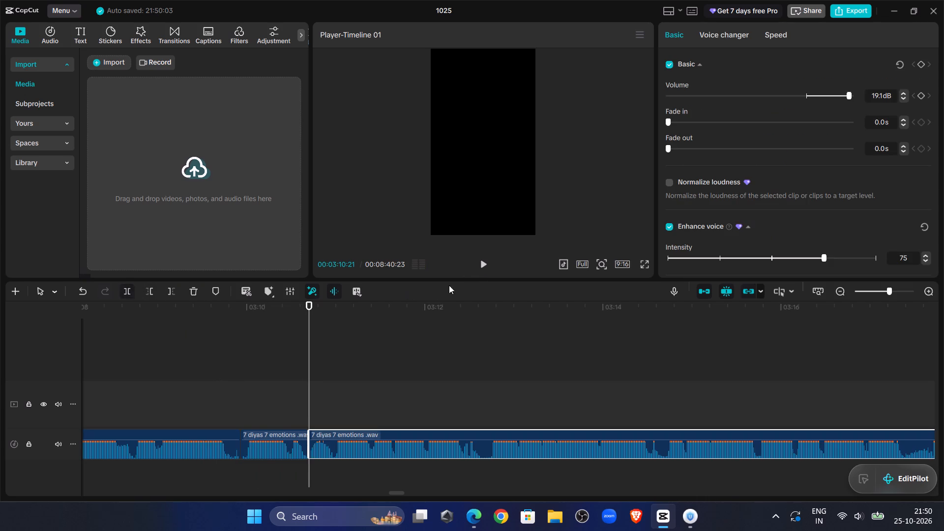
Trim the newly split clip's start up to 00:03:10:29 and move it back flush against the preceding clip.
{"action": "double_click", "coordinate": [488, 265]}
{"action": "left_click", "coordinate": [145, 289]}
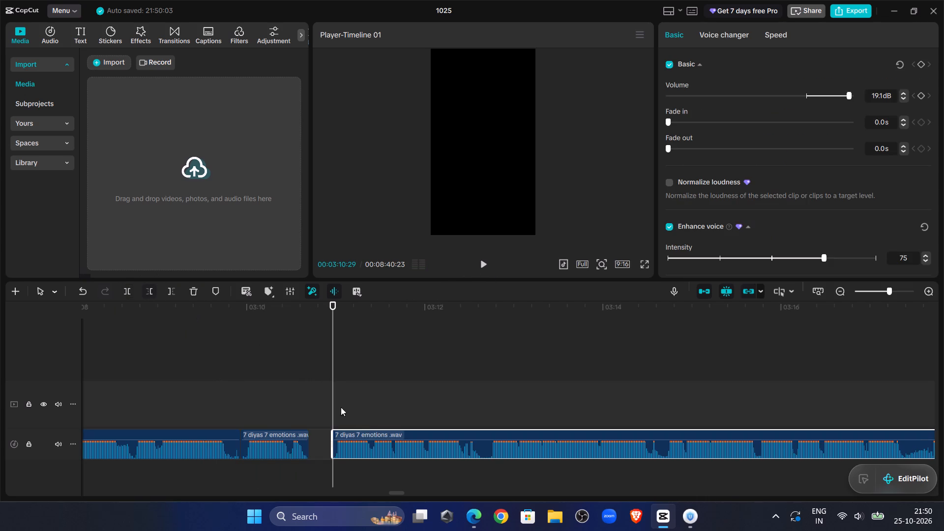
{"action": "left_click_drag", "start_coordinate": [364, 430], "coordinate": [337, 435]}
Listen to the following phrase and split the narration clip at its closing pause, at 00:03:12:12.
{"action": "left_click", "coordinate": [271, 383]}
{"action": "left_click", "coordinate": [486, 261]}
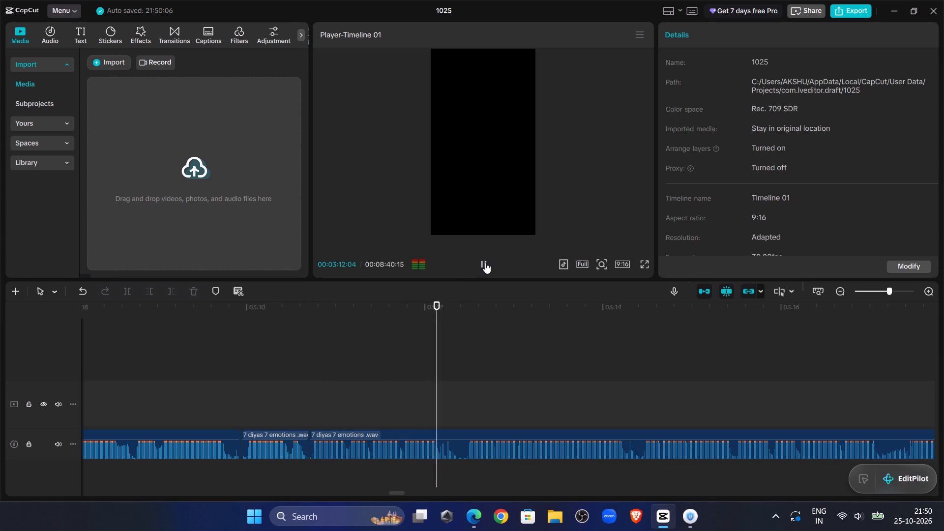
{"action": "left_click", "coordinate": [456, 362]}
{"action": "left_click_drag", "start_coordinate": [456, 362], "coordinate": [456, 364]}
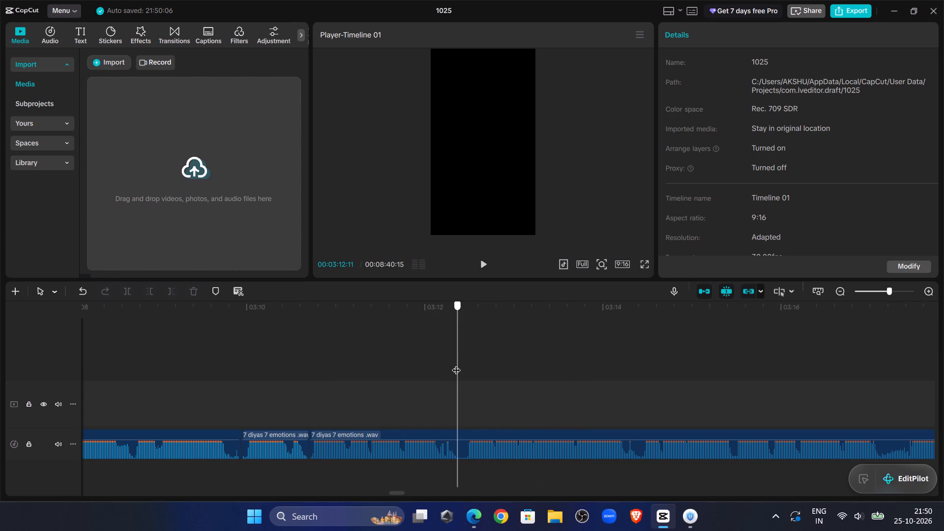
{"action": "left_click_drag", "start_coordinate": [456, 364], "coordinate": [460, 367]}
{"action": "left_click", "coordinate": [441, 444]}
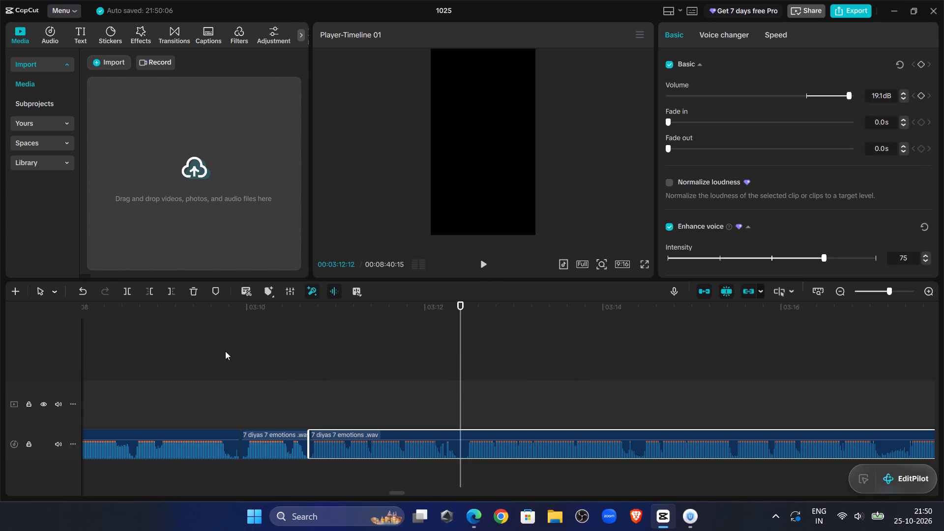
{"action": "left_click", "coordinate": [130, 293]}
Trim the newly split clip's start up to 00:03:12:14 and move it back flush against the preceding clip.
{"action": "double_click", "coordinate": [481, 267]}
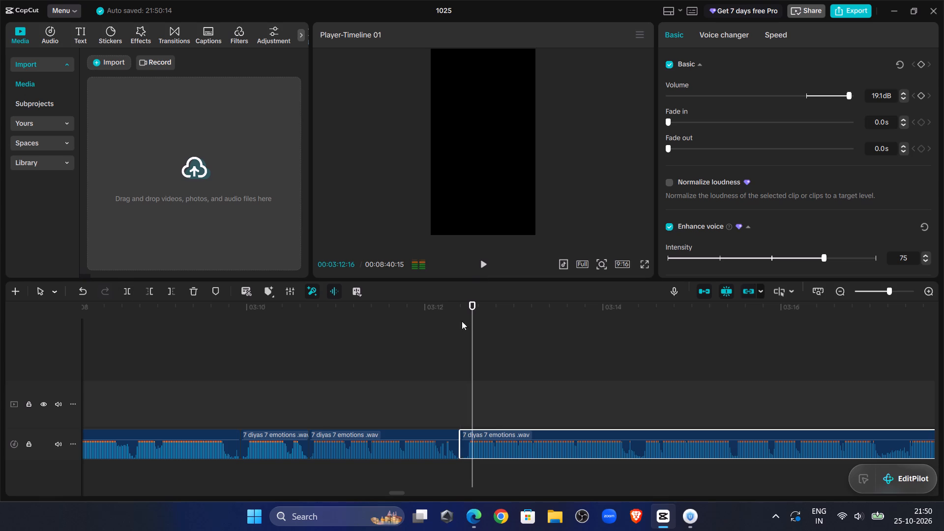
{"action": "left_click_drag", "start_coordinate": [472, 387], "coordinate": [467, 387]}
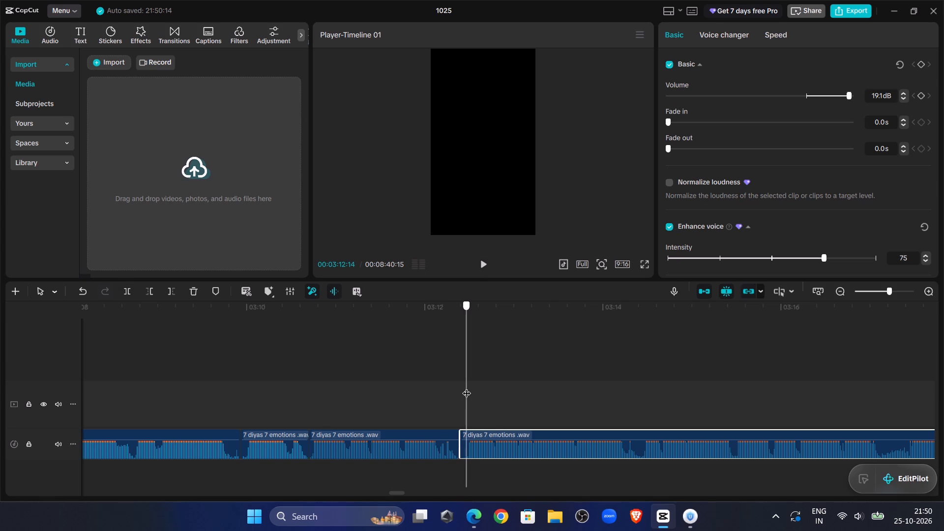
{"action": "left_click_drag", "start_coordinate": [467, 387], "coordinate": [467, 387]}
{"action": "left_click", "coordinate": [152, 292]}
{"action": "left_click_drag", "start_coordinate": [490, 432], "coordinate": [483, 434]}
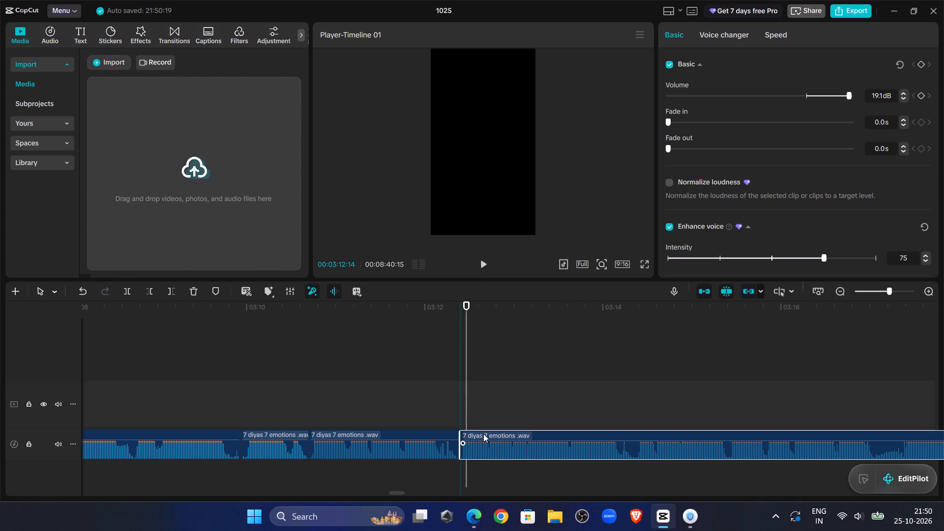
{"action": "left_click_drag", "start_coordinate": [483, 434], "coordinate": [482, 434]}
Listen on past the 00:03:12 join and split the narration clip where the passage ends, at 00:03:17:02.
{"action": "left_click", "coordinate": [408, 371]}
{"action": "left_click", "coordinate": [481, 266]}
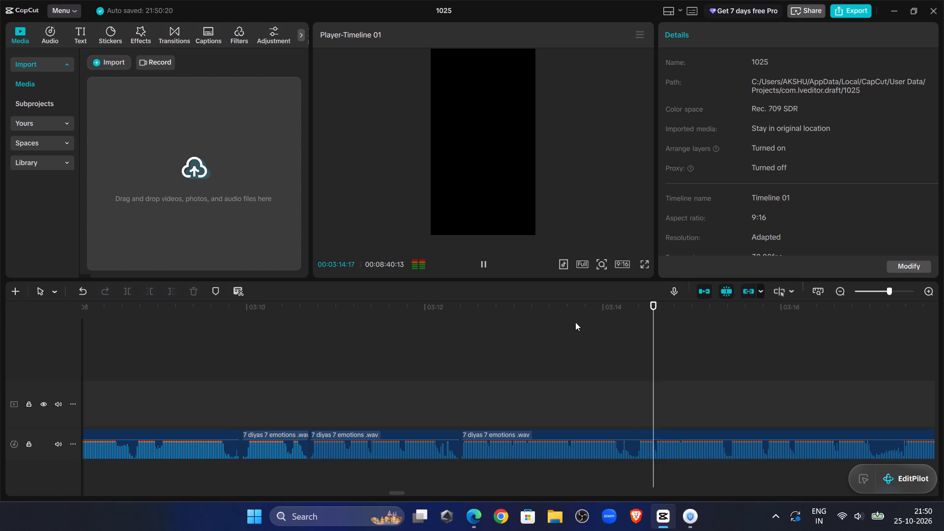
{"action": "left_click", "coordinate": [481, 267]}
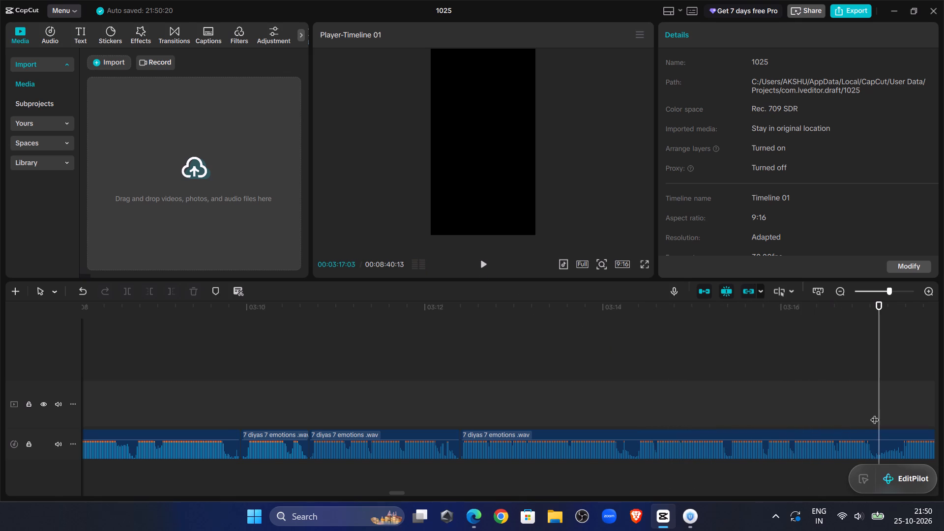
{"action": "left_click", "coordinate": [877, 414]}
{"action": "left_click", "coordinate": [849, 444]}
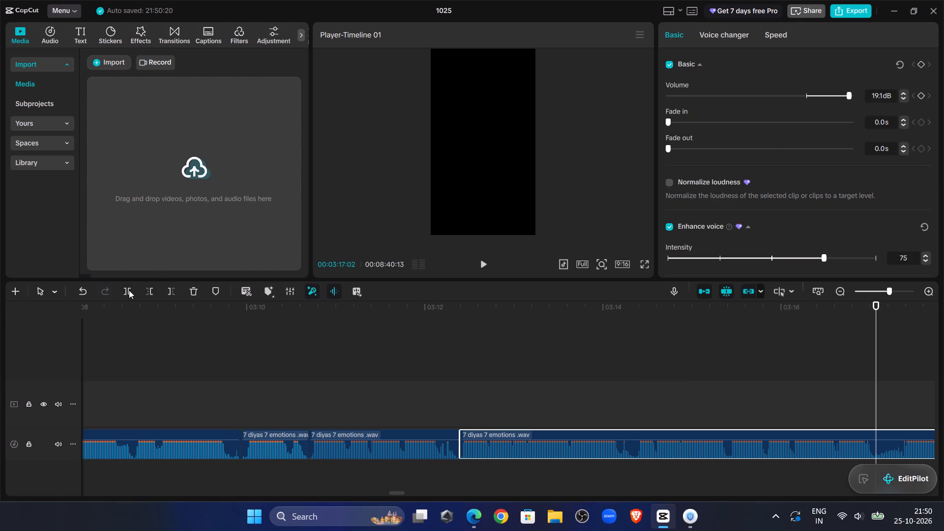
{"action": "left_click", "coordinate": [129, 290]}
Locate where speech resumes, trim the new clip's start up to 00:03:17:10 and move it back flush against the preceding clip.
{"action": "double_click", "coordinate": [485, 265]}
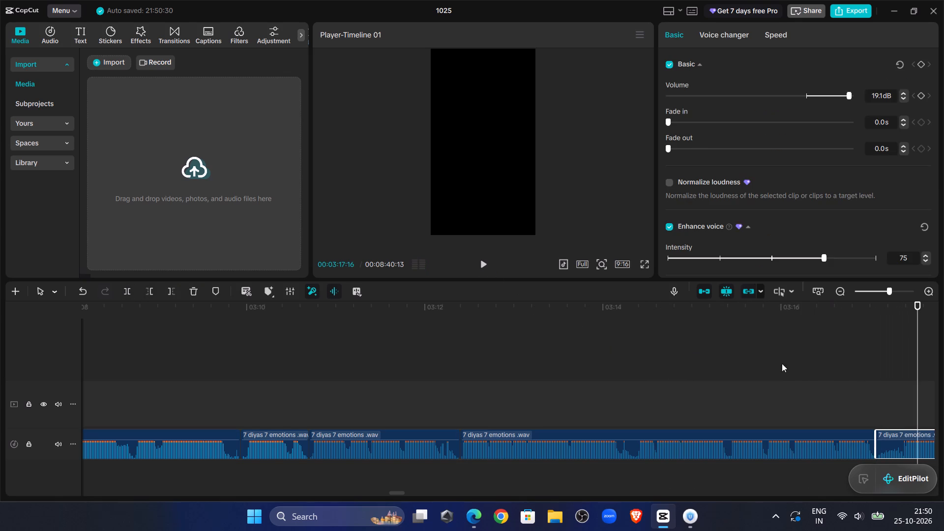
{"action": "left_click", "coordinate": [905, 384]}
{"action": "left_click", "coordinate": [901, 384]}
{"action": "left_click", "coordinate": [896, 387]}
{"action": "left_click_drag", "start_coordinate": [895, 391], "coordinate": [901, 399]}
{"action": "left_click", "coordinate": [903, 443]}
{"action": "left_click", "coordinate": [149, 290]}
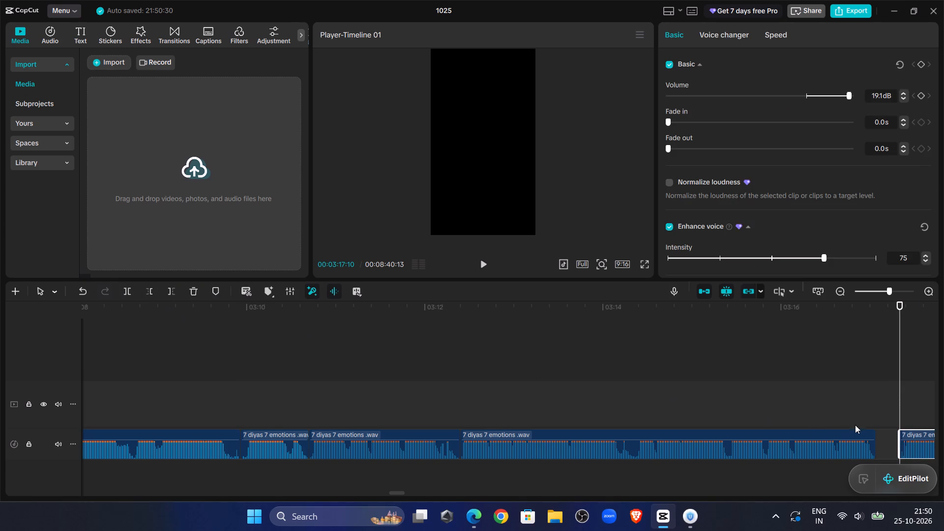
{"action": "left_click_drag", "start_coordinate": [922, 435], "coordinate": [900, 436]}
Listen past the long pause and split the narration clip just before speech resumes, at 00:03:22:22.
{"action": "left_click", "coordinate": [828, 386]}
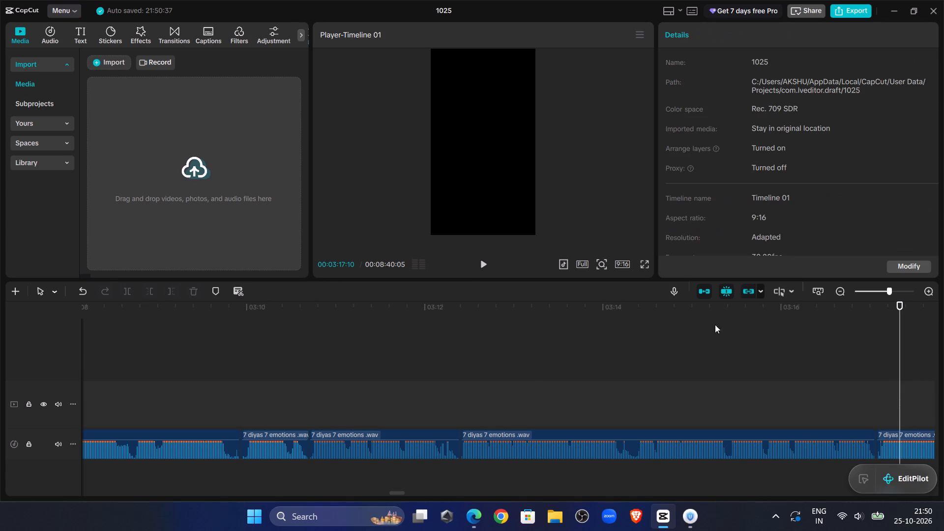
{"action": "left_click", "coordinate": [489, 272]}
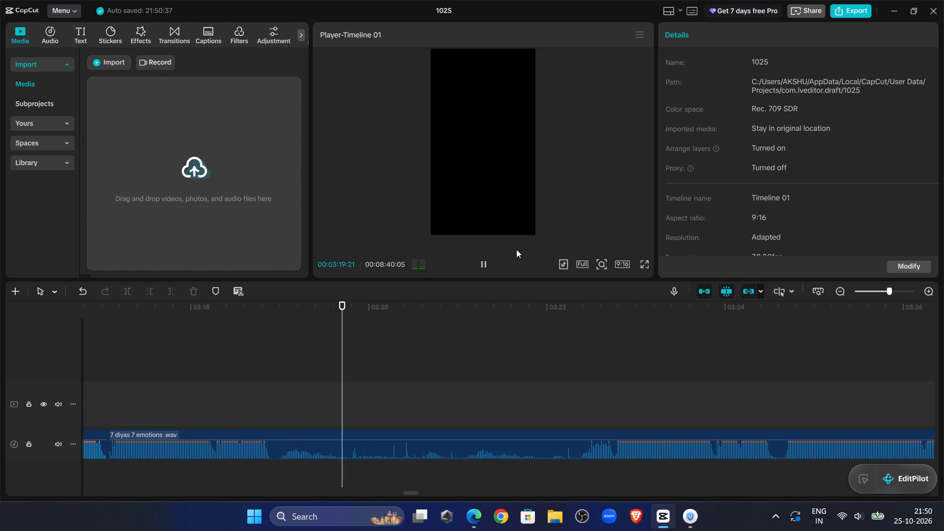
{"action": "left_click", "coordinate": [578, 346]}
{"action": "left_click", "coordinate": [487, 262]}
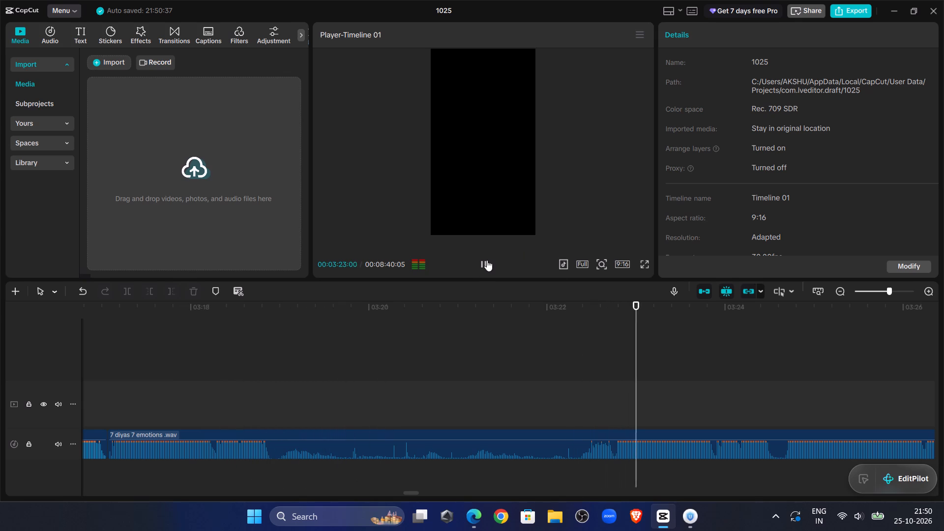
{"action": "left_click", "coordinate": [479, 339]}
{"action": "left_click_drag", "start_coordinate": [479, 339], "coordinate": [617, 389]}
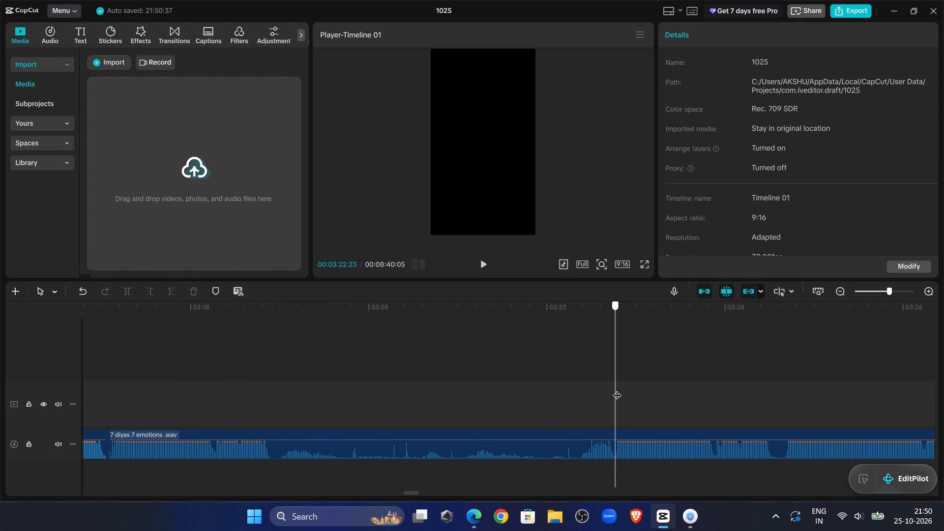
{"action": "left_click_drag", "start_coordinate": [617, 389], "coordinate": [613, 388]}
{"action": "left_click", "coordinate": [610, 444]}
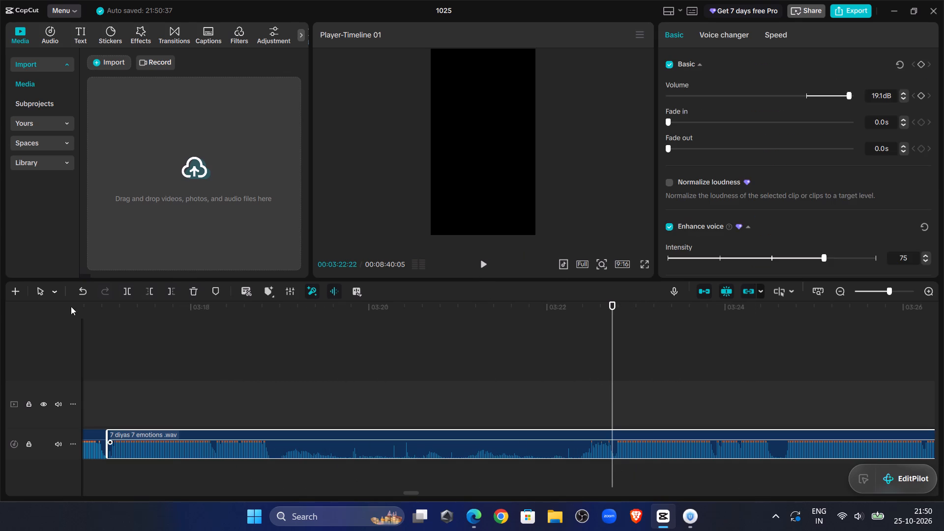
{"action": "left_click", "coordinate": [126, 291]}
Play the start of the clip after the 00:03:17:02 join and delete that unwanted clip, which ends at 00:03:22:22.
{"action": "left_click", "coordinate": [113, 330]}
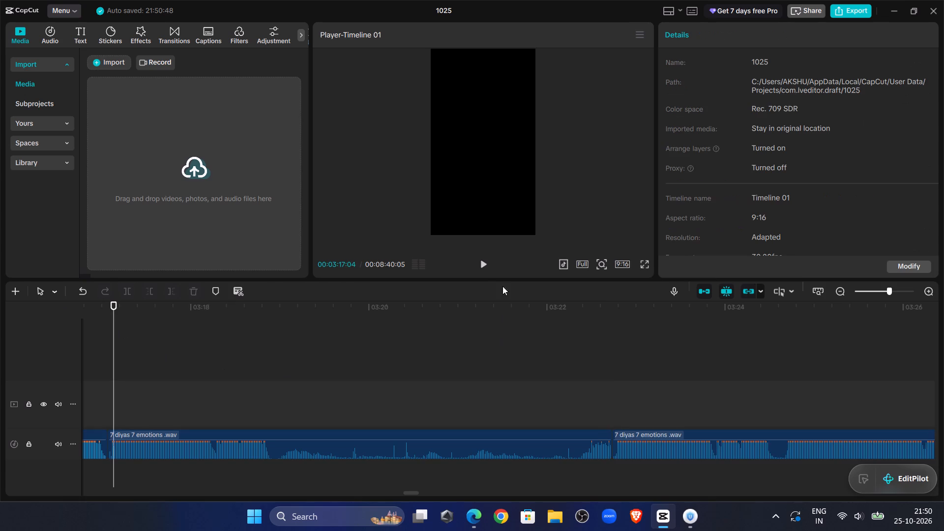
{"action": "left_click", "coordinate": [485, 270]}
{"action": "left_click", "coordinate": [487, 441]}
{"action": "key", "text": "Delete"}
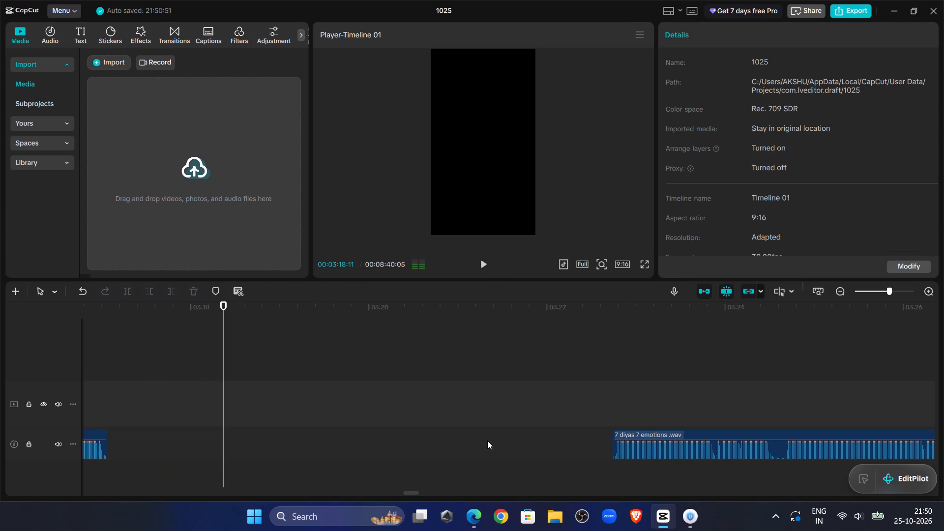
Move the following narration clip back along the track until it sits flush against the clip ending at 00:03:17:02.
{"action": "left_click", "coordinate": [737, 455]}
{"action": "left_click_drag", "start_coordinate": [797, 433], "coordinate": [0, 452]}
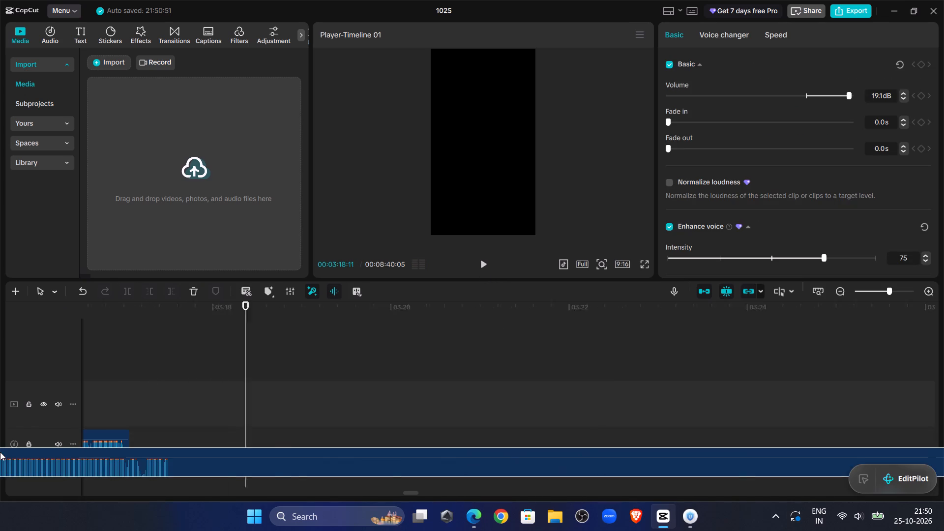
{"action": "left_click_drag", "start_coordinate": [0, 452], "coordinate": [547, 444]}
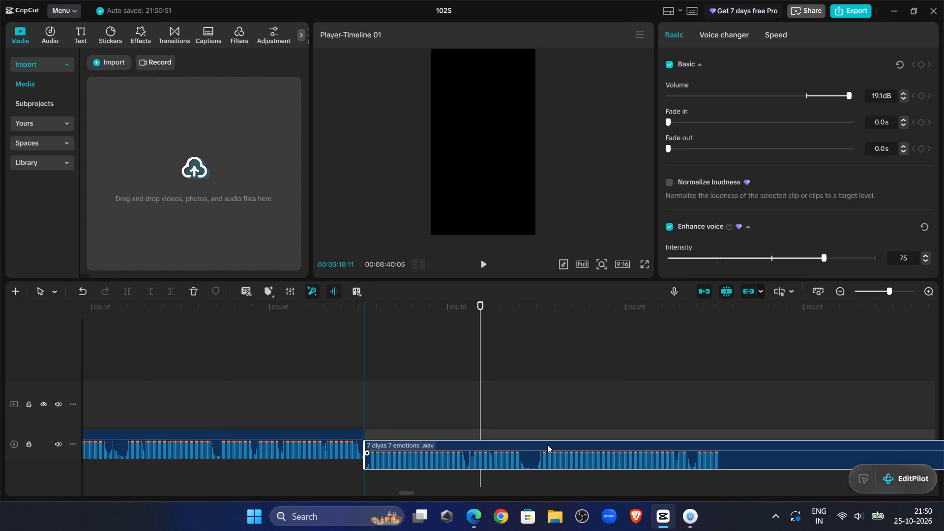
{"action": "left_click_drag", "start_coordinate": [547, 444], "coordinate": [545, 444]}
{"action": "left_click_drag", "start_coordinate": [384, 435], "coordinate": [394, 411]}
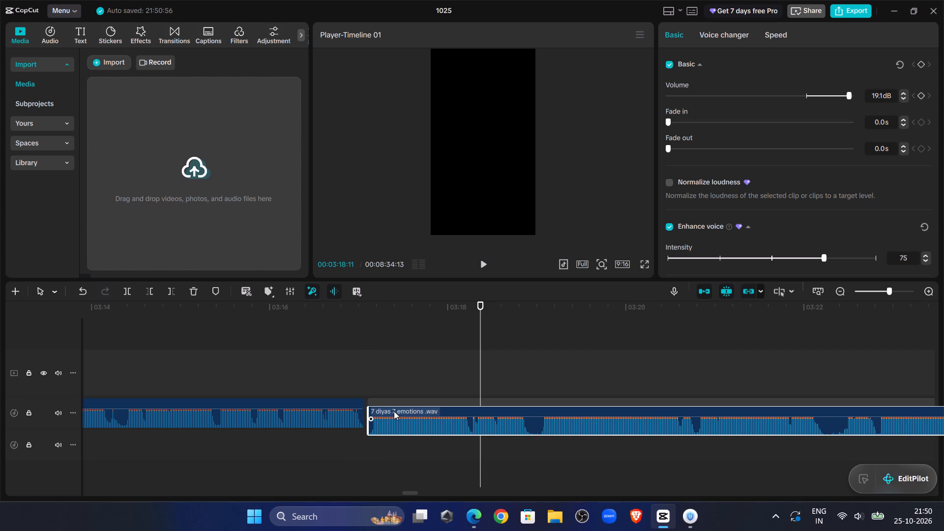
{"action": "left_click_drag", "start_coordinate": [394, 411], "coordinate": [391, 410]}
Listen across the 00:03:17 join and split the narration clip in the pause at 00:03:18:27.
{"action": "left_click", "coordinate": [316, 352]}
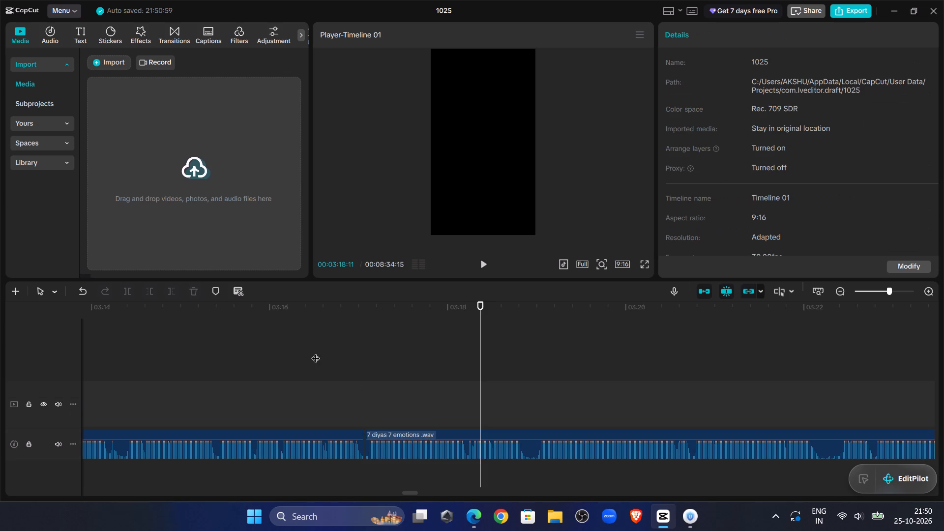
{"action": "left_click", "coordinate": [483, 275]}
{"action": "left_click", "coordinate": [483, 267]}
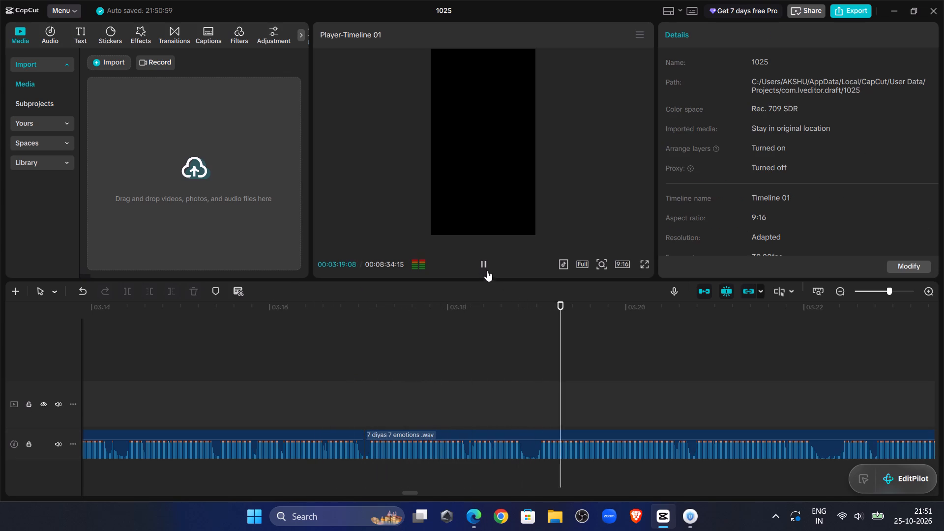
{"action": "left_click", "coordinate": [505, 395]}
{"action": "left_click_drag", "start_coordinate": [505, 395], "coordinate": [528, 411]}
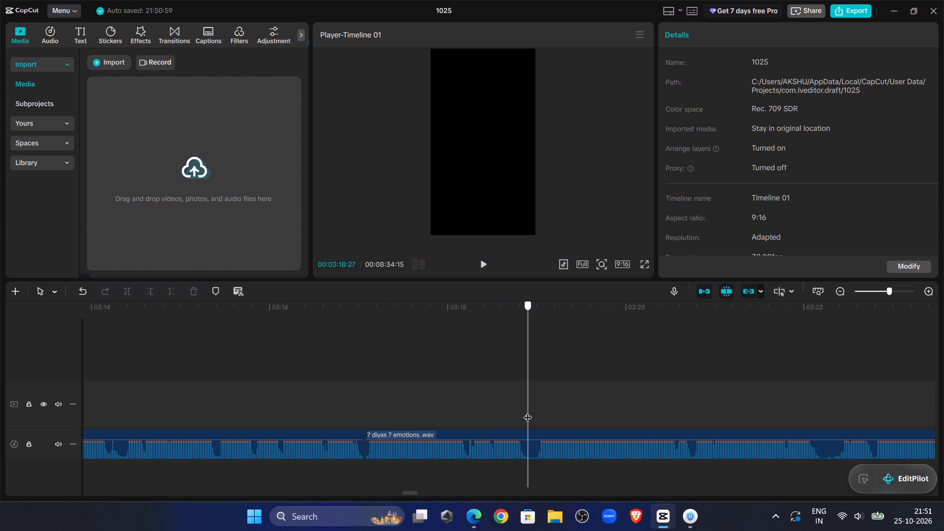
{"action": "left_click_drag", "start_coordinate": [528, 411], "coordinate": [528, 412]}
{"action": "left_click", "coordinate": [537, 450]}
{"action": "left_click", "coordinate": [130, 291]}
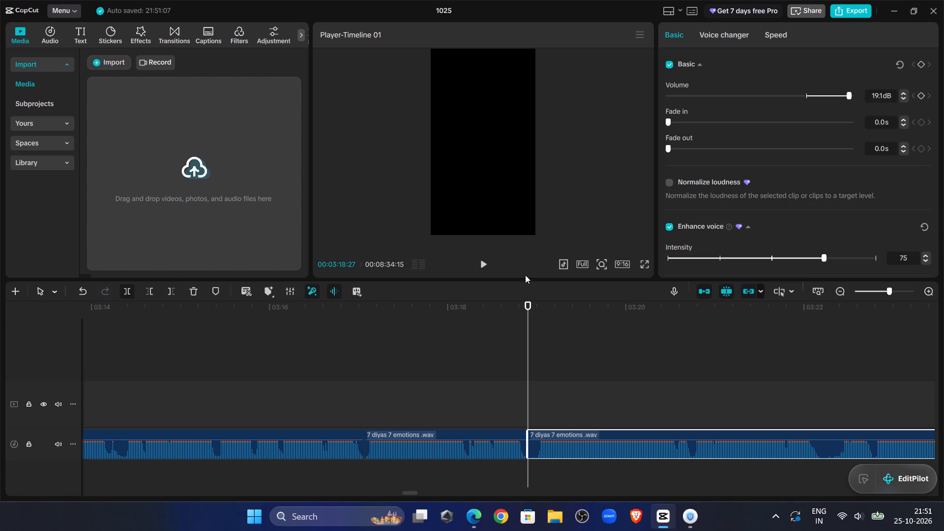
Listen on to find the take to keep, trim the new clip's start up to 00:03:22:24 and move it flush against the preceding clip.
{"action": "left_click", "coordinate": [489, 261]}
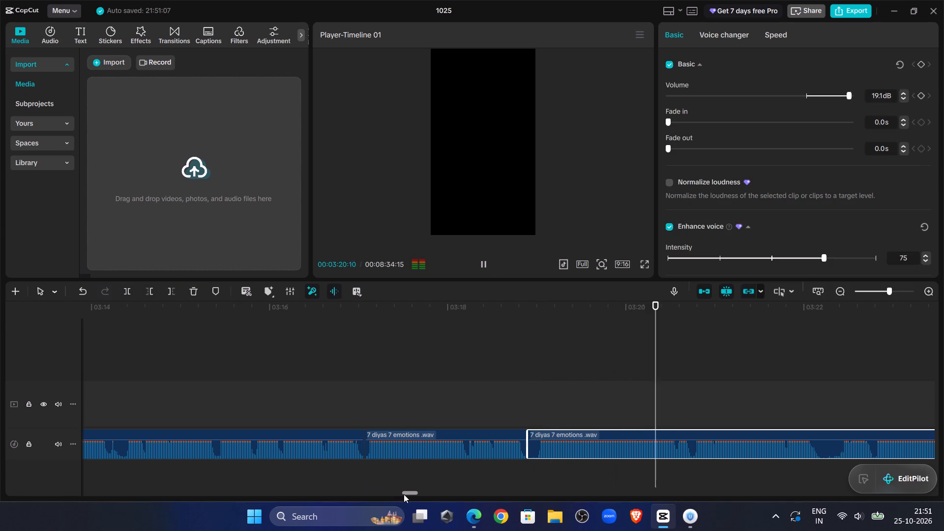
{"action": "left_click_drag", "start_coordinate": [406, 494], "coordinate": [411, 495]}
{"action": "left_click", "coordinate": [505, 403]}
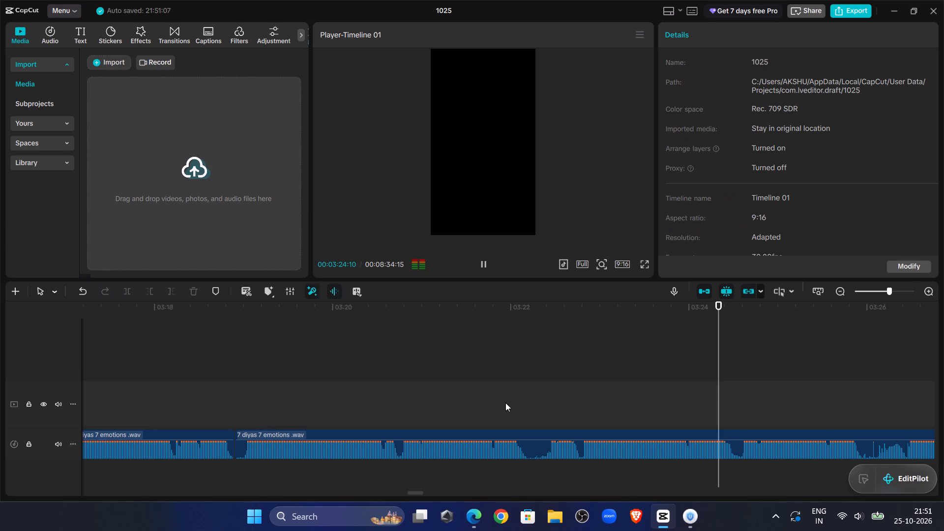
{"action": "left_click_drag", "start_coordinate": [505, 403], "coordinate": [540, 412]}
{"action": "left_click", "coordinate": [488, 270]}
{"action": "left_click", "coordinate": [488, 270]}
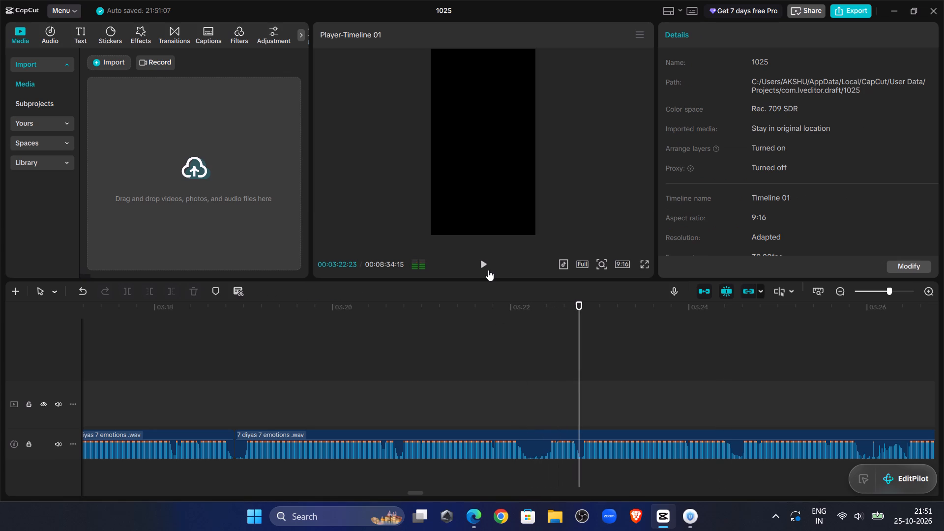
{"action": "left_click", "coordinate": [580, 391]}
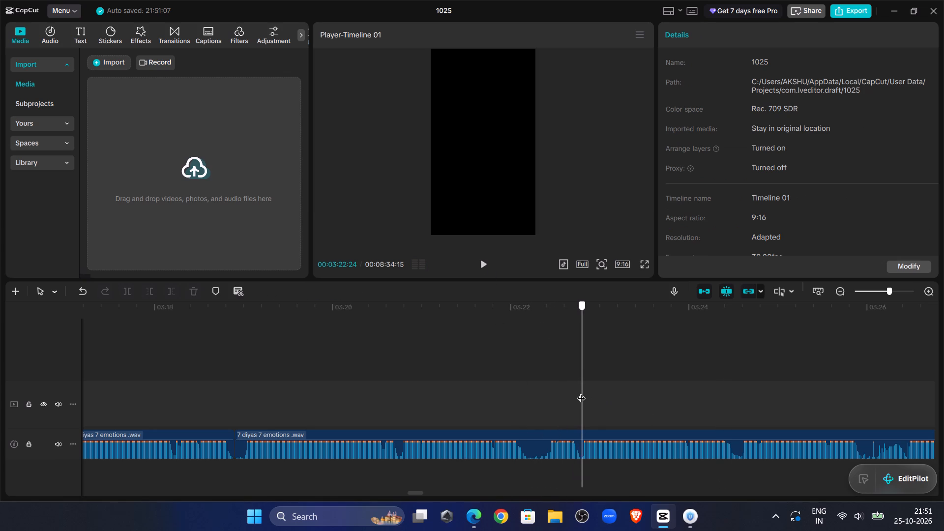
{"action": "left_click", "coordinate": [566, 443]}
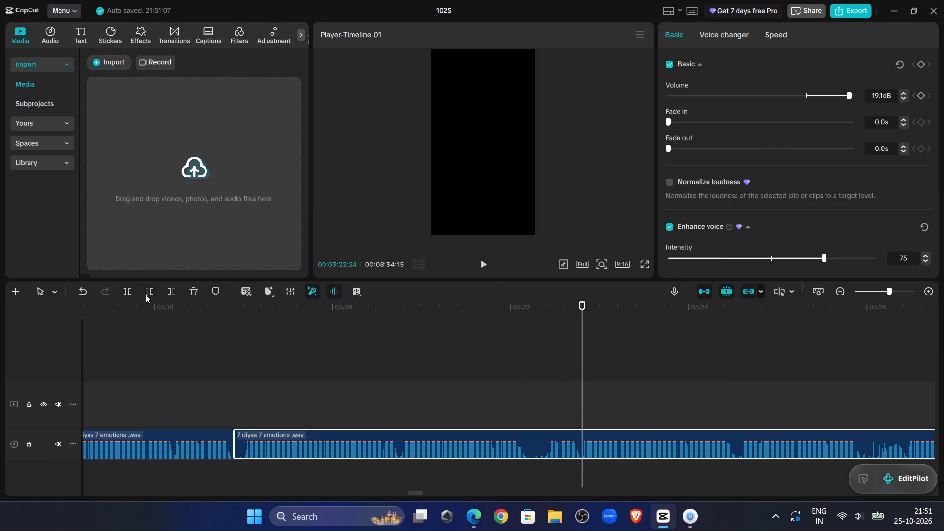
{"action": "left_click", "coordinate": [146, 295]}
{"action": "left_click_drag", "start_coordinate": [604, 434], "coordinate": [251, 440]}
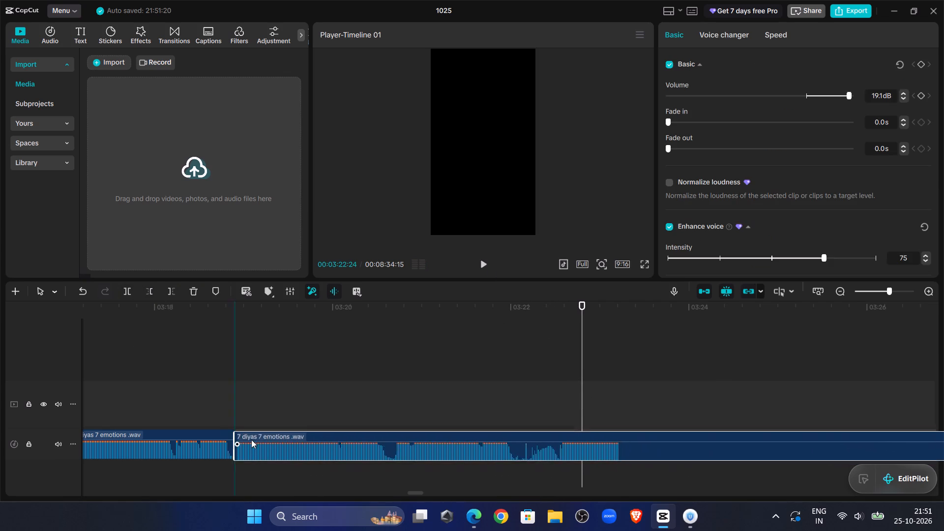
{"action": "left_click_drag", "start_coordinate": [251, 440], "coordinate": [259, 442]}
Listen past the 00:03:18:27 join and split the narration clip where the phrase ends, at 00:03:20:18.
{"action": "left_click", "coordinate": [187, 351]}
{"action": "left_click", "coordinate": [478, 264]}
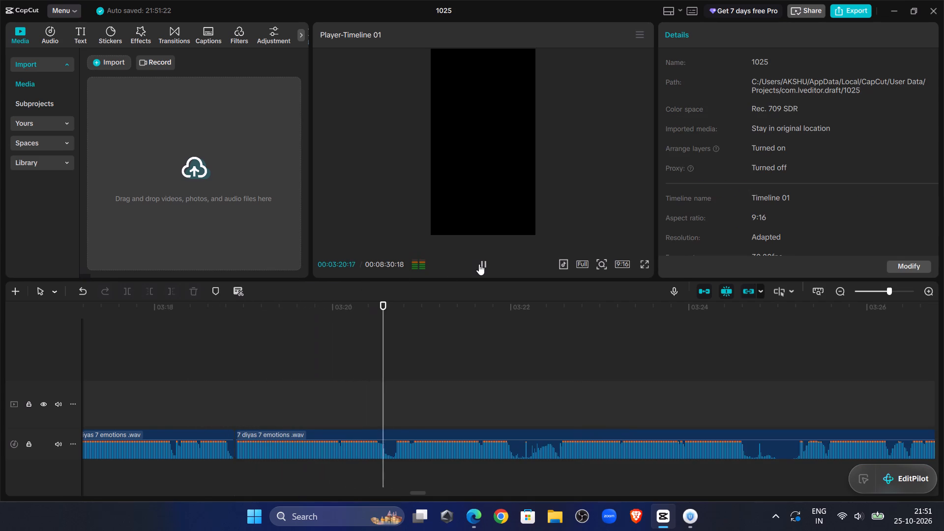
{"action": "left_click", "coordinate": [319, 371]}
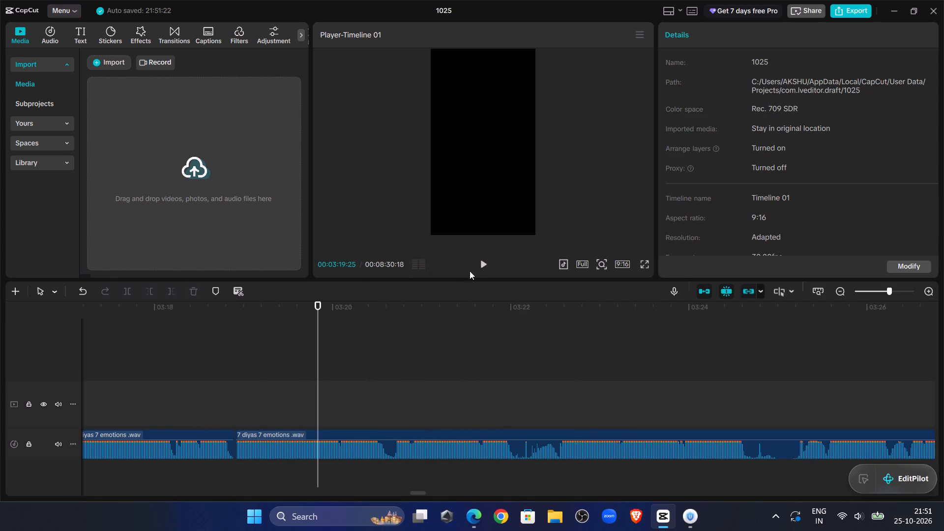
{"action": "left_click", "coordinate": [482, 259]}
{"action": "left_click", "coordinate": [482, 259]}
{"action": "left_click", "coordinate": [391, 434]}
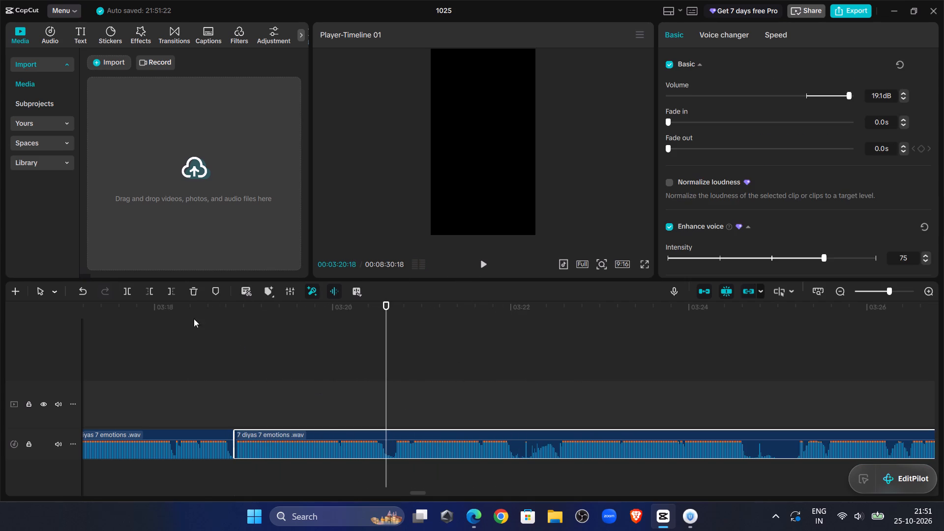
{"action": "left_click", "coordinate": [134, 290]}
Trim the newly split clip's start up to 00:03:20:20 and move it back flush against the preceding clip.
{"action": "double_click", "coordinate": [483, 265]}
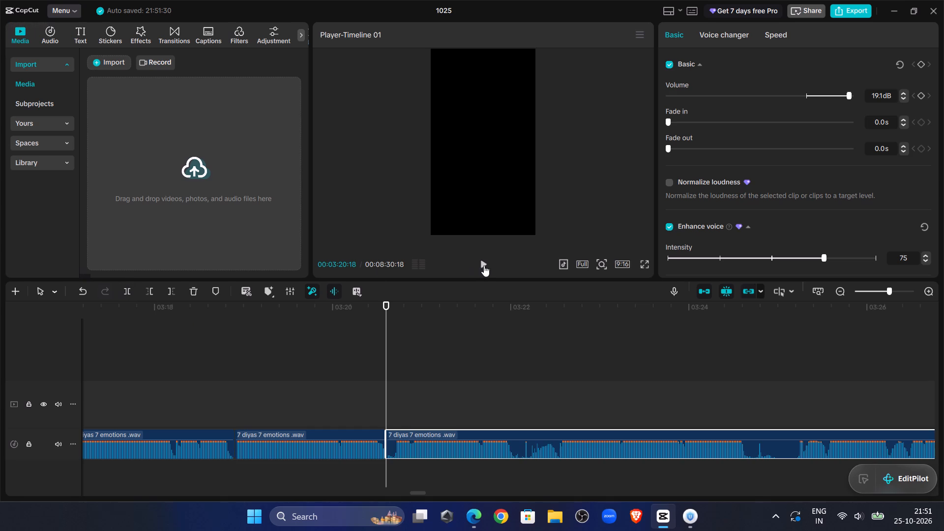
{"action": "left_click", "coordinate": [395, 396]}
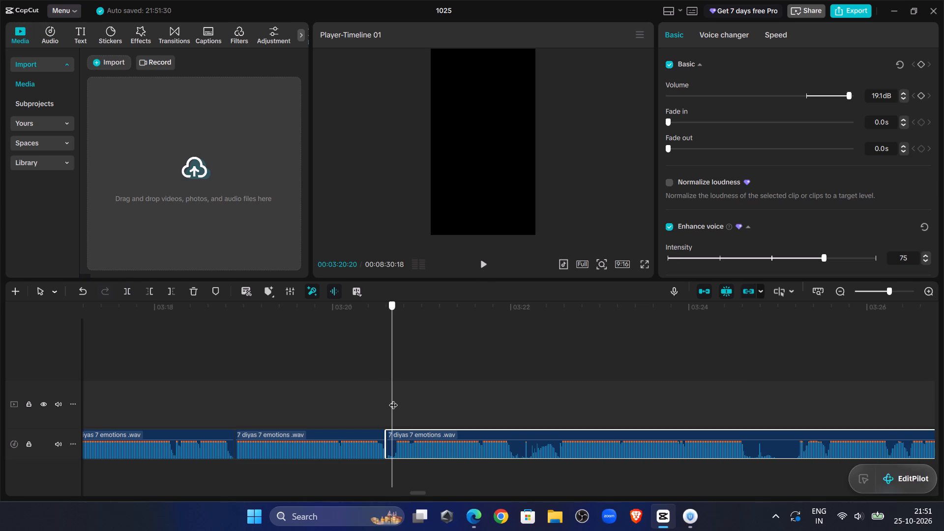
{"action": "left_click", "coordinate": [150, 290]}
{"action": "left_click_drag", "start_coordinate": [412, 431], "coordinate": [403, 432]}
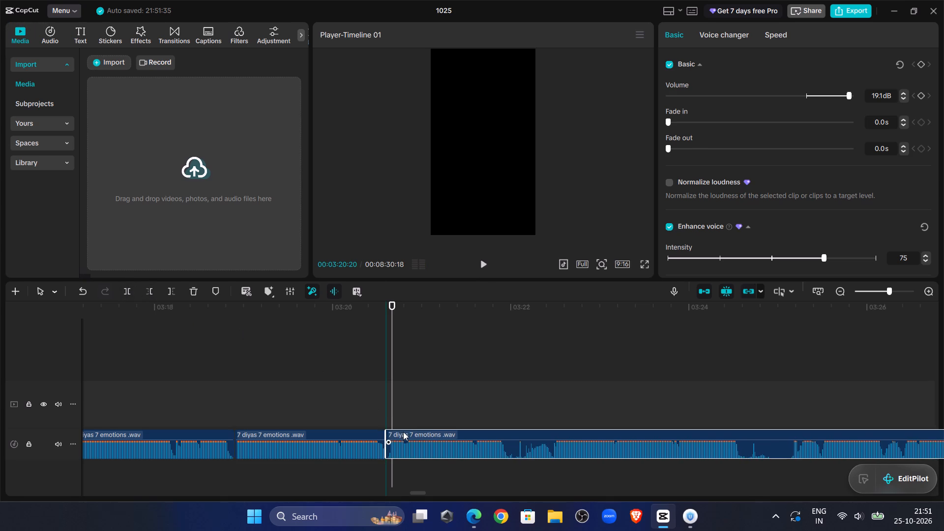
{"action": "left_click_drag", "start_coordinate": [403, 432], "coordinate": [404, 432]}
{"action": "left_click", "coordinate": [316, 364]}
Raise the volume of the clip after the 00:03:20:18 join to 20.0 dB and seat it flush against the preceding clip.
{"action": "left_click_drag", "start_coordinate": [399, 436], "coordinate": [411, 440]}
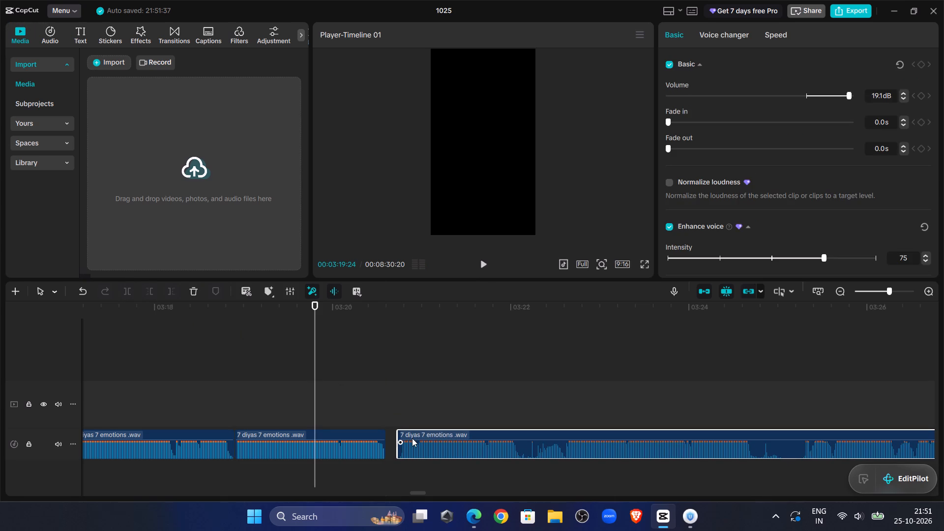
{"action": "left_click", "coordinate": [412, 438]}
{"action": "left_click", "coordinate": [427, 434]}
{"action": "left_click_drag", "start_coordinate": [845, 94], "coordinate": [943, 102]}
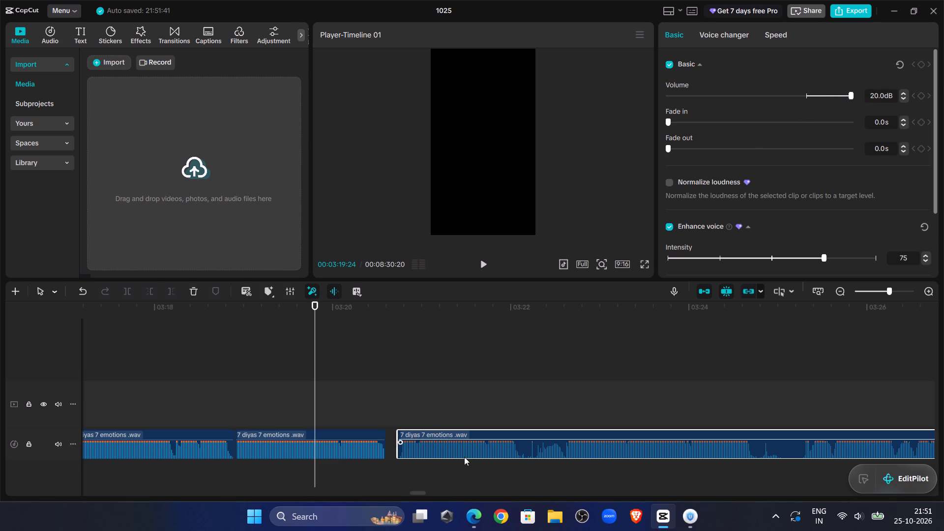
{"action": "left_click_drag", "start_coordinate": [442, 433], "coordinate": [427, 435]}
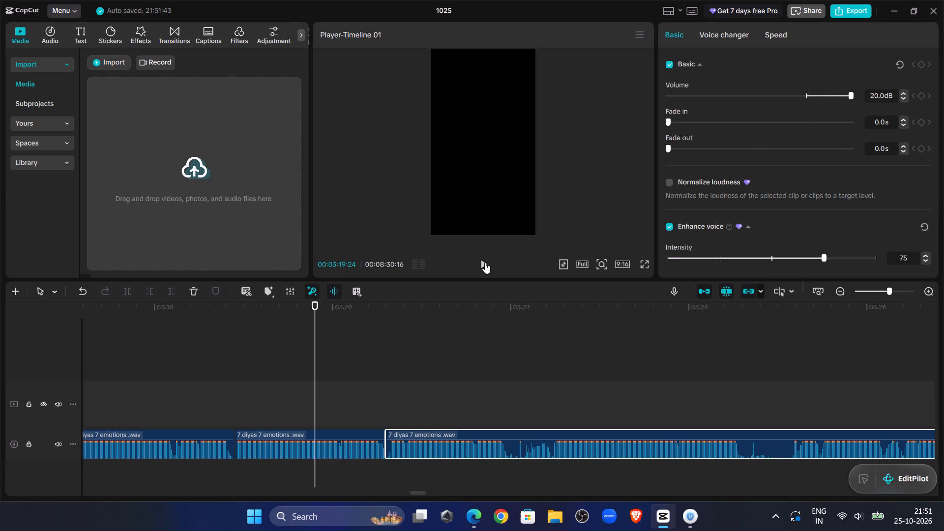
Listen past the 00:03:20 join and split the narration clip where the passage ends, at 00:03:22:01.
{"action": "left_click", "coordinate": [485, 263]}
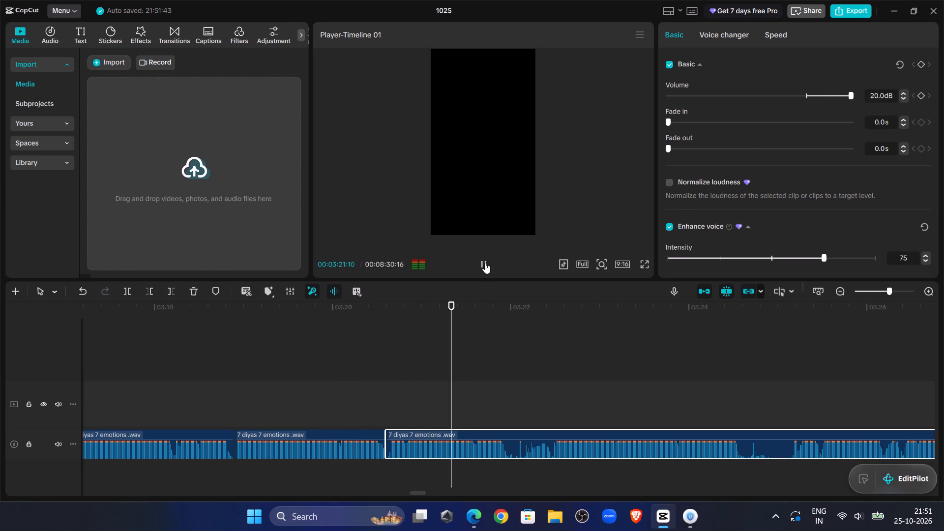
{"action": "left_click", "coordinate": [484, 262]}
{"action": "left_click", "coordinate": [517, 432]}
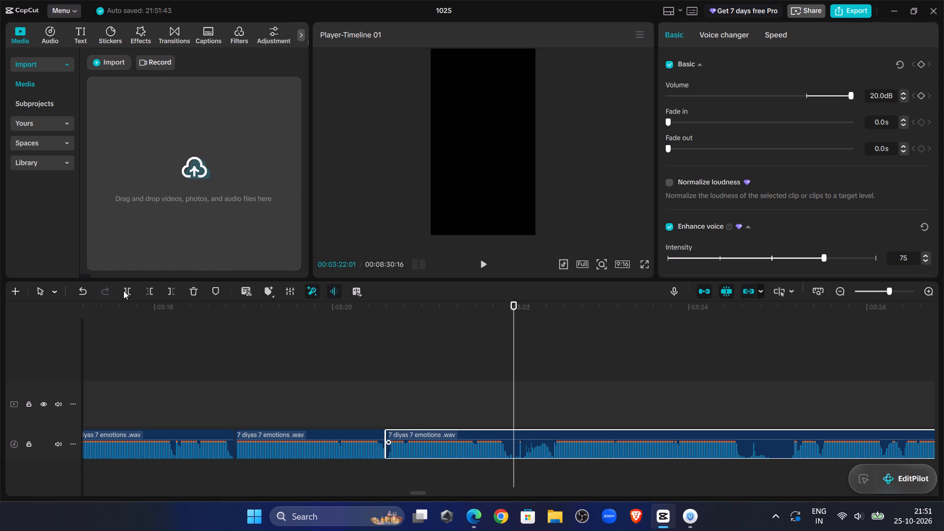
{"action": "left_click", "coordinate": [125, 291]}
Listen on to find the next usable speech, trim the new clip's start up to 00:03:25:14 and move it flush against the preceding clip.
{"action": "left_click", "coordinate": [484, 259]}
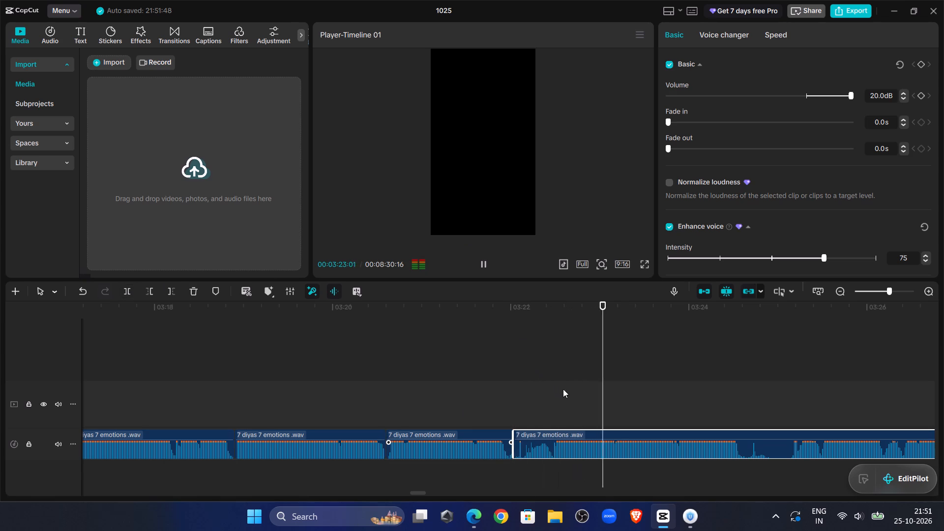
{"action": "left_click_drag", "start_coordinate": [418, 493], "coordinate": [423, 494]}
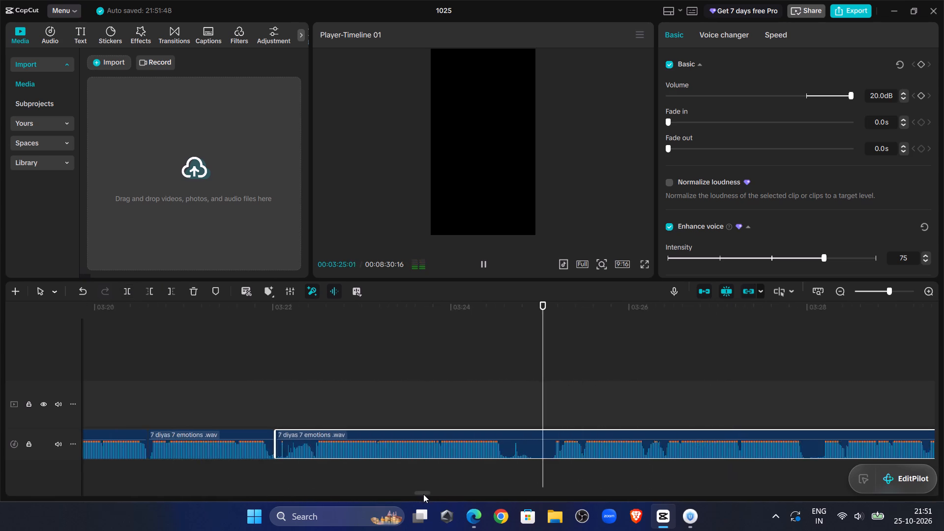
{"action": "left_click_drag", "start_coordinate": [423, 494], "coordinate": [425, 494]}
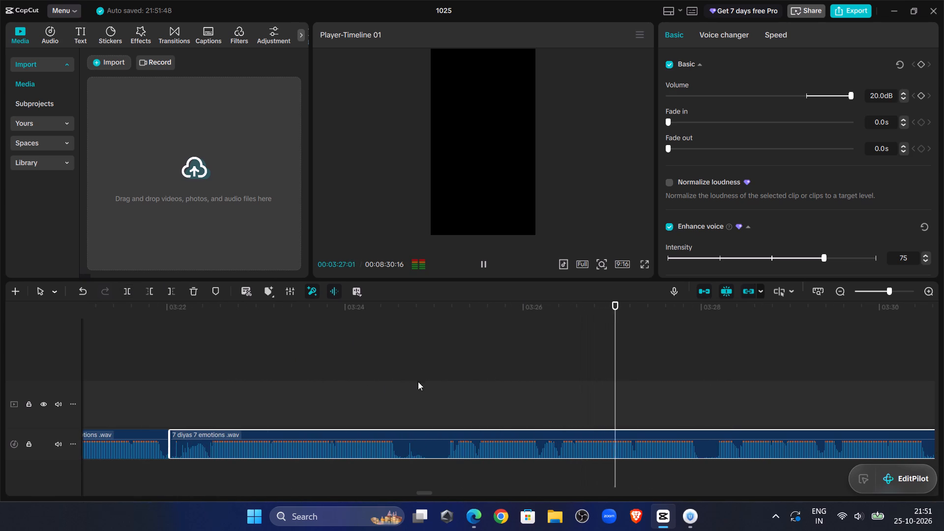
{"action": "left_click", "coordinate": [436, 399]}
{"action": "left_click_drag", "start_coordinate": [436, 399], "coordinate": [445, 411]}
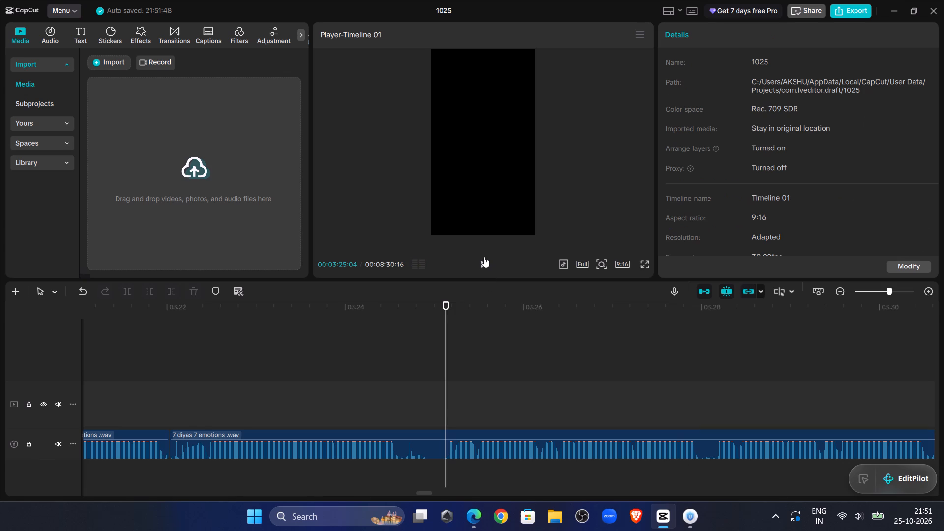
{"action": "left_click", "coordinate": [484, 257]}
{"action": "left_click", "coordinate": [483, 263]}
{"action": "left_click", "coordinate": [474, 406]}
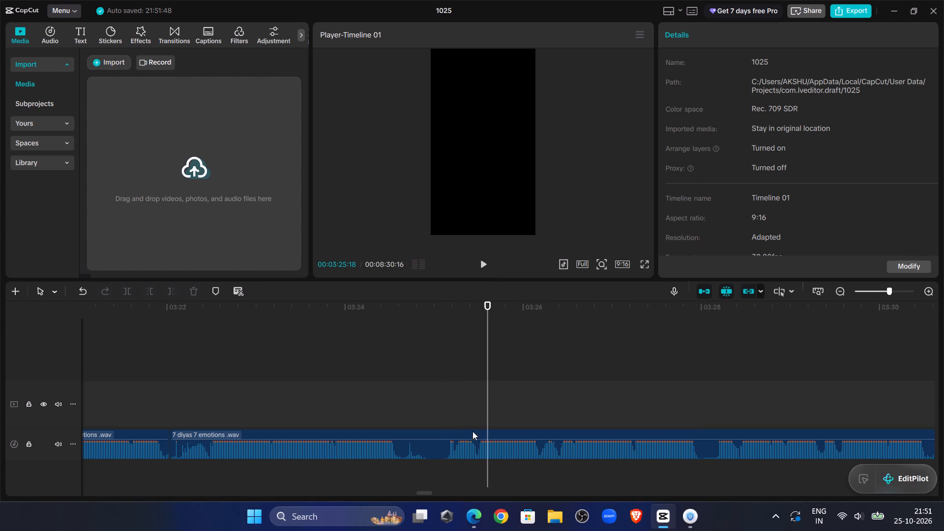
{"action": "left_click", "coordinate": [471, 434]}
{"action": "left_click", "coordinate": [147, 294]}
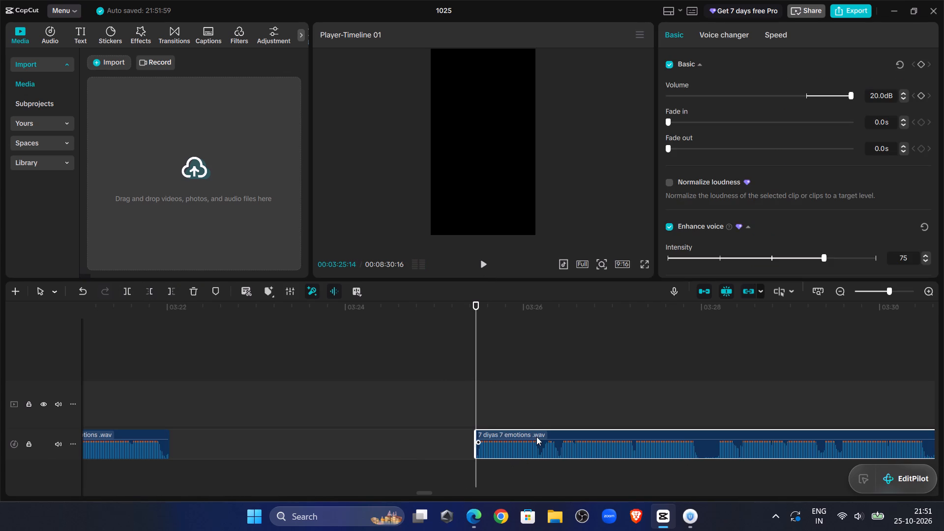
{"action": "left_click_drag", "start_coordinate": [540, 437], "coordinate": [236, 446]}
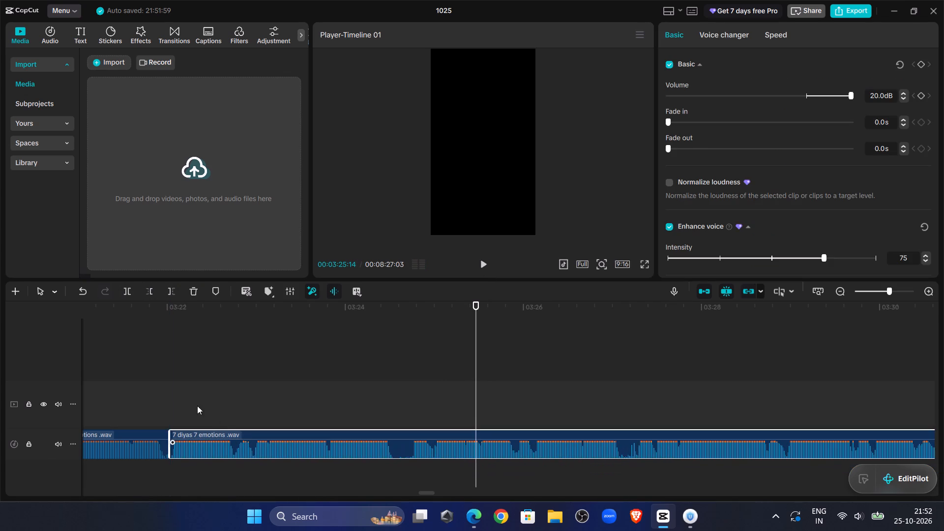
Listen past the 00:03:22:01 join and split the narration clip where the phrase ends, at 00:03:22:23.
{"action": "left_click", "coordinate": [154, 359]}
{"action": "left_click", "coordinate": [486, 265]}
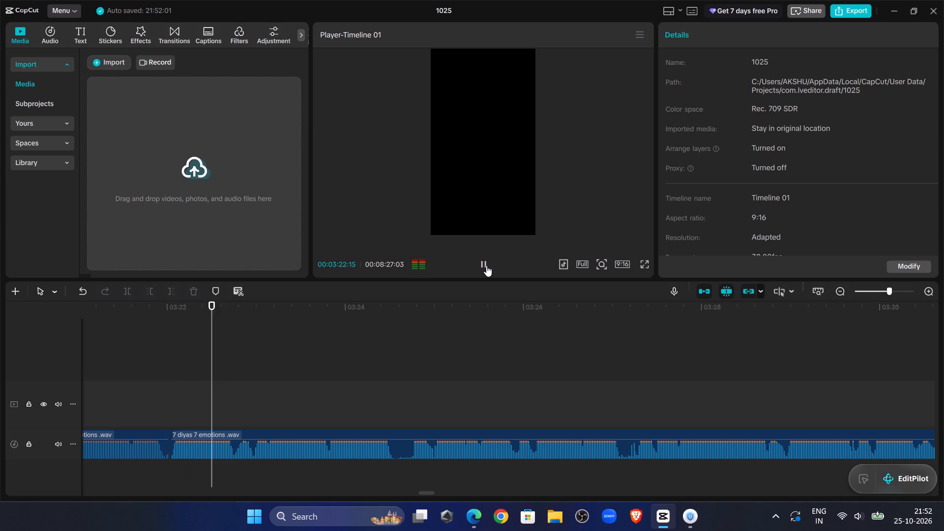
{"action": "left_click", "coordinate": [486, 265]}
{"action": "left_click", "coordinate": [257, 448]}
{"action": "left_click", "coordinate": [129, 296]}
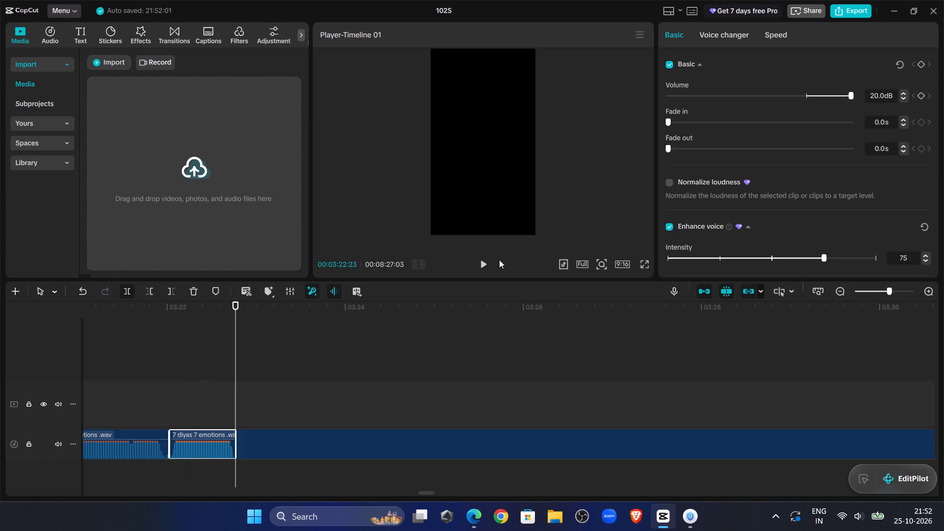
Trim the newly split clip's start up to 00:03:22:28 and move it flush against the preceding clip.
{"action": "double_click", "coordinate": [485, 264]}
{"action": "left_click", "coordinate": [146, 292]}
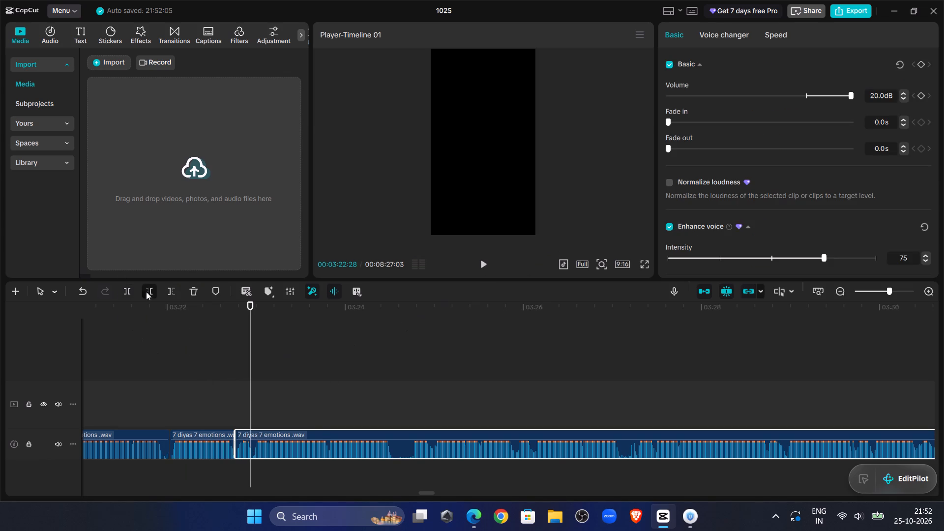
{"action": "left_click_drag", "start_coordinate": [265, 433], "coordinate": [252, 433]}
Listen through the 00:03:22:23 join and split the narration clip at the start of the next pause, at 00:03:24:11.
{"action": "left_click", "coordinate": [120, 352]}
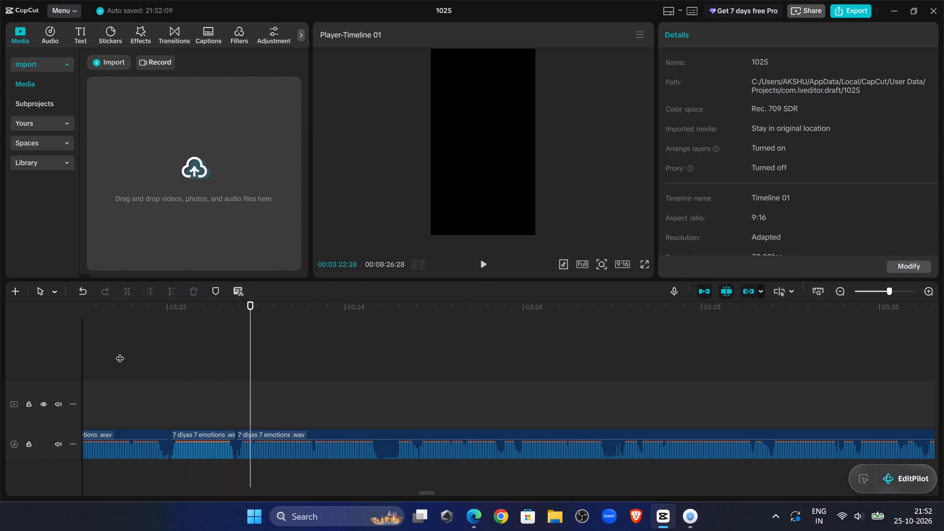
{"action": "left_click", "coordinate": [492, 266]}
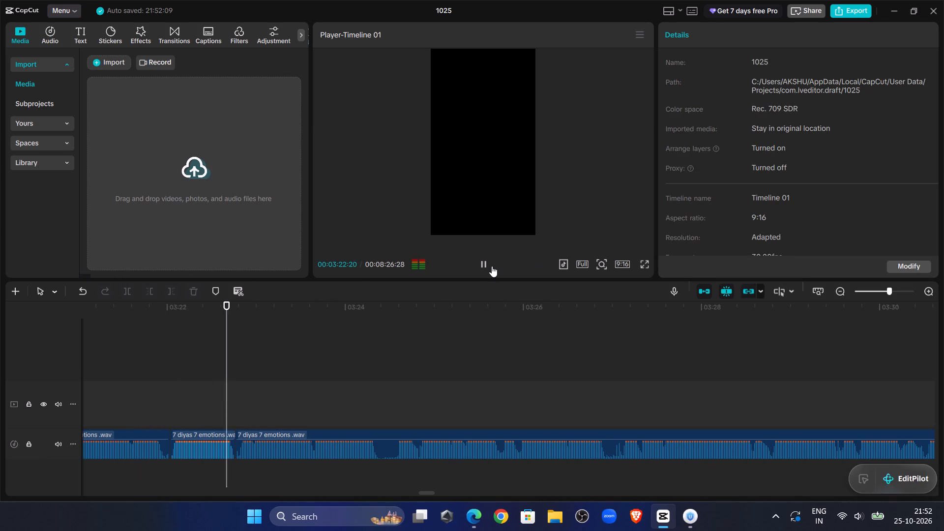
{"action": "left_click", "coordinate": [486, 264]}
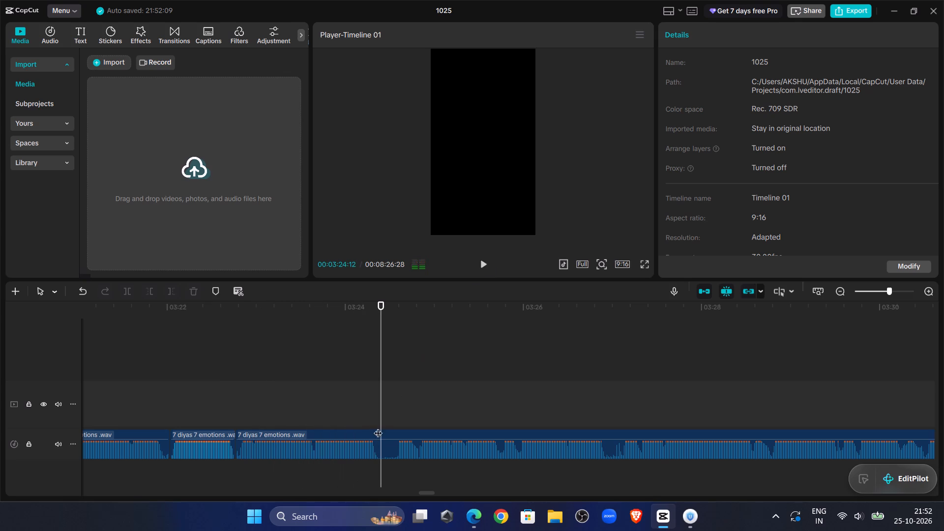
{"action": "left_click", "coordinate": [378, 428]}
{"action": "left_click", "coordinate": [298, 440]}
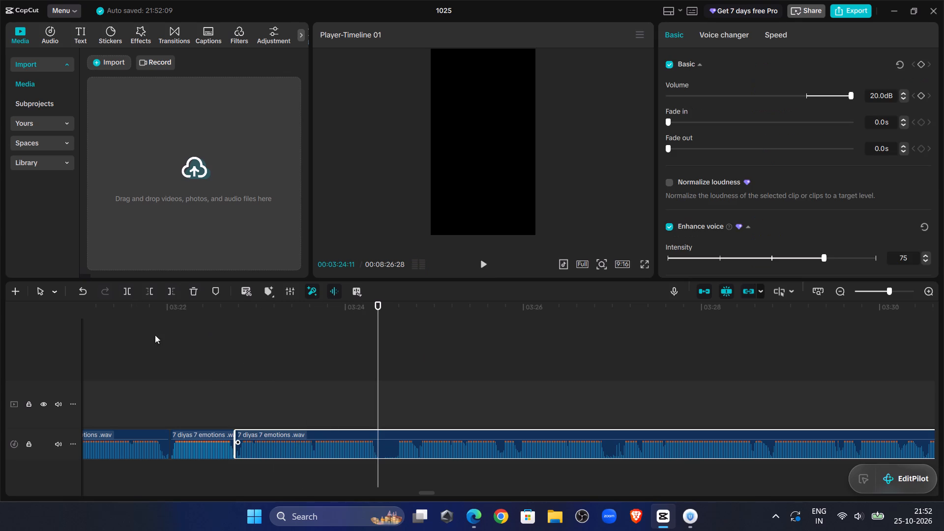
{"action": "left_click", "coordinate": [130, 293]}
Cut the pause by trimming the new clip's start up to 00:03:24:16, and move it flush against the preceding clip.
{"action": "double_click", "coordinate": [488, 261]}
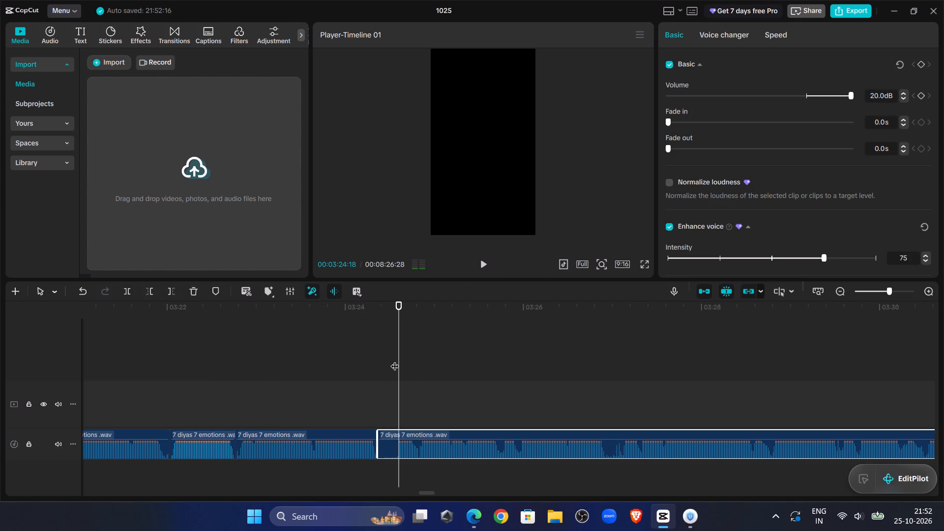
{"action": "left_click_drag", "start_coordinate": [398, 363], "coordinate": [392, 365]}
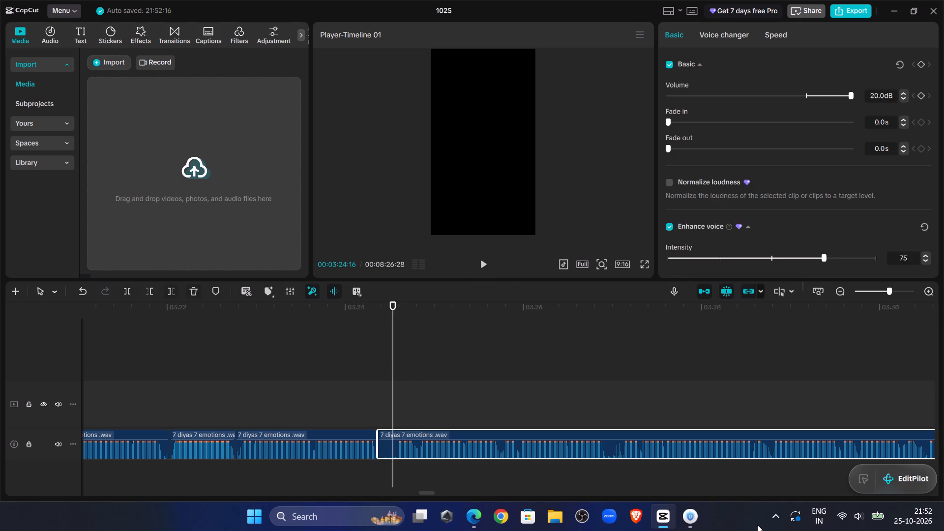
{"action": "left_click", "coordinate": [140, 291]}
{"action": "left_click", "coordinate": [146, 291]}
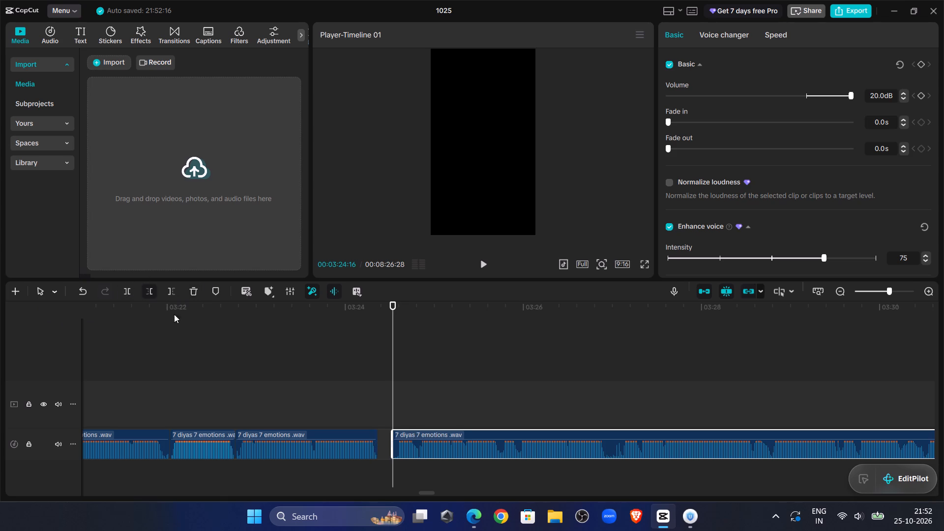
{"action": "left_click_drag", "start_coordinate": [409, 431], "coordinate": [397, 438]}
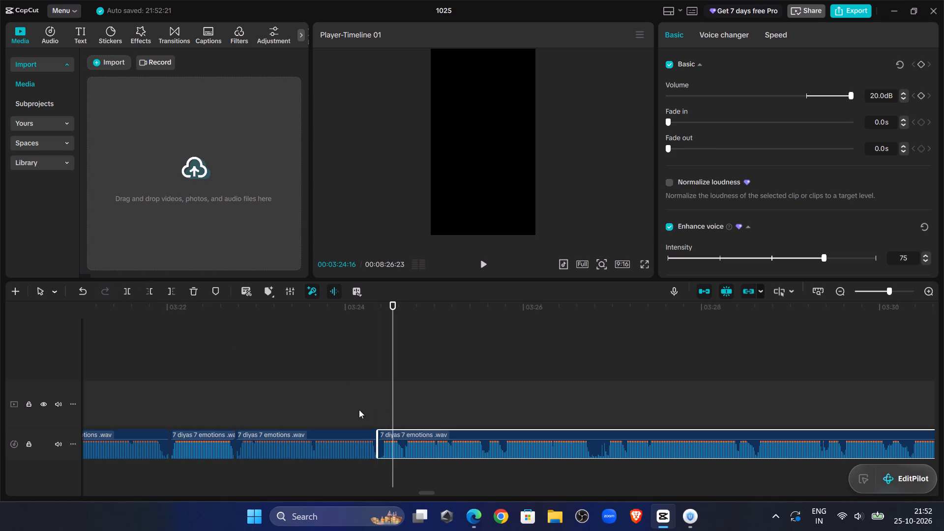
Listen across the 00:03:24:11 join, trim the following clip's start up to 00:03:24:19 and close the gap to the preceding clip.
{"action": "left_click", "coordinate": [343, 383]}
{"action": "left_click", "coordinate": [478, 265]}
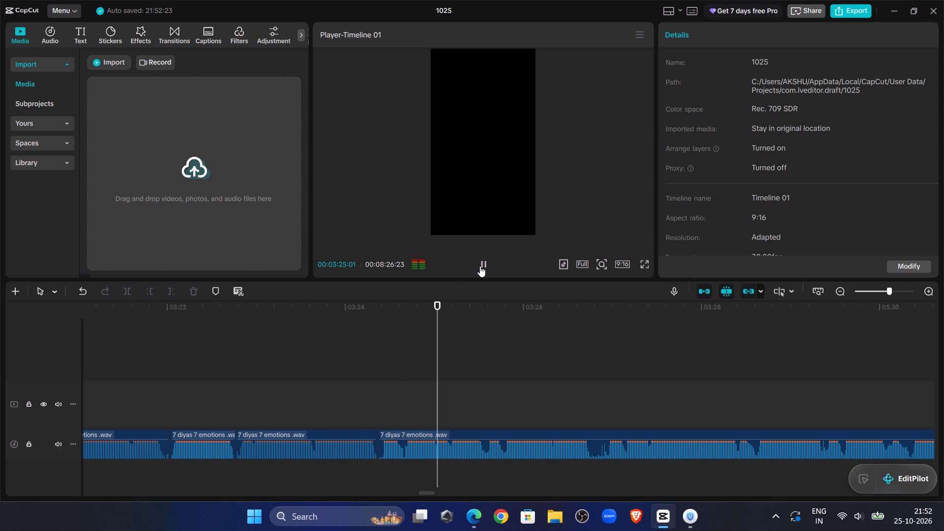
{"action": "left_click", "coordinate": [378, 385]}
{"action": "double_click", "coordinate": [481, 264]}
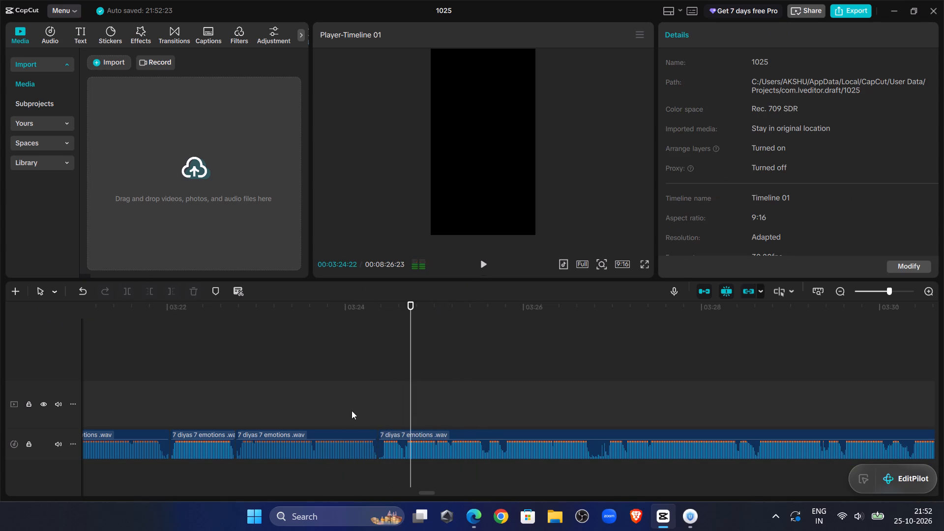
{"action": "left_click", "coordinate": [391, 400]}
{"action": "left_click_drag", "start_coordinate": [392, 400], "coordinate": [401, 413]}
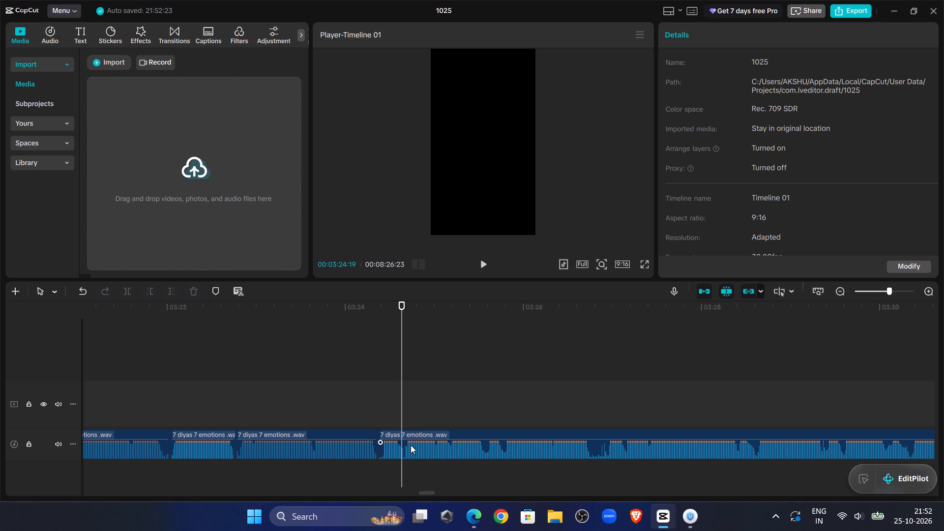
{"action": "left_click", "coordinate": [412, 445]}
{"action": "left_click", "coordinate": [153, 290]}
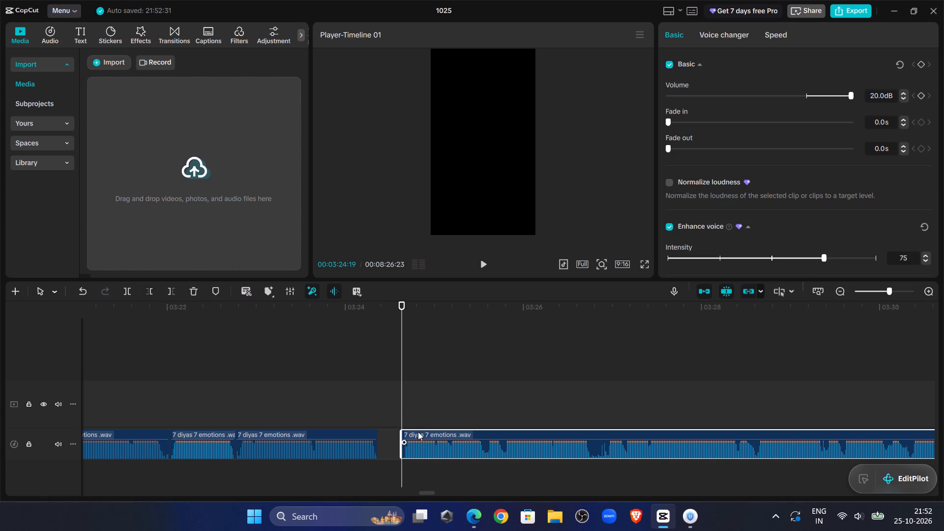
{"action": "left_click_drag", "start_coordinate": [418, 432], "coordinate": [395, 431]}
Listen on past the 00:03:24:11 join and place the playhead at the next pause, at 00:03:26:15.
{"action": "left_click", "coordinate": [331, 374]}
{"action": "left_click", "coordinate": [479, 265]}
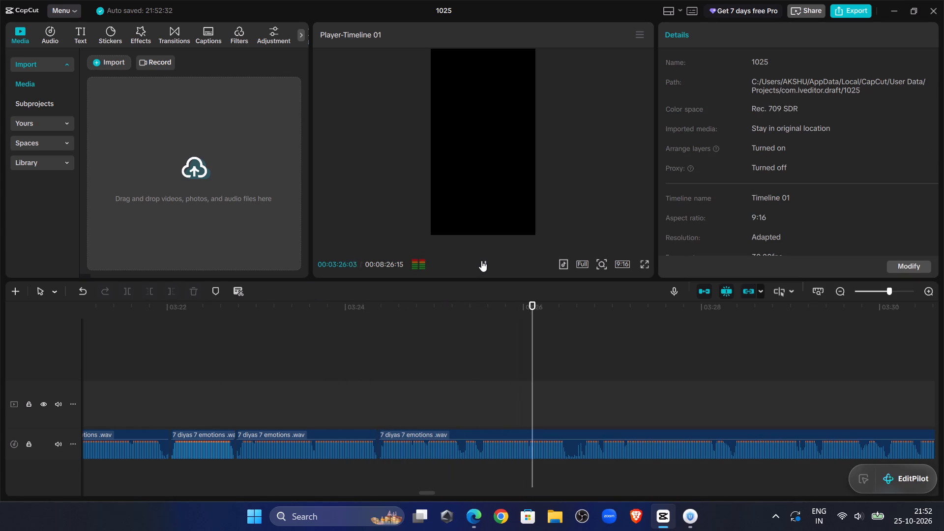
{"action": "double_click", "coordinate": [565, 406]}
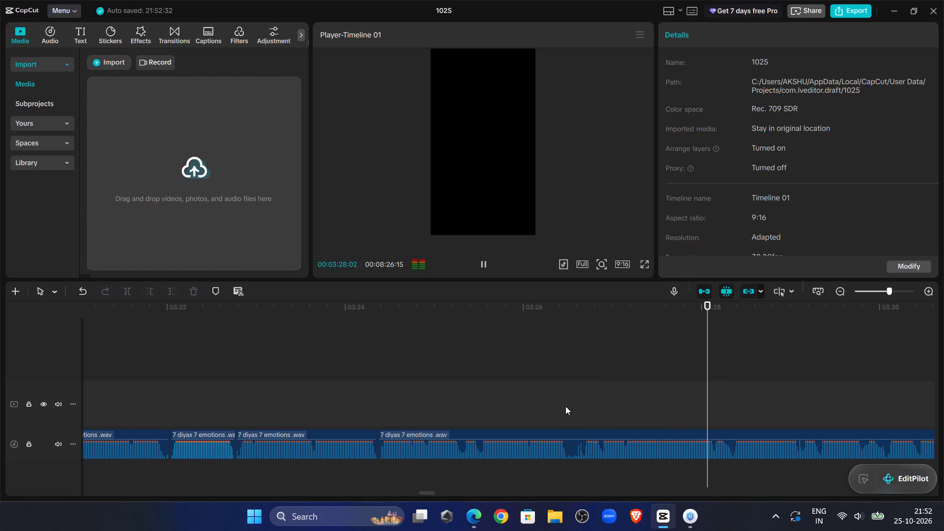
Minimize the CapCut window.
{"action": "left_click", "coordinate": [887, 11]}
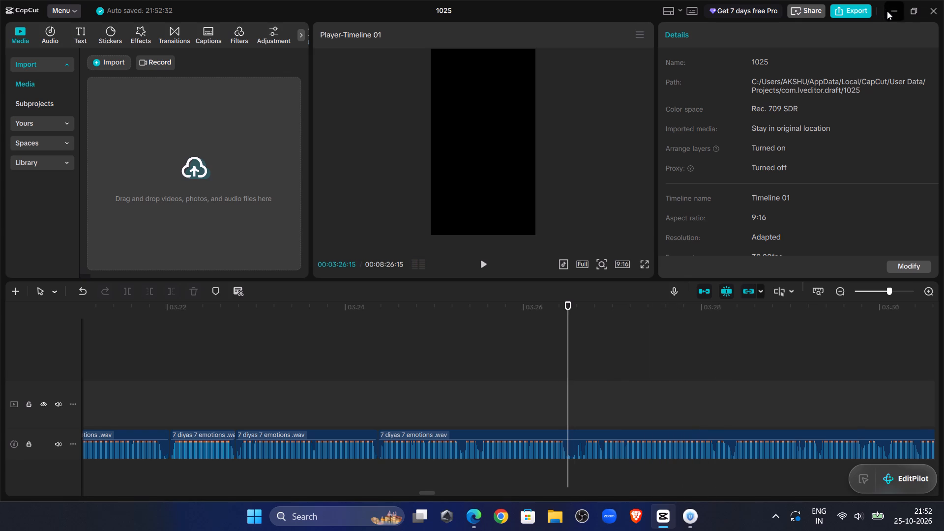
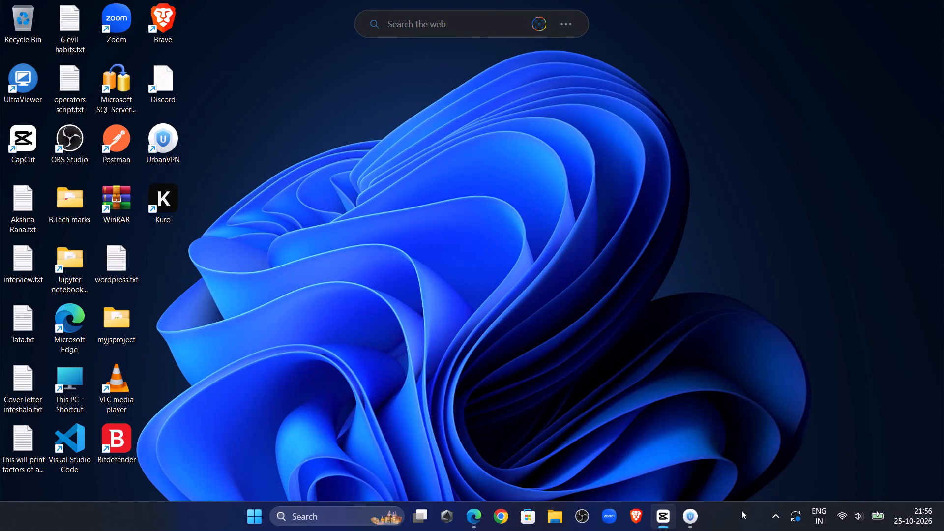
Switch back to CapCut, replay the end of the phrase and split the narration clip at the pause at 00:03:26:15.
{"action": "left_click", "coordinate": [663, 517]}
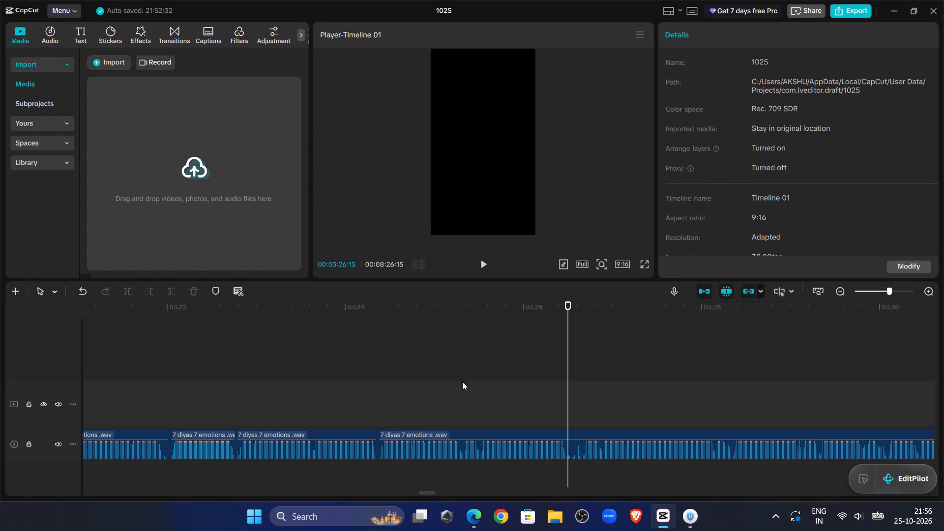
{"action": "left_click", "coordinate": [472, 365]}
{"action": "left_click", "coordinate": [485, 265]}
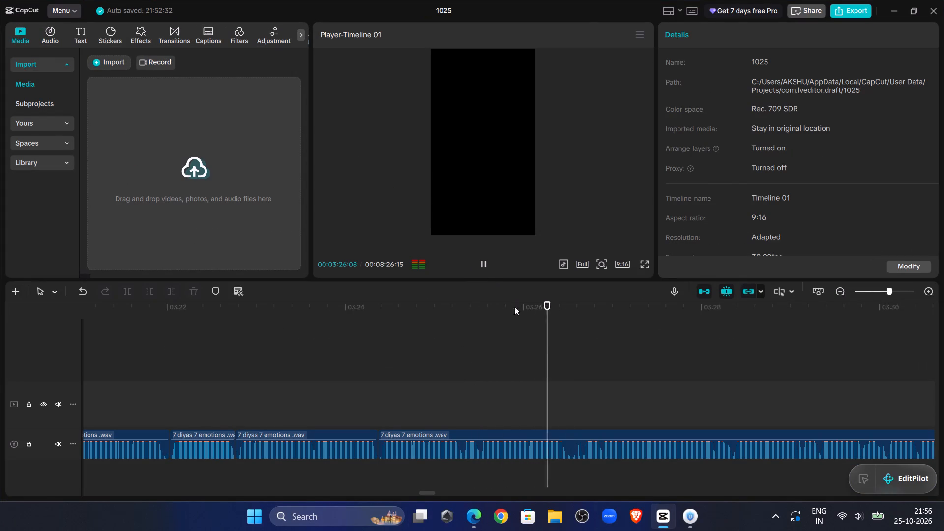
{"action": "left_click", "coordinate": [557, 368]}
{"action": "left_click_drag", "start_coordinate": [557, 368], "coordinate": [568, 381]}
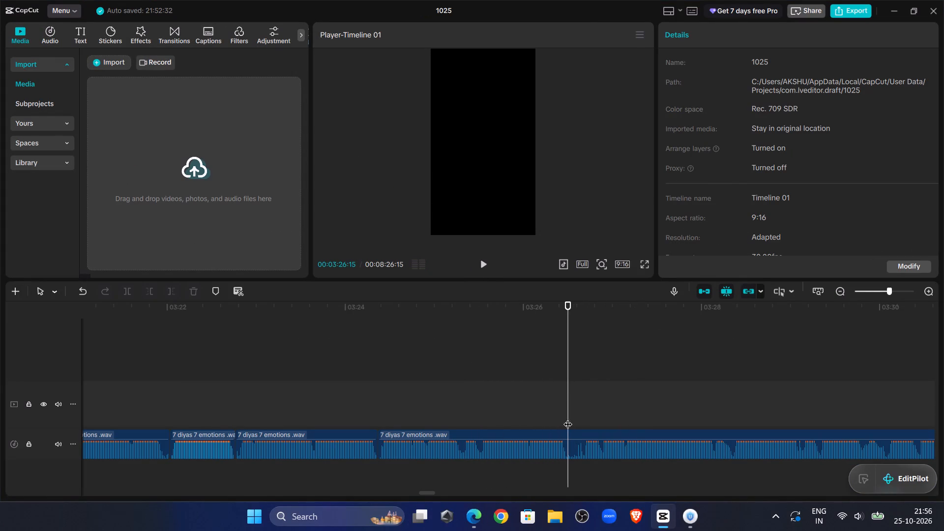
{"action": "left_click", "coordinate": [563, 436]}
{"action": "left_click", "coordinate": [130, 289]}
Cut the pause by trimming the new clip's start up to 00:03:26:19, and move it flush against the preceding clip.
{"action": "double_click", "coordinate": [489, 266]}
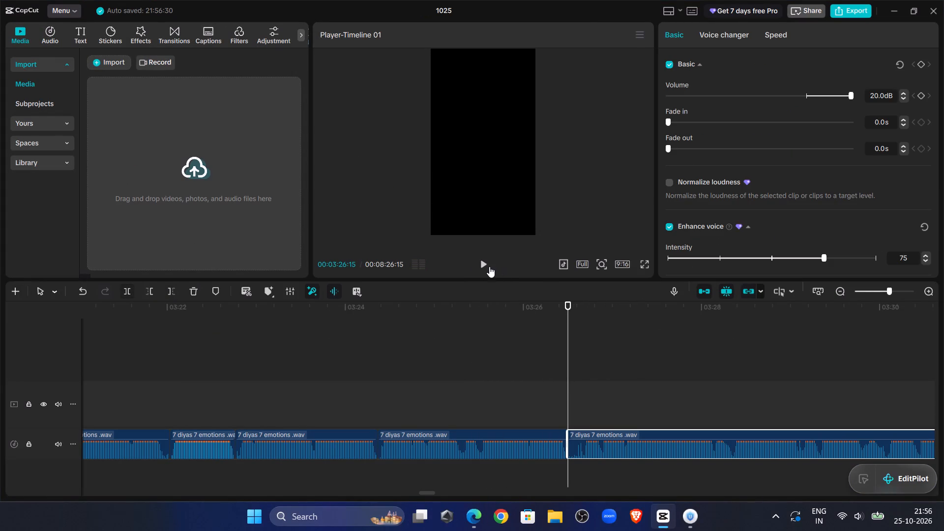
{"action": "left_click", "coordinate": [574, 361]}
{"action": "left_click_drag", "start_coordinate": [574, 361], "coordinate": [580, 372]}
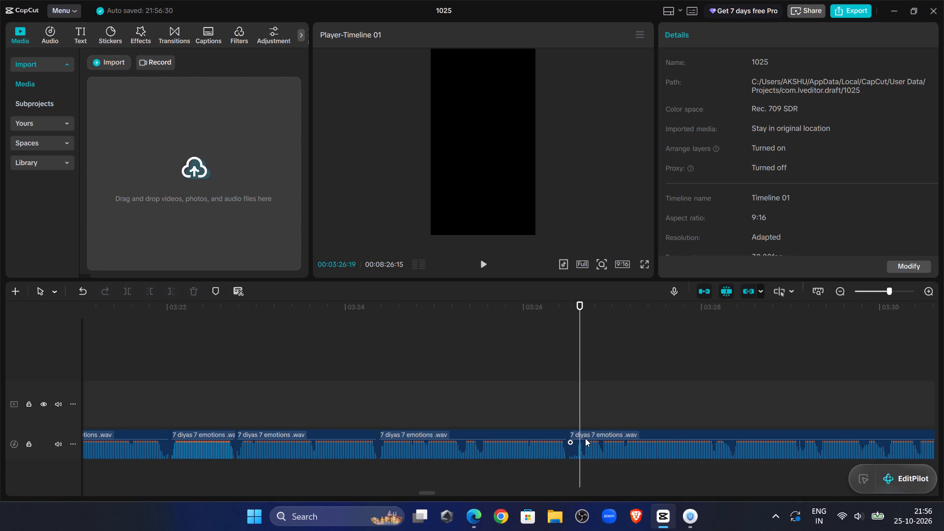
{"action": "left_click", "coordinate": [585, 442]}
{"action": "left_click", "coordinate": [146, 288]}
{"action": "left_click_drag", "start_coordinate": [601, 432], "coordinate": [596, 431]}
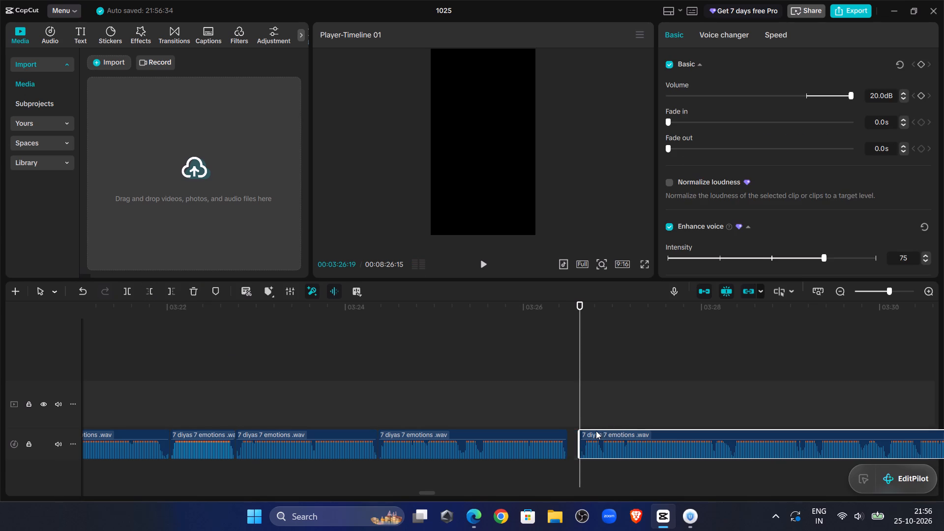
{"action": "left_click_drag", "start_coordinate": [596, 431], "coordinate": [591, 431]}
Listen across the 00:03:26:15 join and split the narration clip at the next pause, at 00:03:28:01.
{"action": "left_click", "coordinate": [311, 369]}
{"action": "left_click", "coordinate": [354, 345]}
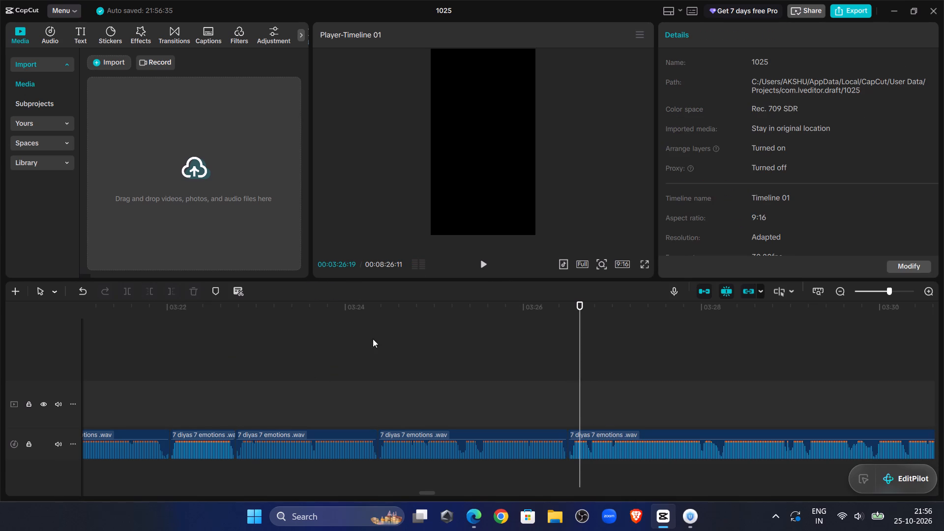
{"action": "left_click", "coordinate": [484, 265]}
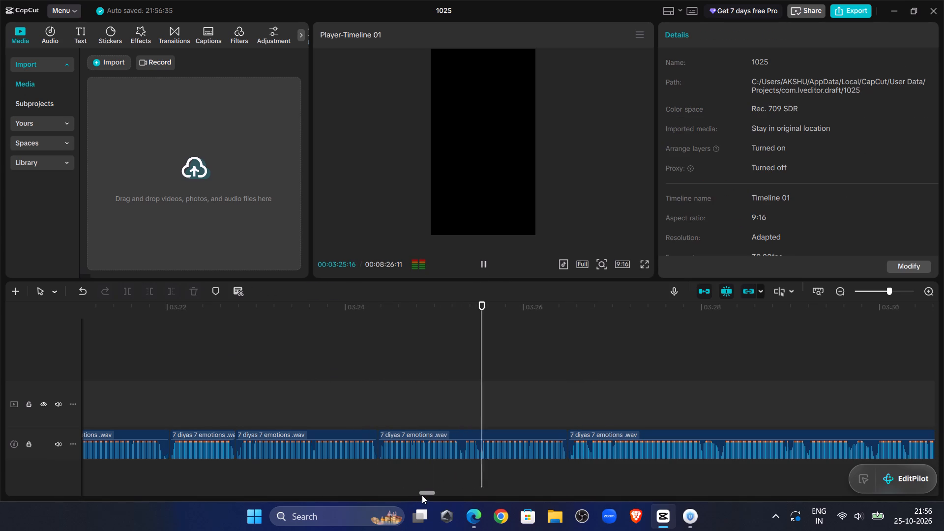
{"action": "left_click_drag", "start_coordinate": [423, 493], "coordinate": [430, 492]}
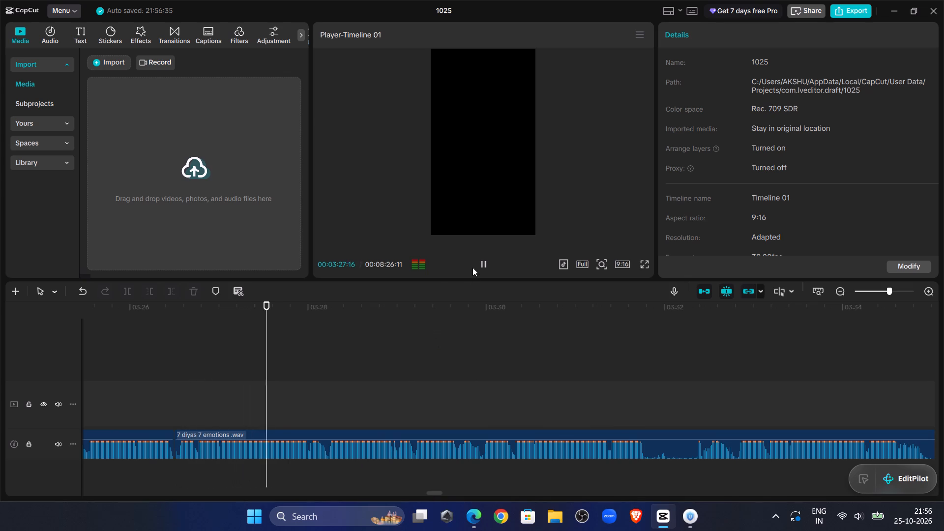
{"action": "left_click", "coordinate": [277, 398]}
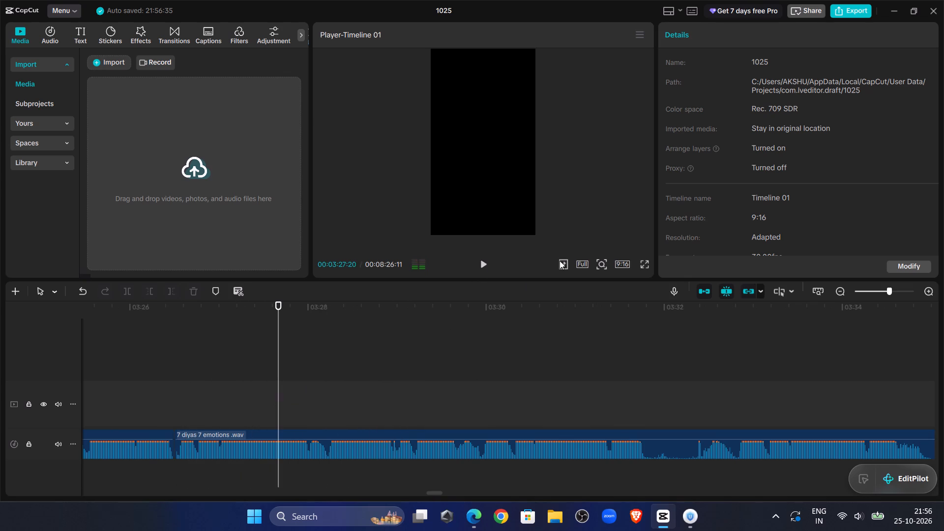
{"action": "left_click", "coordinate": [485, 265]}
{"action": "left_click", "coordinate": [485, 265]}
{"action": "double_click", "coordinate": [307, 419]}
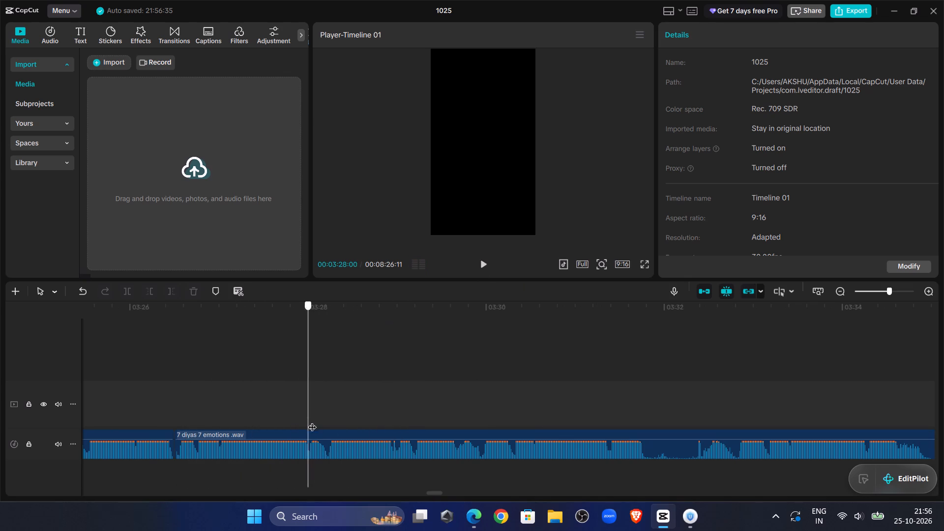
{"action": "left_click", "coordinate": [313, 446]}
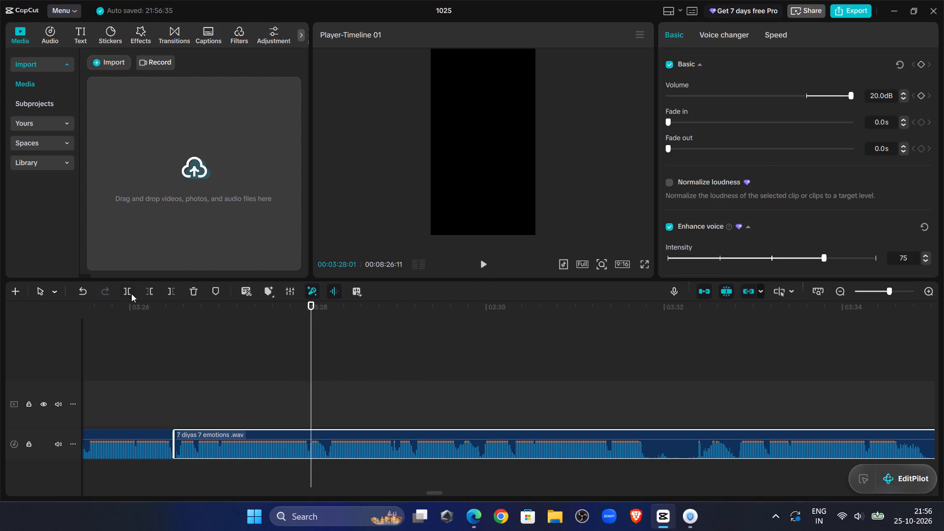
{"action": "left_click", "coordinate": [131, 294]}
Trim the new clip's start up to 00:03:28:06 and close the gap to the preceding clip.
{"action": "double_click", "coordinate": [477, 264]}
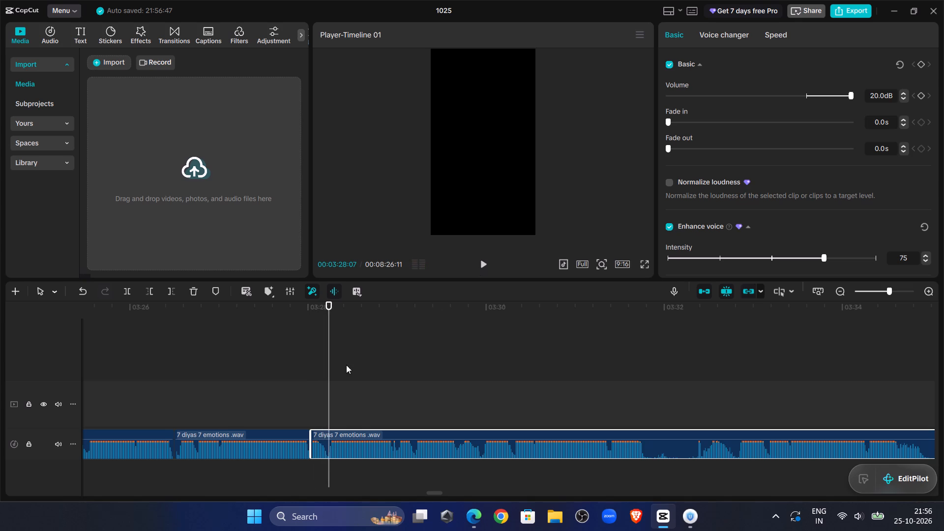
{"action": "left_click", "coordinate": [328, 368]}
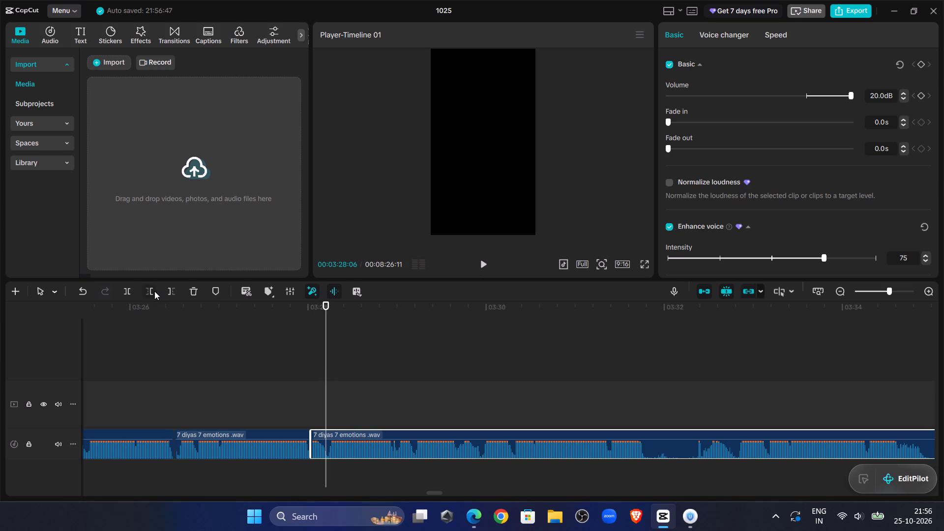
{"action": "left_click", "coordinate": [158, 291]}
{"action": "left_click", "coordinate": [153, 291]}
{"action": "left_click_drag", "start_coordinate": [341, 435], "coordinate": [325, 438]}
Listen across the 00:03:28:01 join and split the narration clip at the next pause, at 00:03:29:16.
{"action": "left_click", "coordinate": [276, 379]}
{"action": "left_click", "coordinate": [475, 265]}
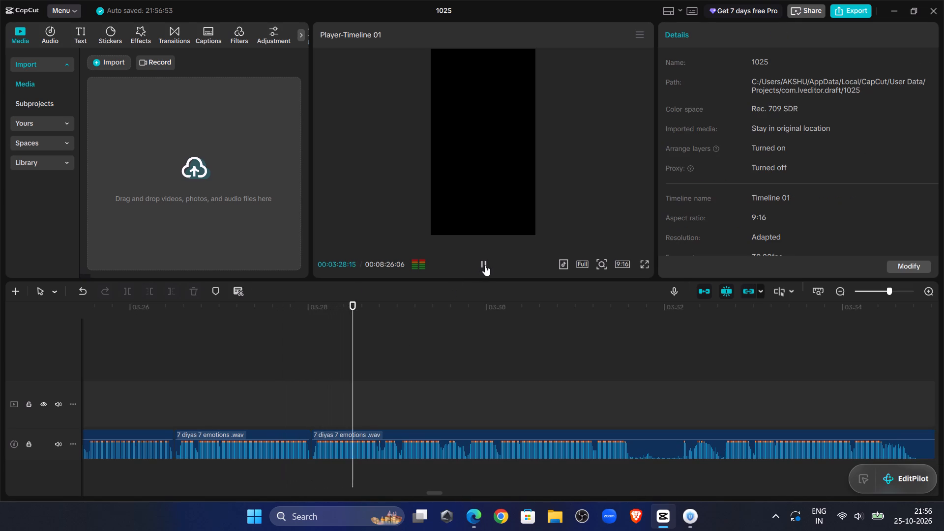
{"action": "left_click", "coordinate": [429, 375]}
{"action": "left_click_drag", "start_coordinate": [429, 375], "coordinate": [430, 376]}
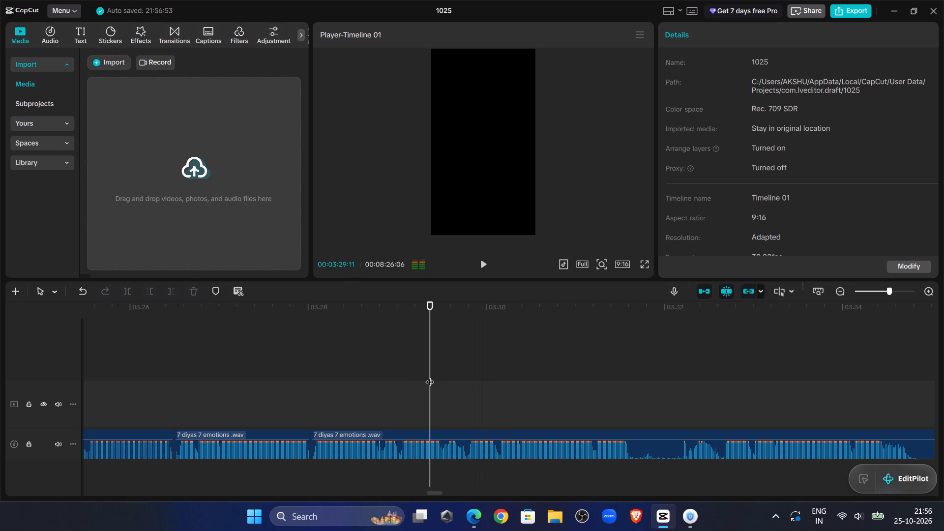
{"action": "left_click_drag", "start_coordinate": [430, 376], "coordinate": [444, 389]}
{"action": "left_click", "coordinate": [452, 447]}
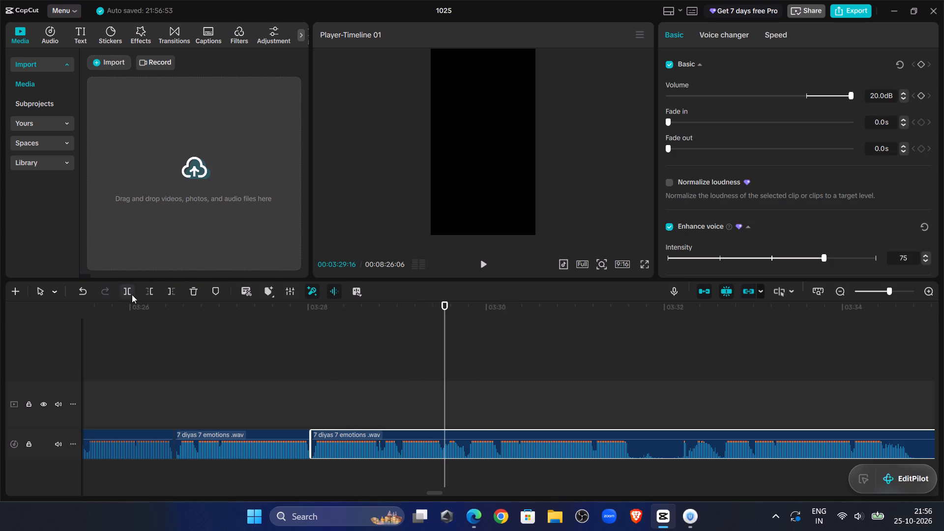
{"action": "left_click", "coordinate": [132, 295]}
Find where speech resumes, trim the new clip's start up to 00:03:29:23 and move it flush against the preceding clip.
{"action": "left_click", "coordinate": [474, 263]}
{"action": "left_click", "coordinate": [482, 263]}
{"action": "left_click", "coordinate": [483, 262]}
{"action": "double_click", "coordinate": [466, 370]}
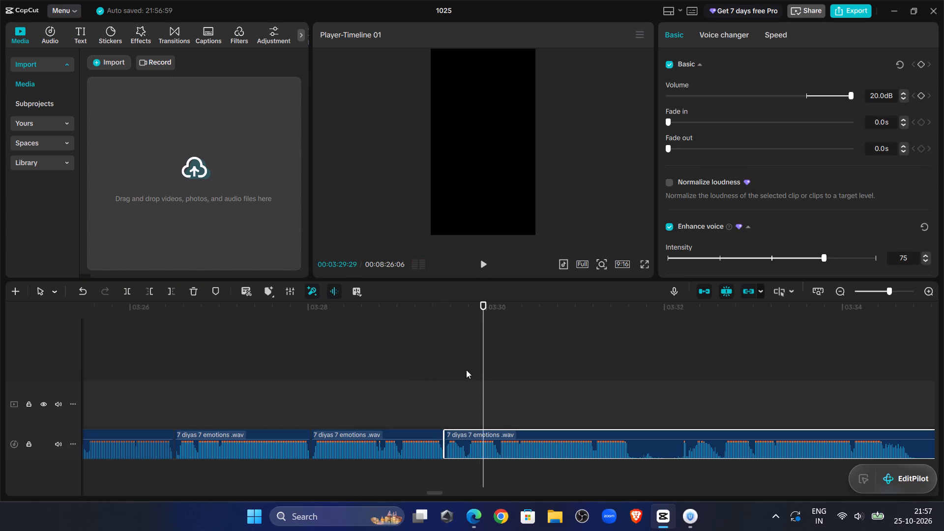
{"action": "left_click", "coordinate": [467, 438]}
{"action": "left_click", "coordinate": [144, 292]}
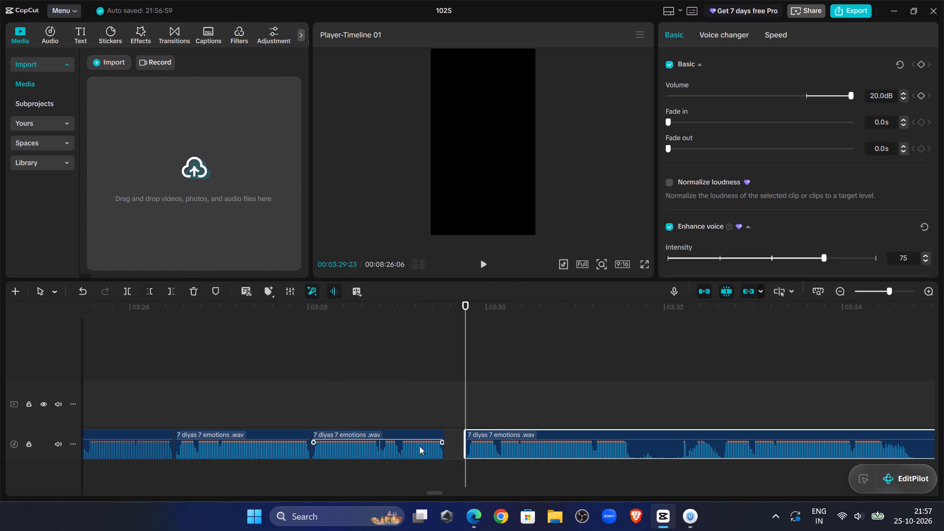
{"action": "left_click_drag", "start_coordinate": [477, 435], "coordinate": [457, 438]}
Listen across the 00:03:29:16 join and split the narration clip where the phrase ends, at 00:03:31:13.
{"action": "left_click", "coordinate": [429, 402]}
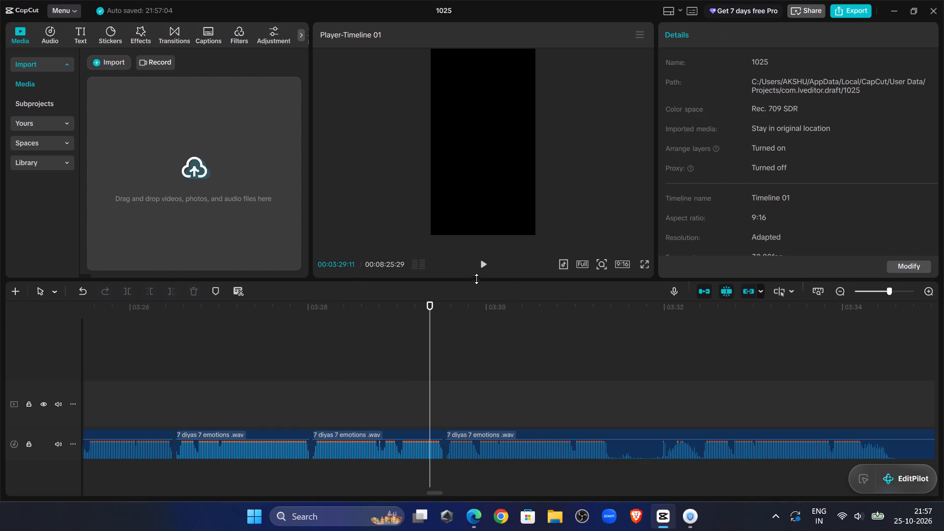
{"action": "left_click", "coordinate": [477, 272]}
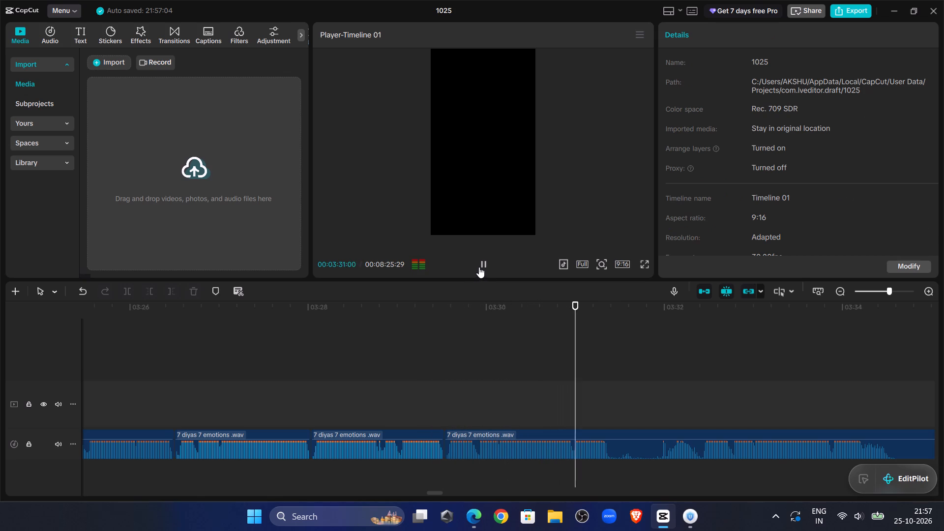
{"action": "left_click", "coordinate": [479, 267]}
{"action": "left_click", "coordinate": [613, 418]}
{"action": "left_click", "coordinate": [612, 446]}
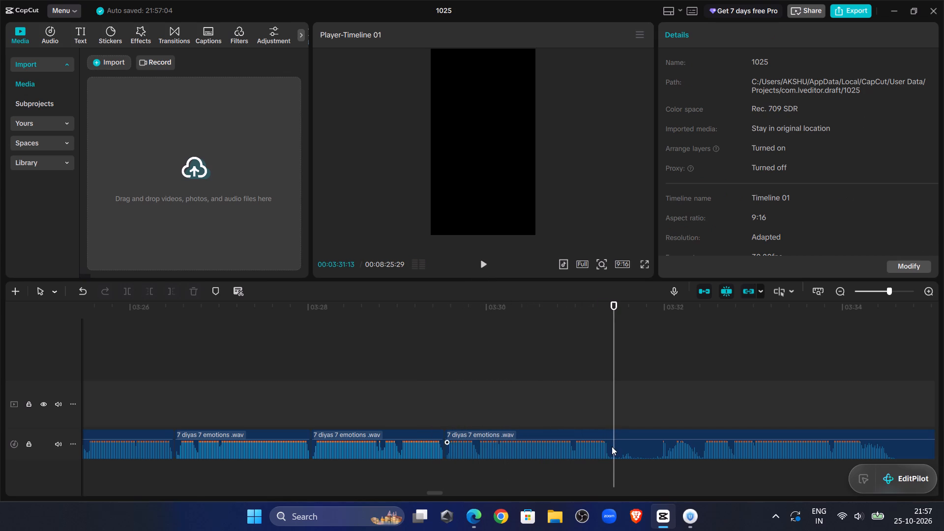
{"action": "left_click", "coordinate": [126, 293]}
Listen on, cut the unwanted take by trimming the new clip's start up to 00:03:36:01, and move it flush against the preceding clip.
{"action": "left_click", "coordinate": [484, 266]}
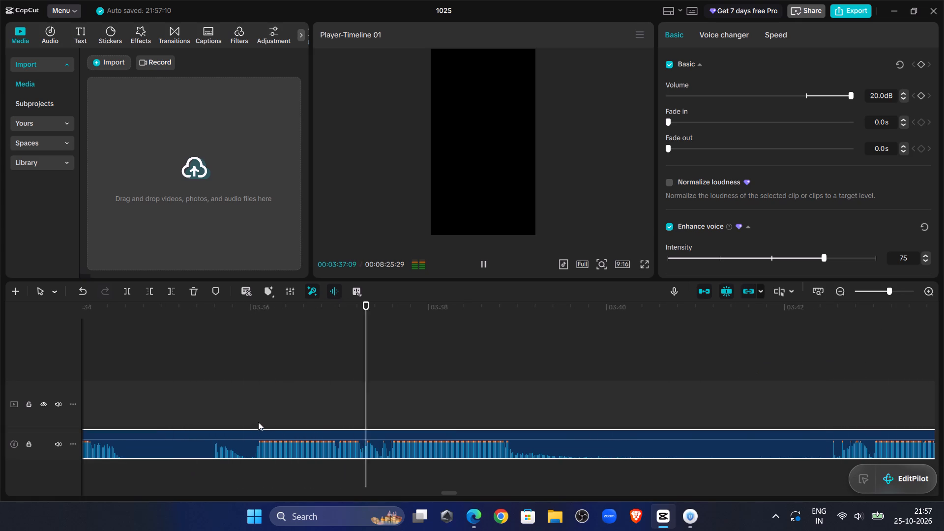
{"action": "left_click", "coordinate": [236, 390]}
{"action": "left_click_drag", "start_coordinate": [236, 390], "coordinate": [253, 398]}
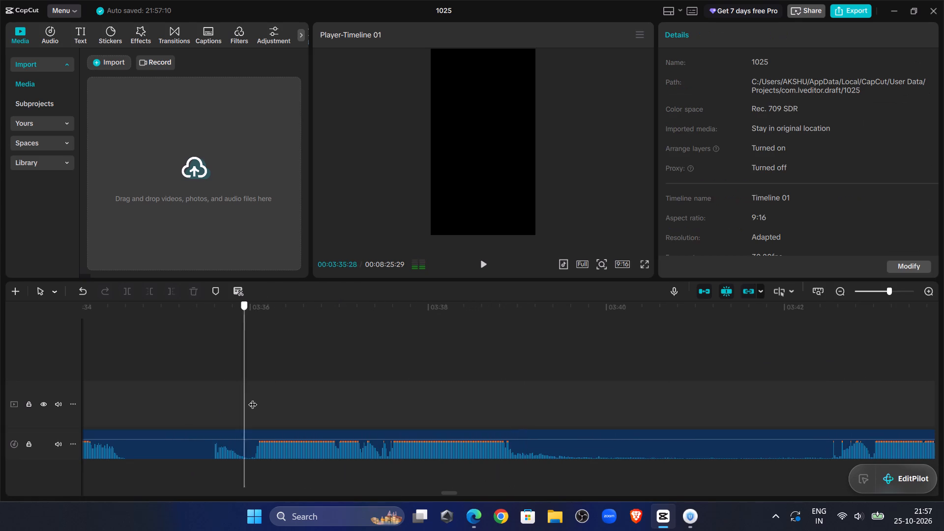
{"action": "left_click_drag", "start_coordinate": [253, 398], "coordinate": [253, 400]}
{"action": "left_click", "coordinate": [263, 449]}
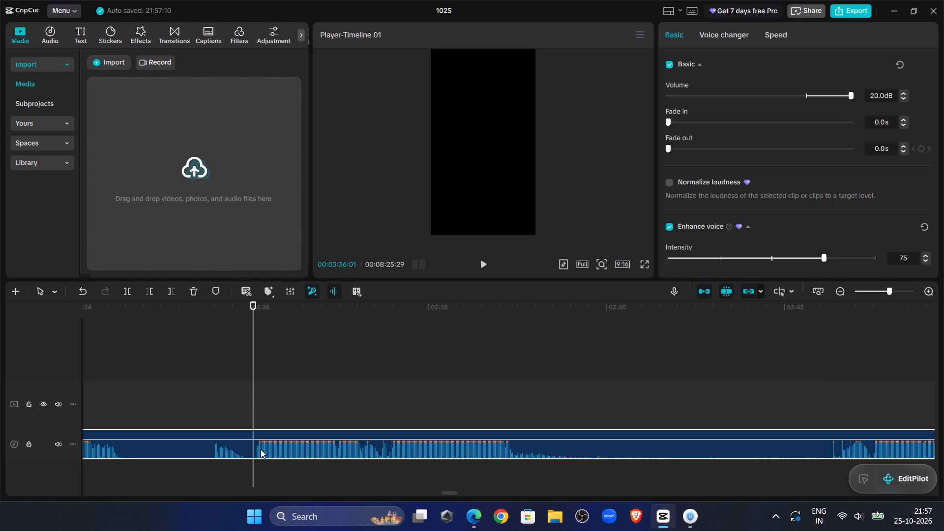
{"action": "left_click", "coordinate": [147, 294]}
{"action": "left_click_drag", "start_coordinate": [607, 432], "coordinate": [649, 436]}
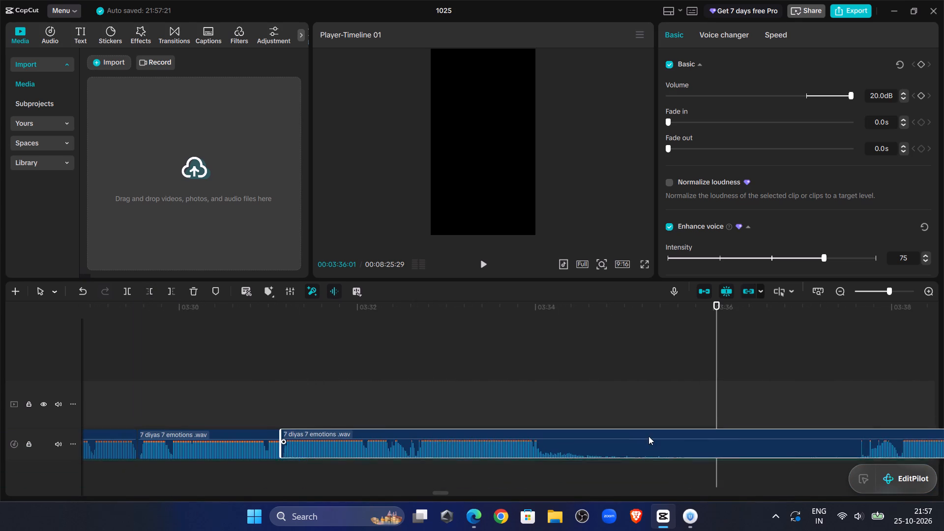
{"action": "left_click_drag", "start_coordinate": [649, 436], "coordinate": [658, 441]}
Listen past the 00:03:31:13 join and split the narration clip at the next pause, at 00:03:32:21.
{"action": "left_click", "coordinate": [285, 335]}
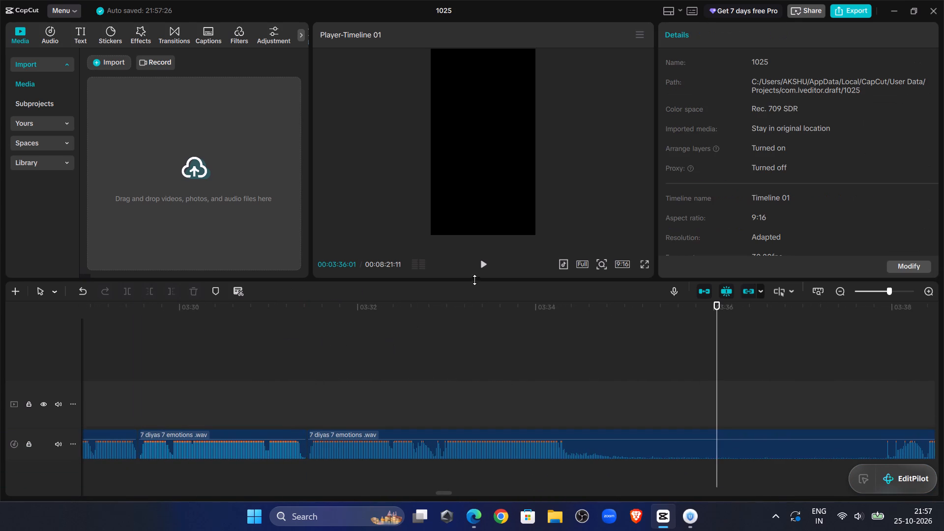
{"action": "left_click", "coordinate": [485, 265]}
{"action": "left_click", "coordinate": [487, 265]}
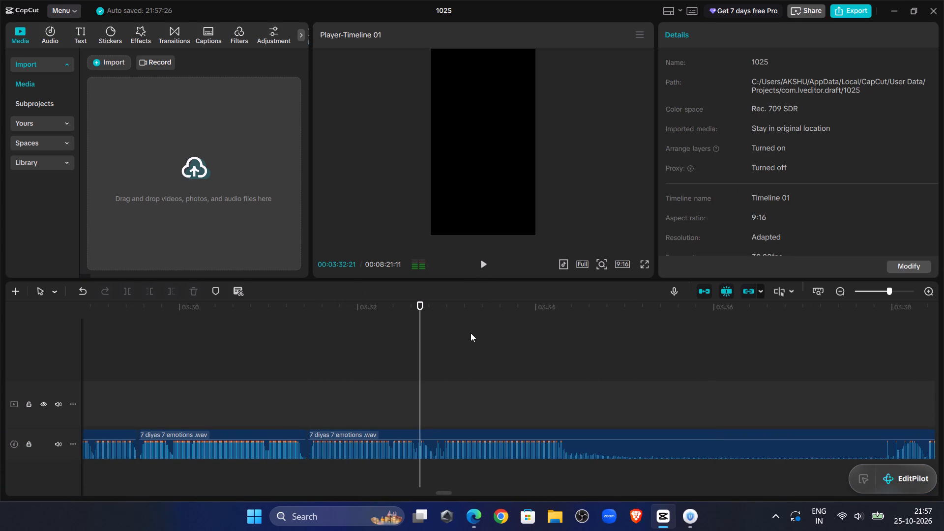
{"action": "left_click", "coordinate": [415, 444]}
{"action": "left_click", "coordinate": [131, 291]}
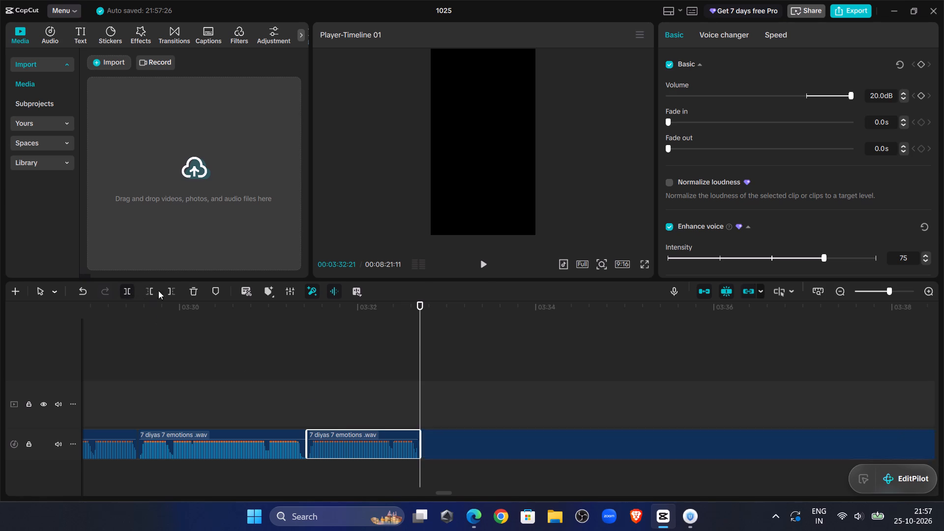
Trim the new clip's start up to 00:03:32:26 and close the gap to the preceding clip.
{"action": "double_click", "coordinate": [484, 265]}
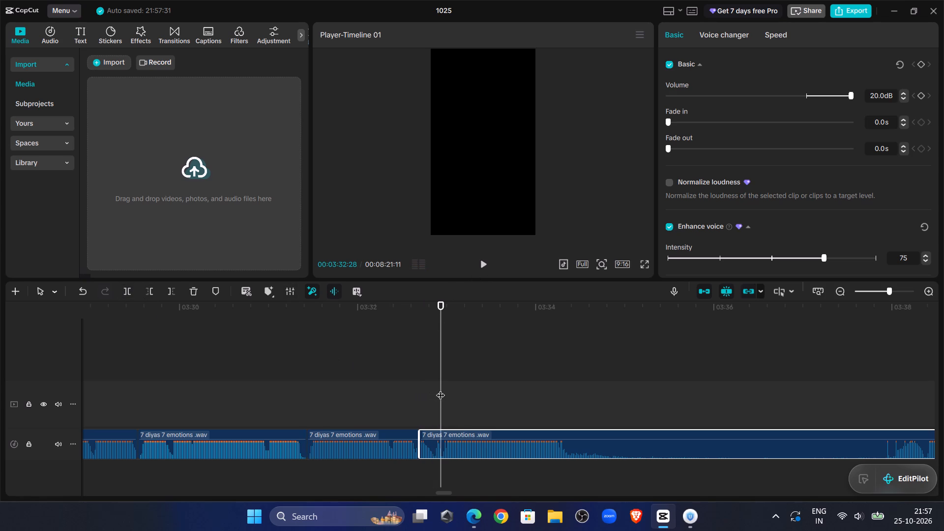
{"action": "left_click_drag", "start_coordinate": [441, 389], "coordinate": [436, 387]}
{"action": "left_click", "coordinate": [146, 290]}
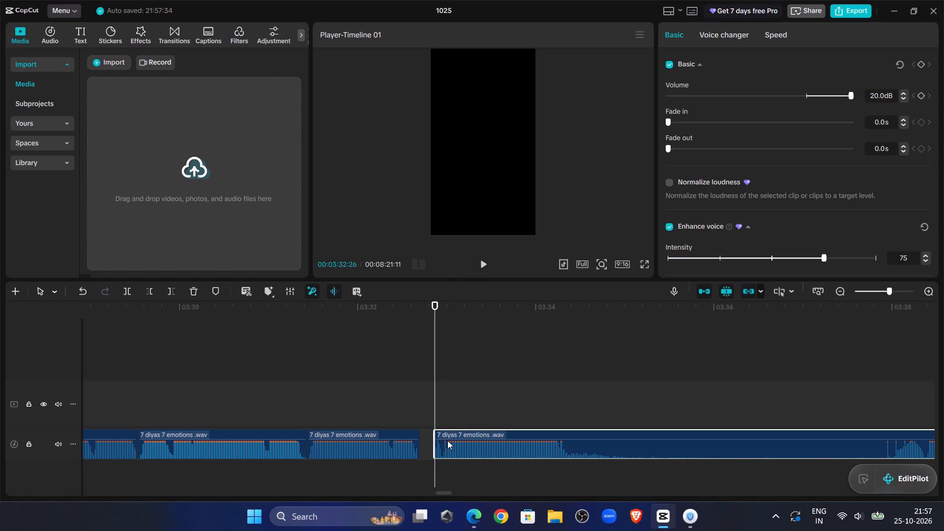
{"action": "left_click_drag", "start_coordinate": [460, 434], "coordinate": [446, 437]}
Listen past the 00:03:32:21 join and split the narration clip where the phrase ends, at 00:03:34:07.
{"action": "left_click", "coordinate": [369, 375]}
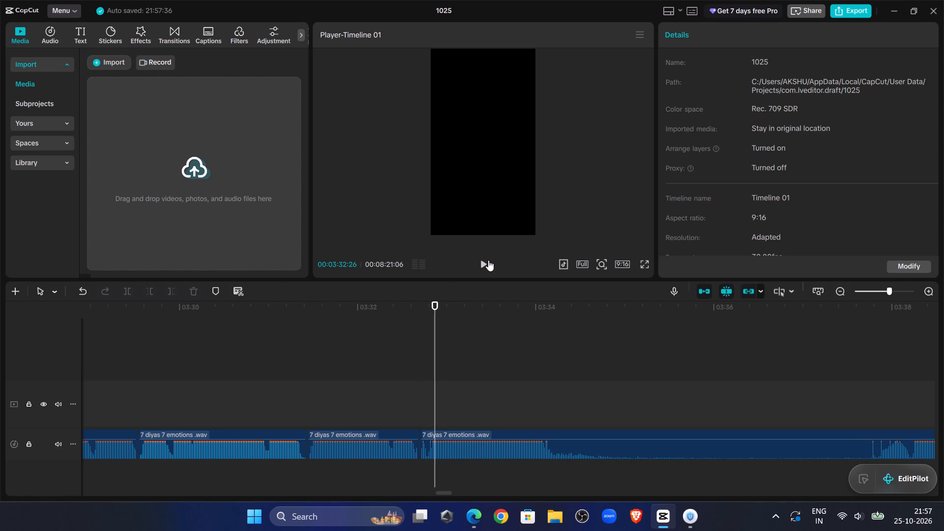
{"action": "left_click", "coordinate": [488, 260]}
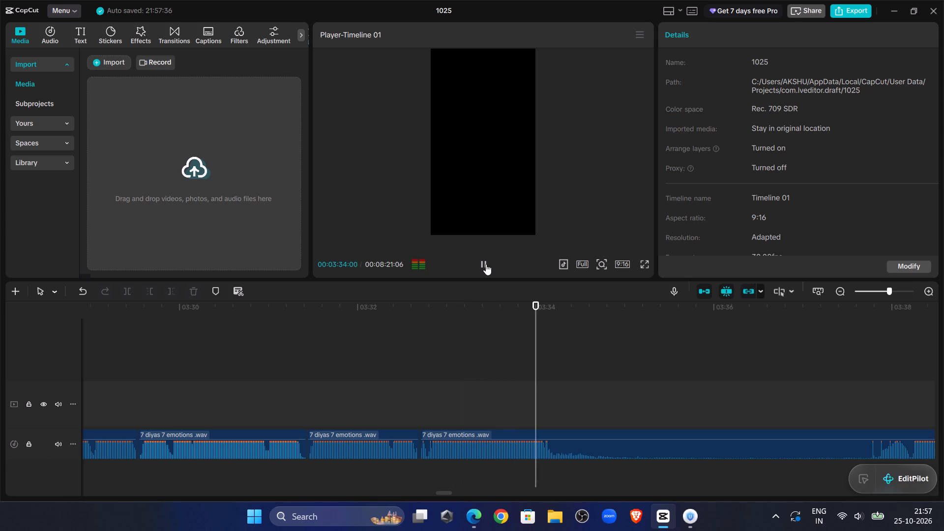
{"action": "left_click", "coordinate": [486, 264]}
{"action": "double_click", "coordinate": [484, 268]}
{"action": "left_click", "coordinate": [551, 379]}
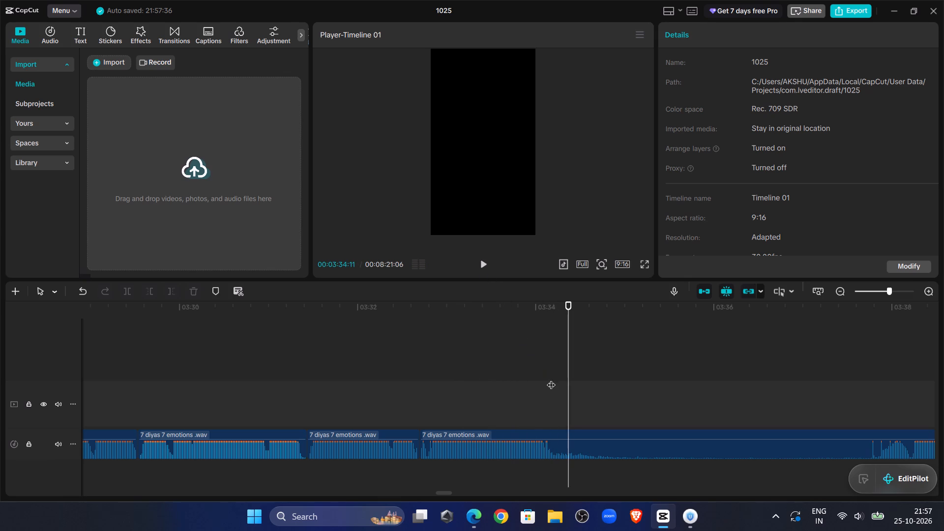
{"action": "left_click_drag", "start_coordinate": [551, 379], "coordinate": [558, 384]}
{"action": "left_click", "coordinate": [551, 429]}
{"action": "left_click_drag", "start_coordinate": [552, 401], "coordinate": [556, 406]}
{"action": "left_click", "coordinate": [552, 439]}
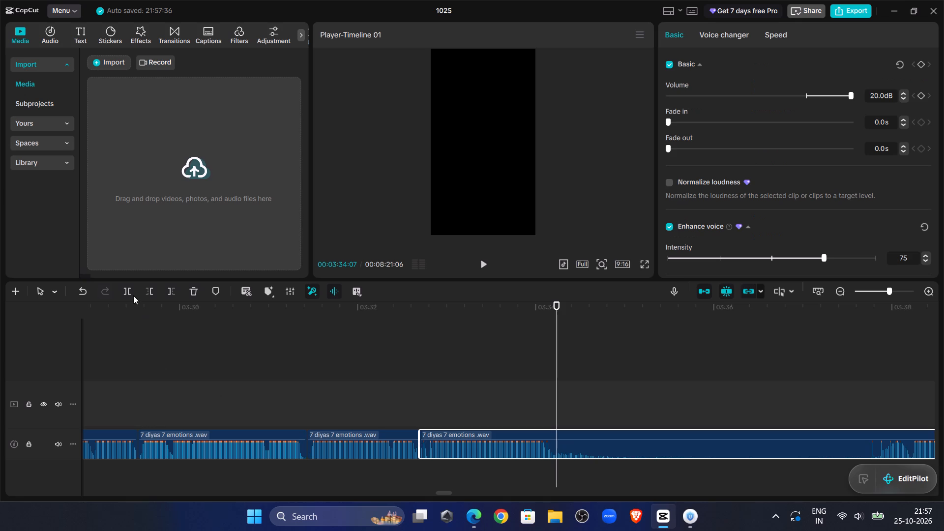
{"action": "left_click", "coordinate": [132, 292]}
Listen on, cut the pause and unwanted take by trimming the new clip's start up to 00:03:40:12, and move it flush against the preceding clip.
{"action": "left_click", "coordinate": [481, 265]}
{"action": "left_click", "coordinate": [882, 293]}
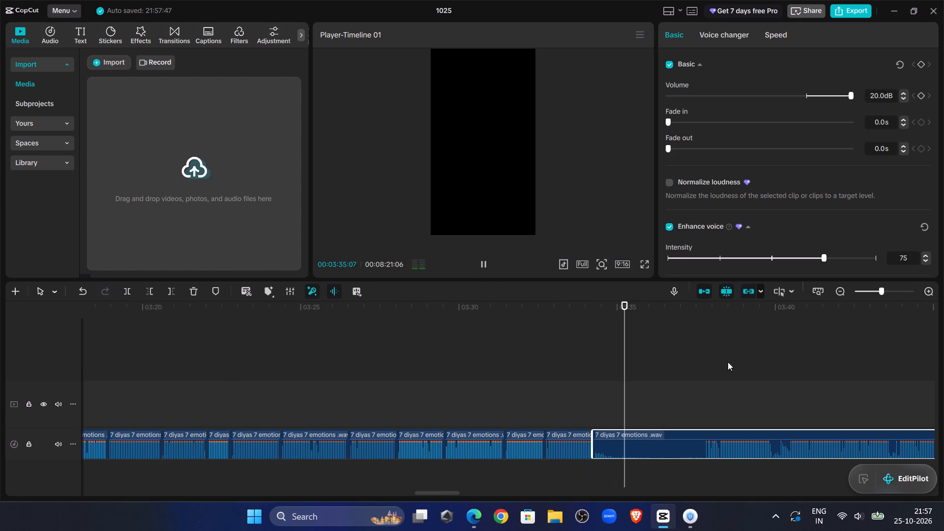
{"action": "left_click_drag", "start_coordinate": [696, 385], "coordinate": [704, 385]}
{"action": "left_click", "coordinate": [709, 386]}
{"action": "left_click", "coordinate": [475, 265]}
{"action": "left_click", "coordinate": [482, 265]}
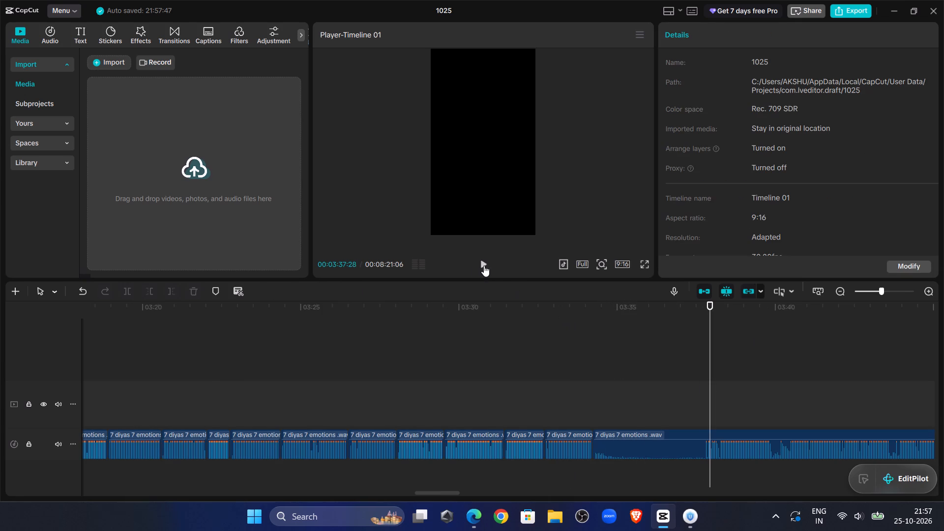
{"action": "left_click_drag", "start_coordinate": [443, 492], "coordinate": [461, 489]}
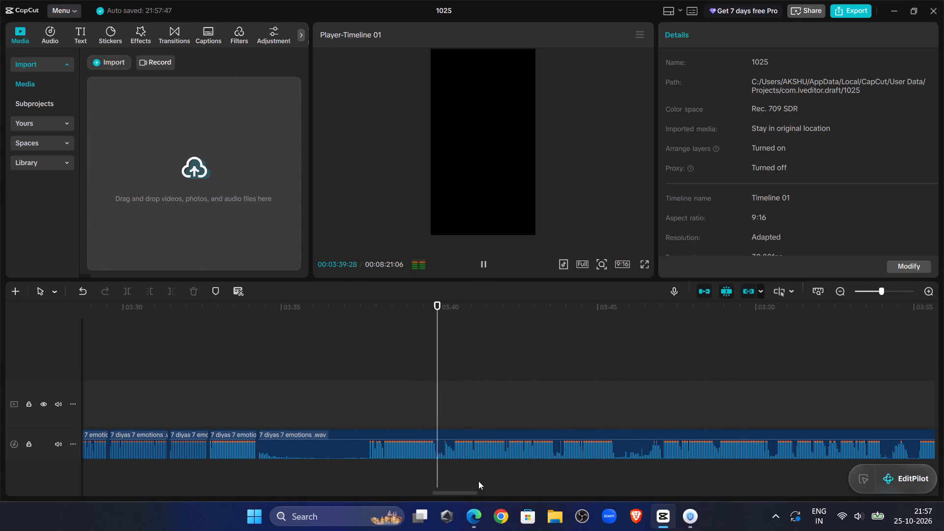
{"action": "left_click", "coordinate": [433, 364]}
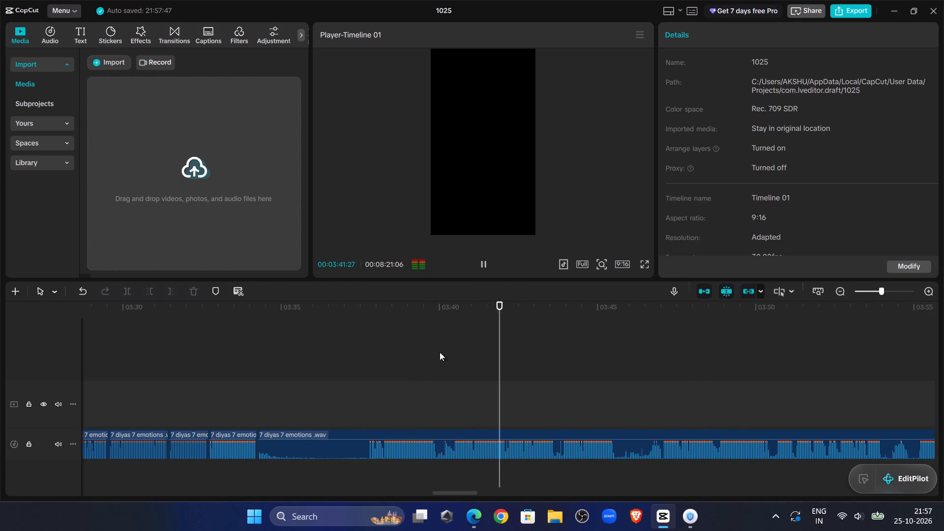
{"action": "double_click", "coordinate": [477, 266]}
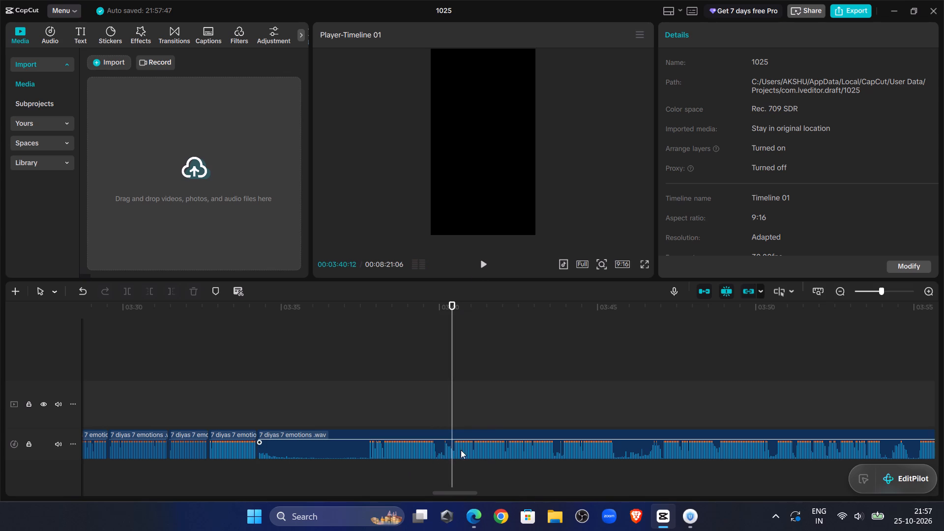
{"action": "left_click", "coordinate": [461, 449]}
{"action": "left_click", "coordinate": [144, 288]}
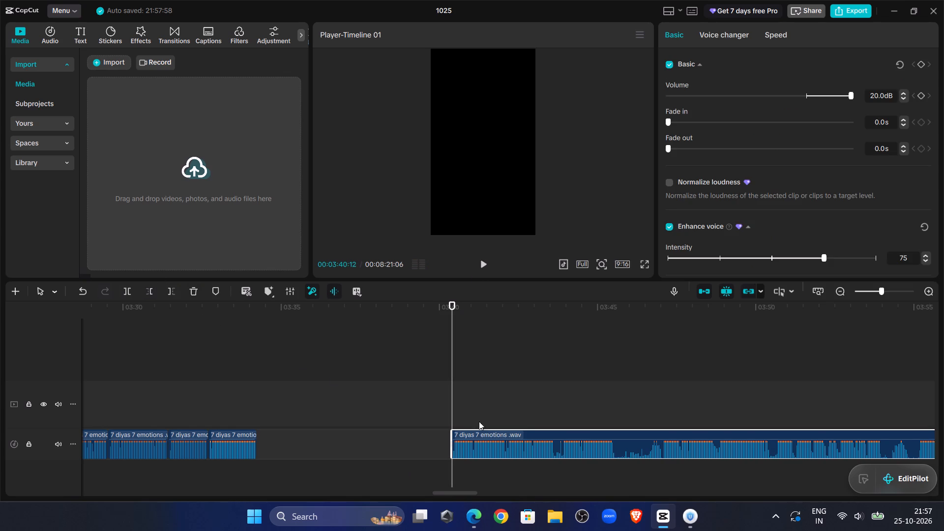
{"action": "left_click_drag", "start_coordinate": [497, 432], "coordinate": [302, 446]}
Listen across the 00:03:34:07 join and split the narration clip at the next pause, at 00:03:37:13.
{"action": "left_click", "coordinate": [237, 369]}
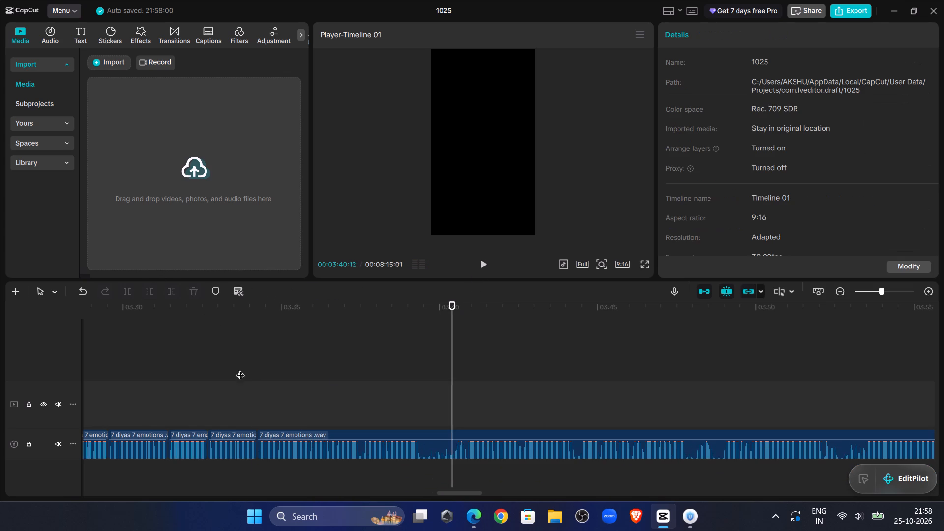
{"action": "left_click", "coordinate": [491, 267]}
{"action": "left_click", "coordinate": [894, 293]}
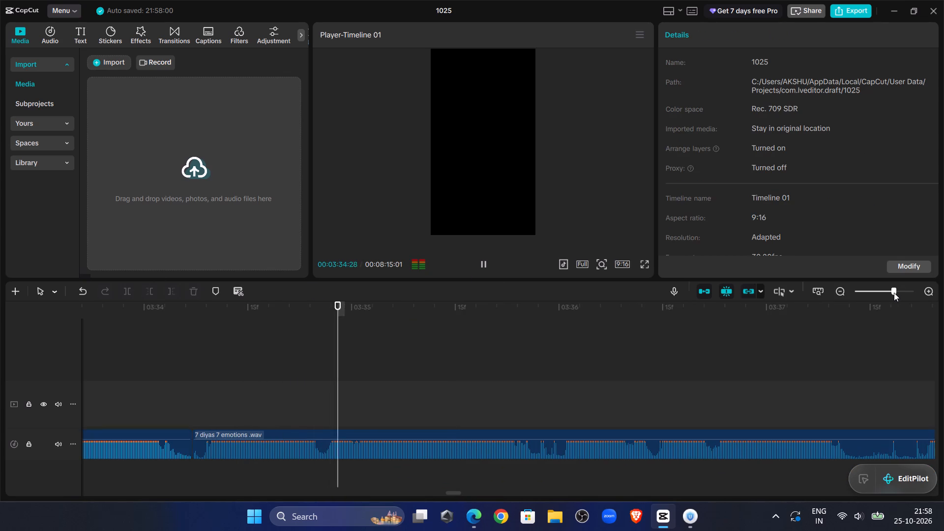
{"action": "left_click", "coordinate": [488, 263]}
{"action": "left_click", "coordinate": [487, 263]}
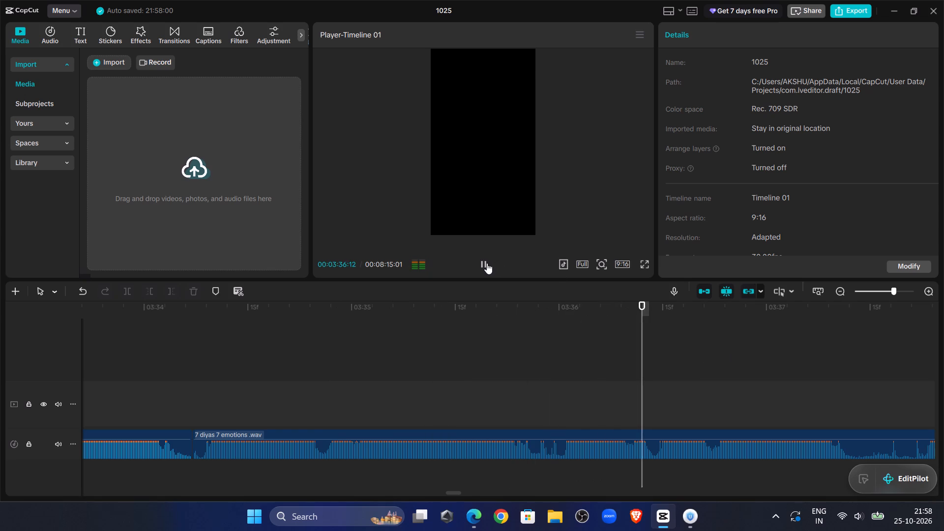
{"action": "left_click", "coordinate": [487, 263]}
{"action": "left_click", "coordinate": [762, 452]}
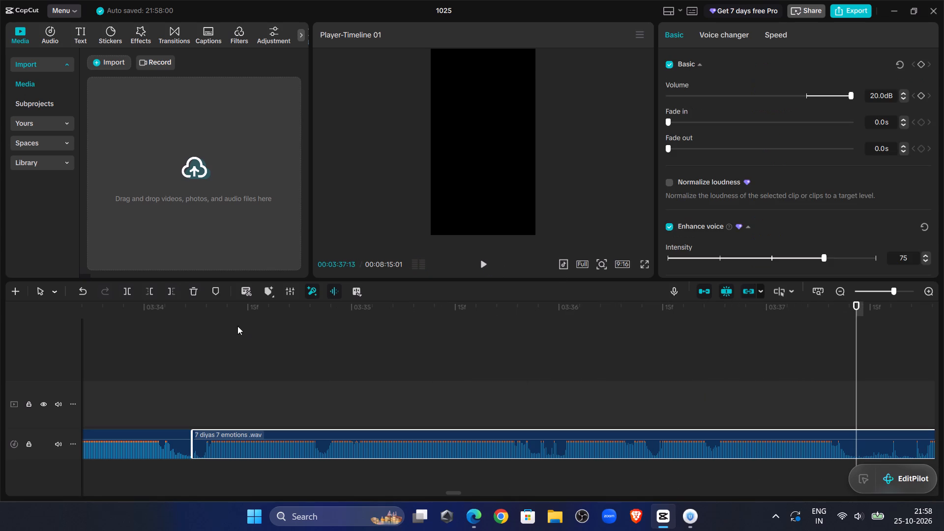
{"action": "left_click", "coordinate": [121, 286]}
Listen on, cut the unwanted take by trimming the new clip's start up to 00:03:40:26, and close the gap to the preceding clip.
{"action": "left_click", "coordinate": [481, 264]}
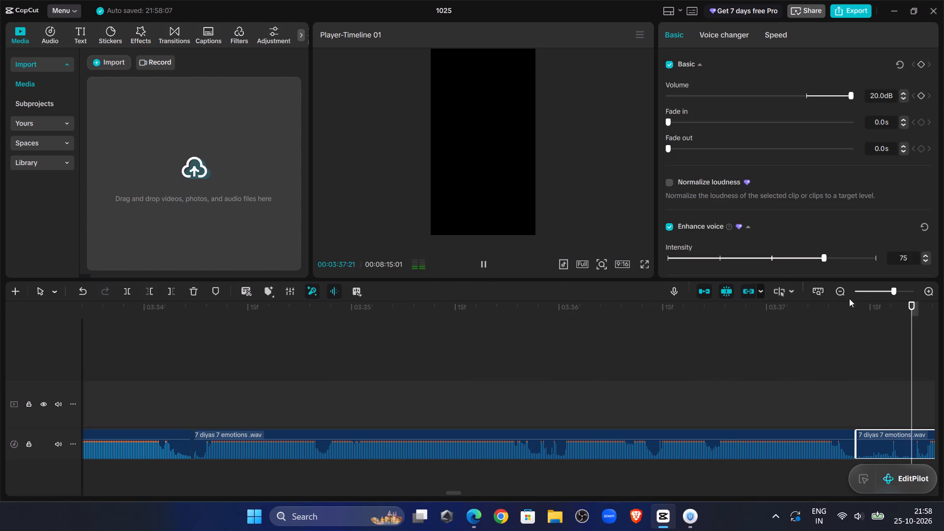
{"action": "left_click", "coordinate": [886, 290]}
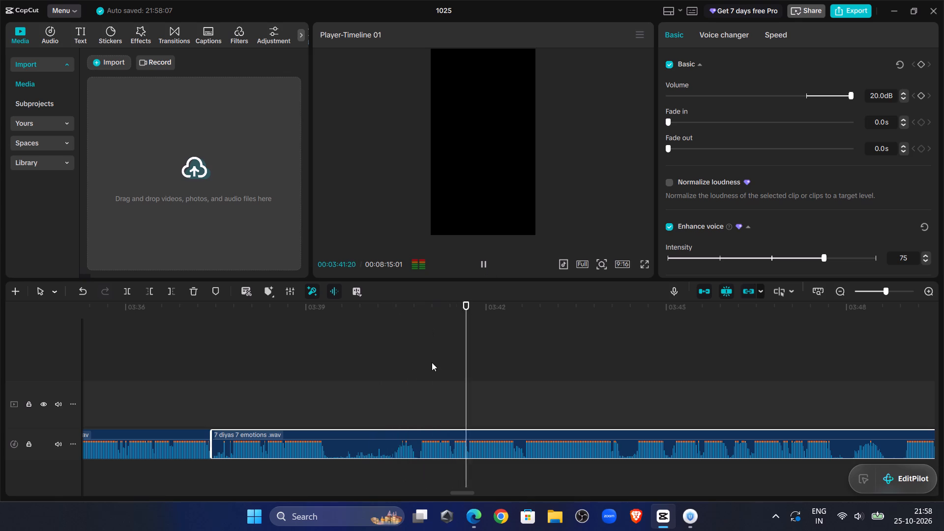
{"action": "left_click", "coordinate": [397, 371]}
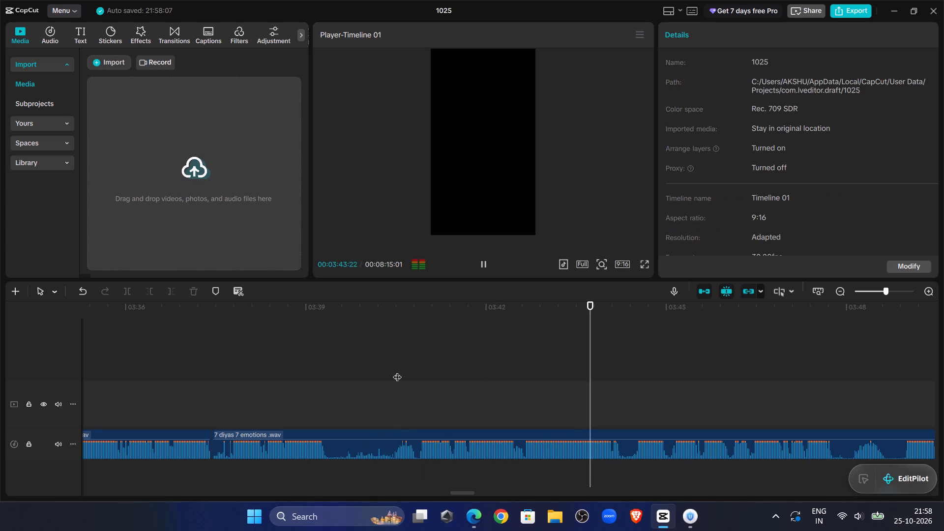
{"action": "left_click_drag", "start_coordinate": [397, 371], "coordinate": [418, 386]}
{"action": "left_click", "coordinate": [432, 442]}
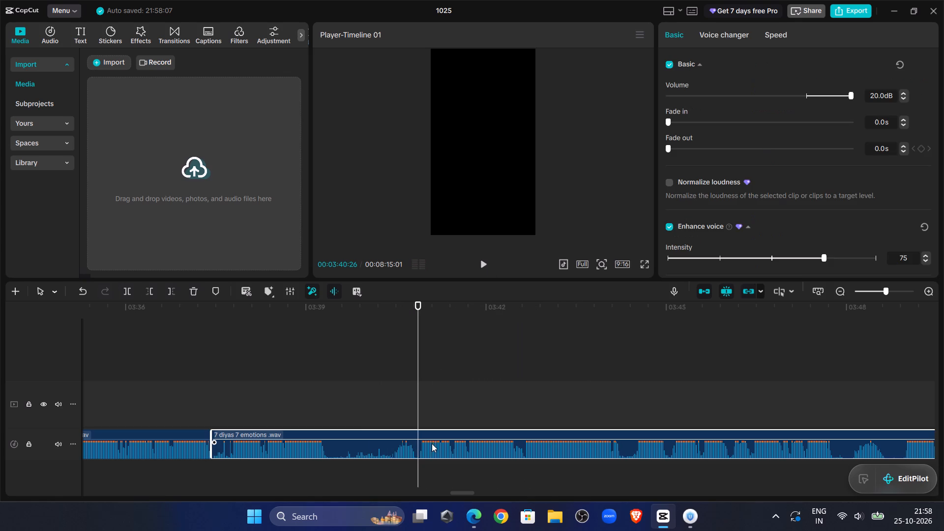
{"action": "left_click", "coordinate": [150, 295]}
{"action": "left_click_drag", "start_coordinate": [513, 434], "coordinate": [314, 436]}
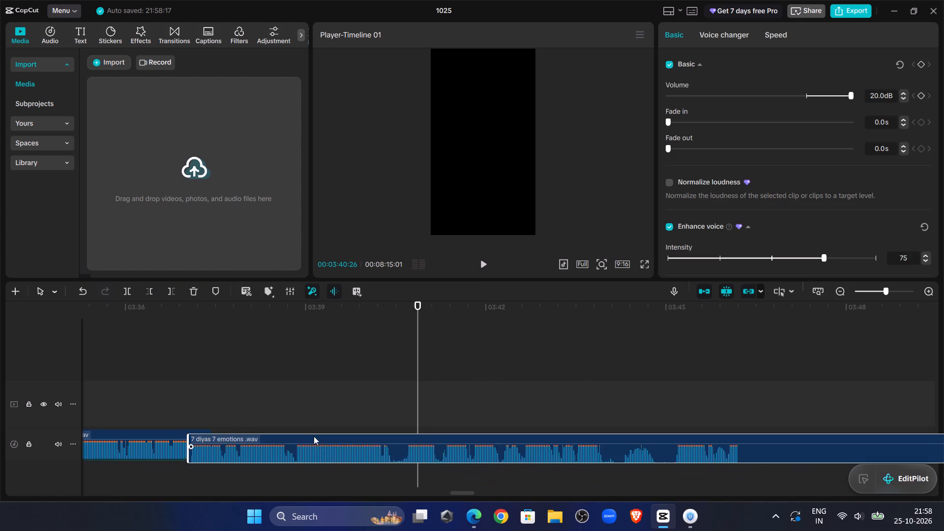
{"action": "left_click_drag", "start_coordinate": [314, 436], "coordinate": [307, 438]}
Listen across the 00:03:37:13 join and split the narration clip at the pause at 00:03:40:26.
{"action": "left_click", "coordinate": [172, 364]}
{"action": "left_click", "coordinate": [486, 266]}
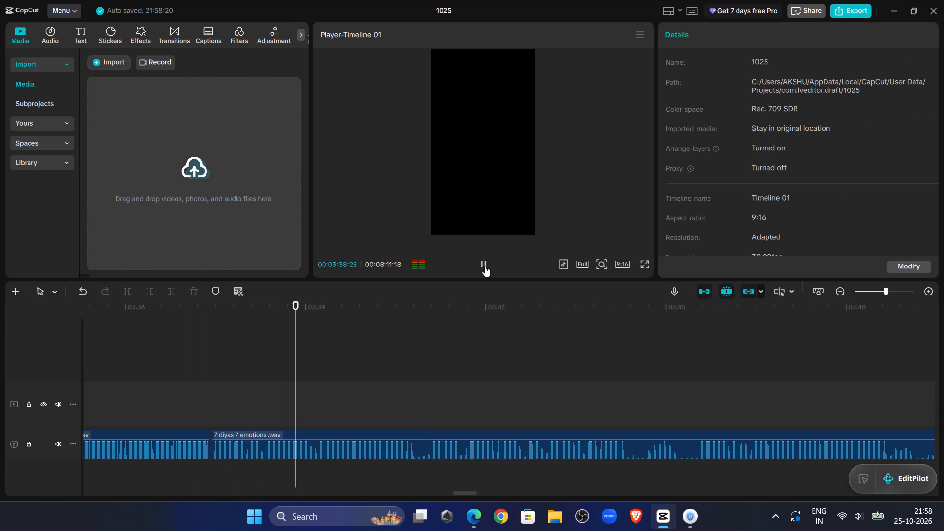
{"action": "left_click", "coordinate": [485, 266]}
{"action": "left_click", "coordinate": [353, 447]}
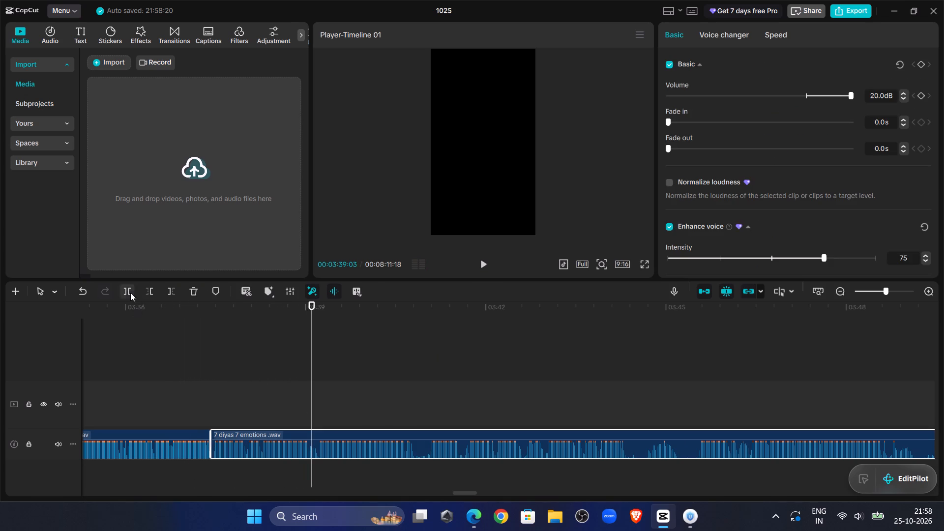
{"action": "left_click", "coordinate": [484, 261]}
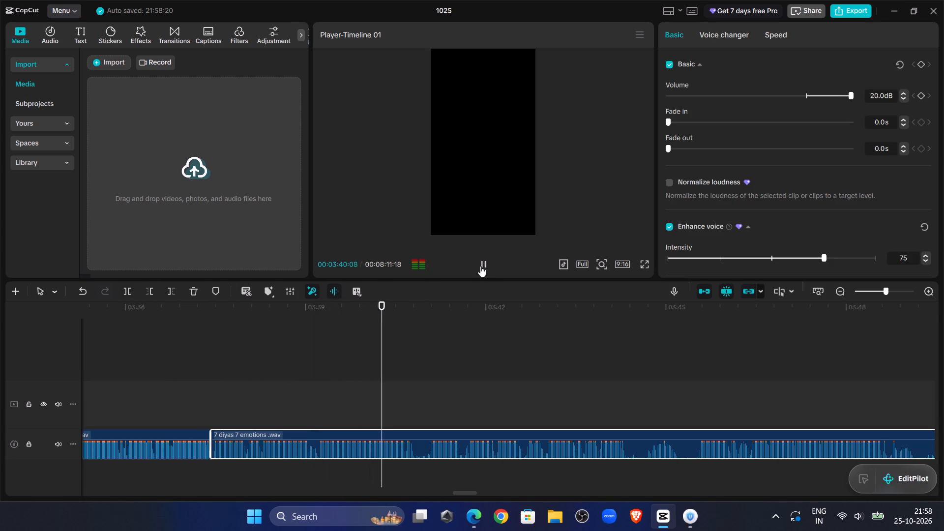
{"action": "left_click", "coordinate": [480, 266]}
{"action": "left_click", "coordinate": [421, 419]}
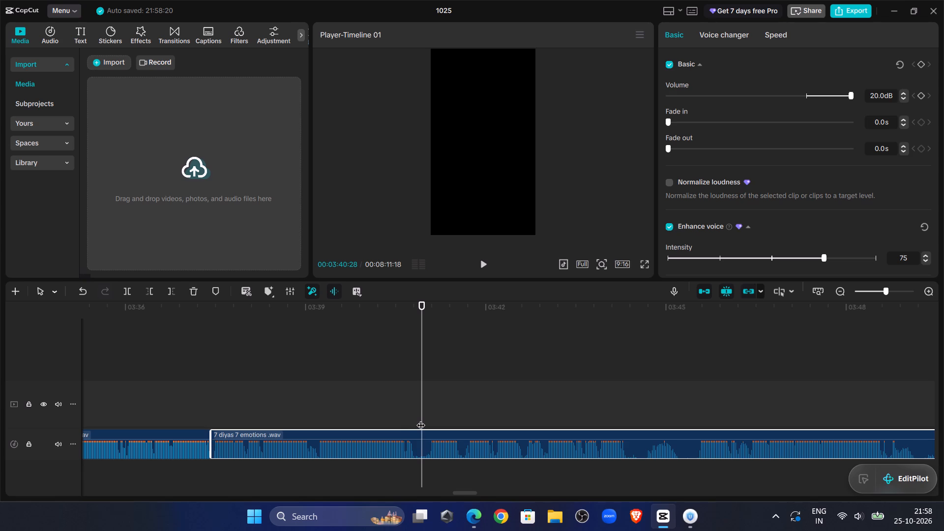
{"action": "left_click", "coordinate": [413, 444]}
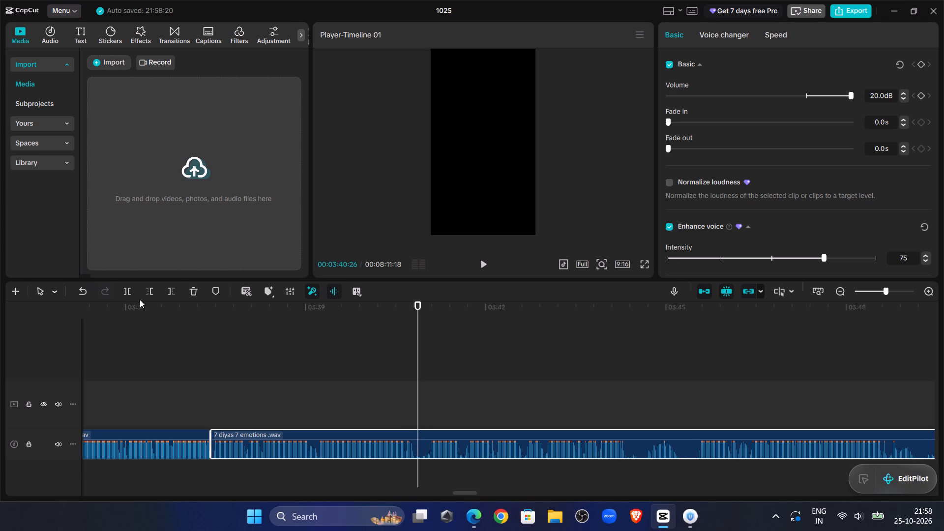
{"action": "left_click", "coordinate": [127, 292]}
Listen on, trim the new clip's start up to 00:03:41:00, and move it flush against the preceding clip.
{"action": "left_click", "coordinate": [483, 266]}
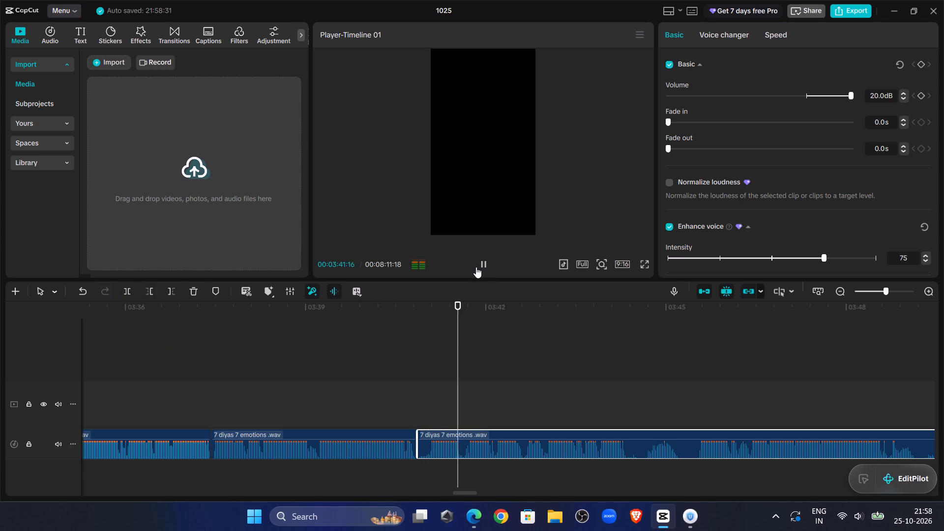
{"action": "left_click", "coordinate": [420, 377]}
{"action": "left_click_drag", "start_coordinate": [420, 377], "coordinate": [425, 384]}
{"action": "left_click", "coordinate": [444, 442]}
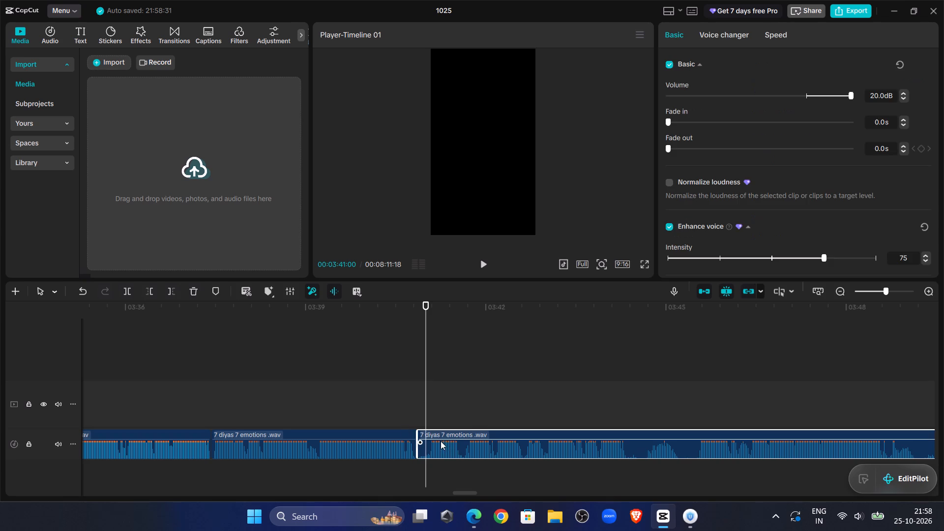
{"action": "left_click", "coordinate": [144, 284]}
{"action": "left_click", "coordinate": [150, 288]}
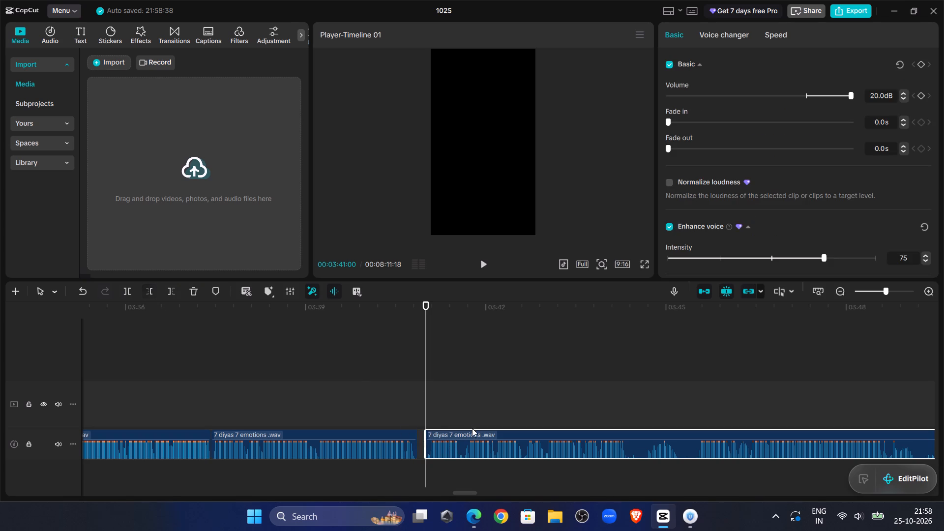
{"action": "left_click_drag", "start_coordinate": [471, 434], "coordinate": [463, 435]}
Listen past the 00:03:40:26 join and split the narration clip at 00:03:42:16.
{"action": "left_click", "coordinate": [386, 342]}
{"action": "left_click", "coordinate": [479, 263]}
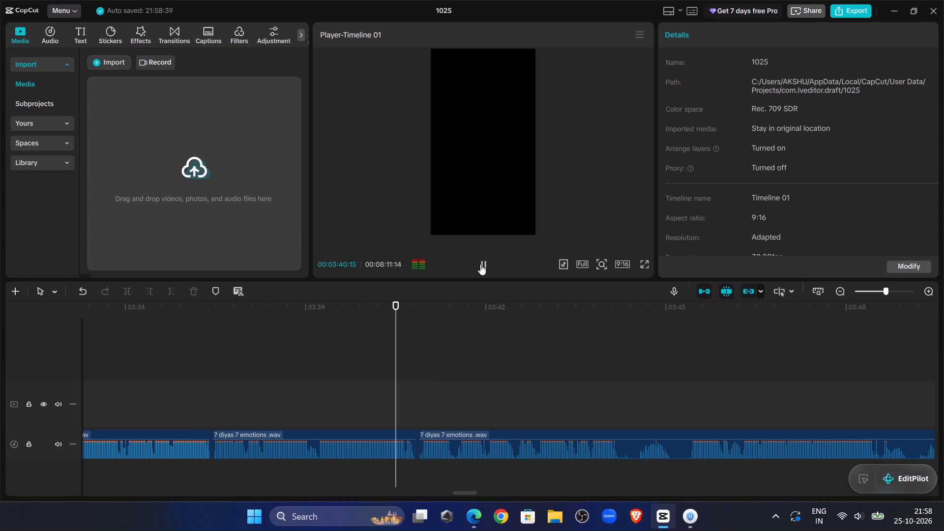
{"action": "left_click", "coordinate": [479, 265]}
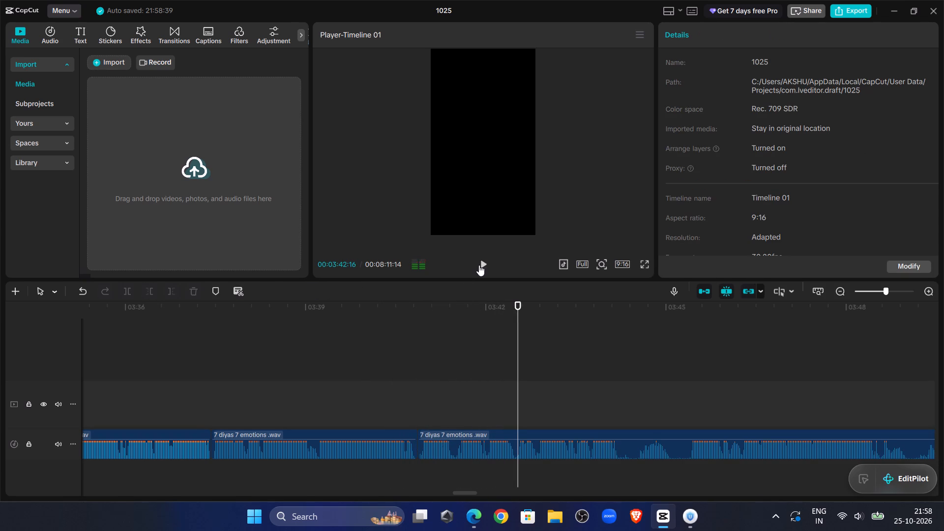
{"action": "left_click", "coordinate": [499, 437]}
{"action": "left_click", "coordinate": [128, 294]}
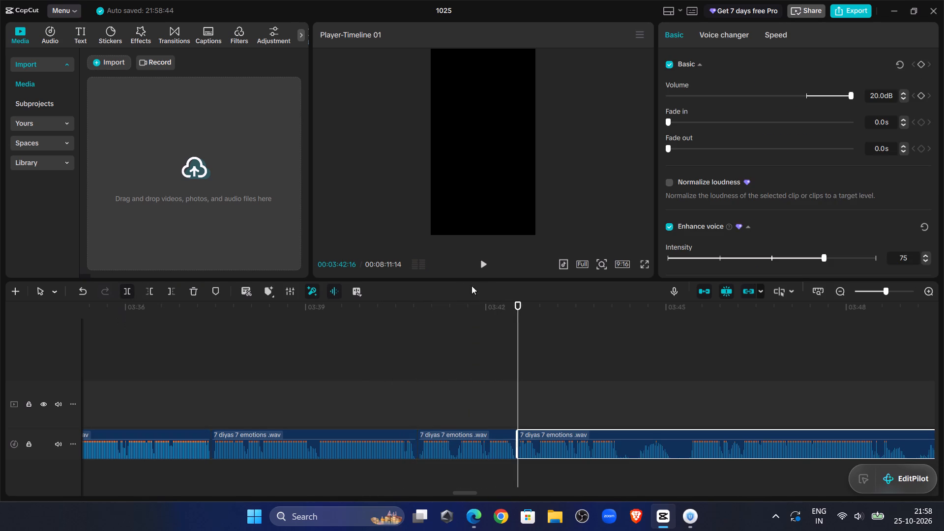
Trim the new clip's start up to 00:03:42:24, replay the preceding narration, and close the gap to the preceding clip.
{"action": "double_click", "coordinate": [486, 265]}
{"action": "left_click_drag", "start_coordinate": [538, 383], "coordinate": [531, 383]}
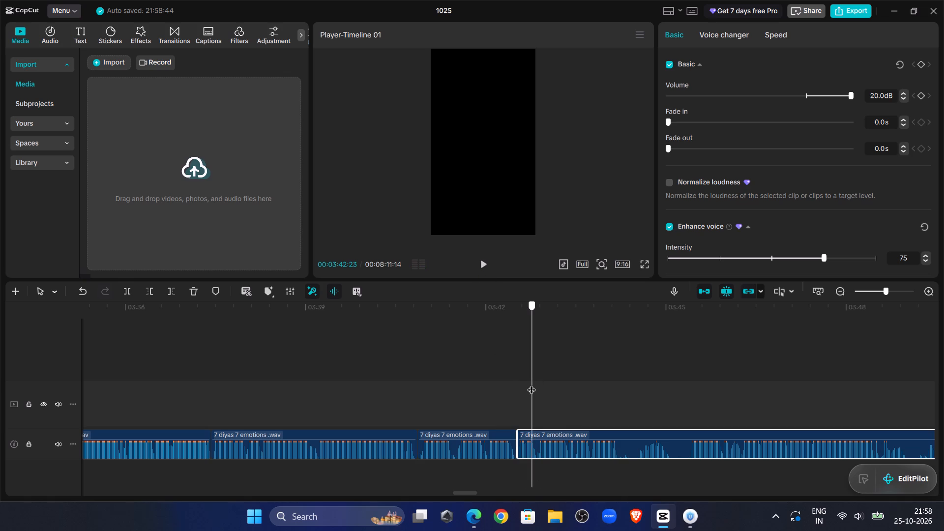
{"action": "left_click_drag", "start_coordinate": [531, 383], "coordinate": [534, 389]}
{"action": "left_click", "coordinate": [151, 289]}
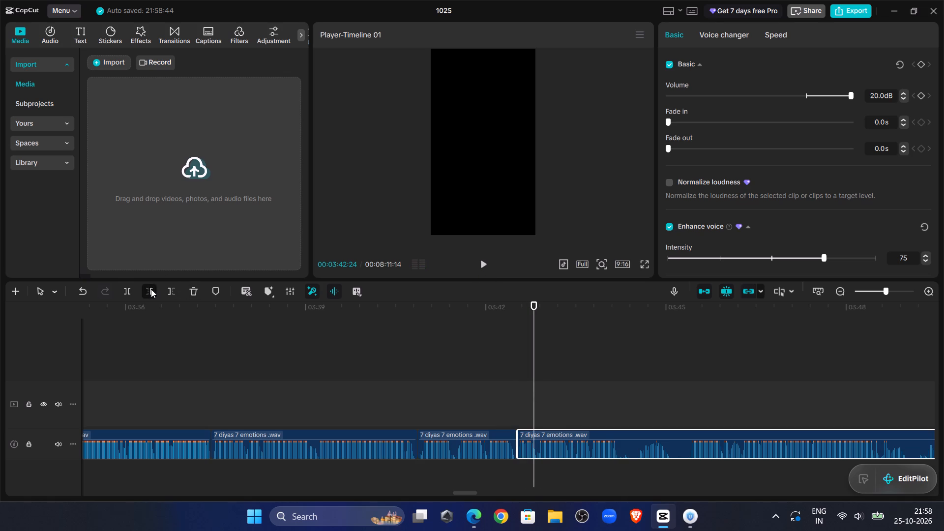
{"action": "left_click", "coordinate": [234, 358]}
{"action": "left_click", "coordinate": [473, 260]}
{"action": "left_click", "coordinate": [483, 265]}
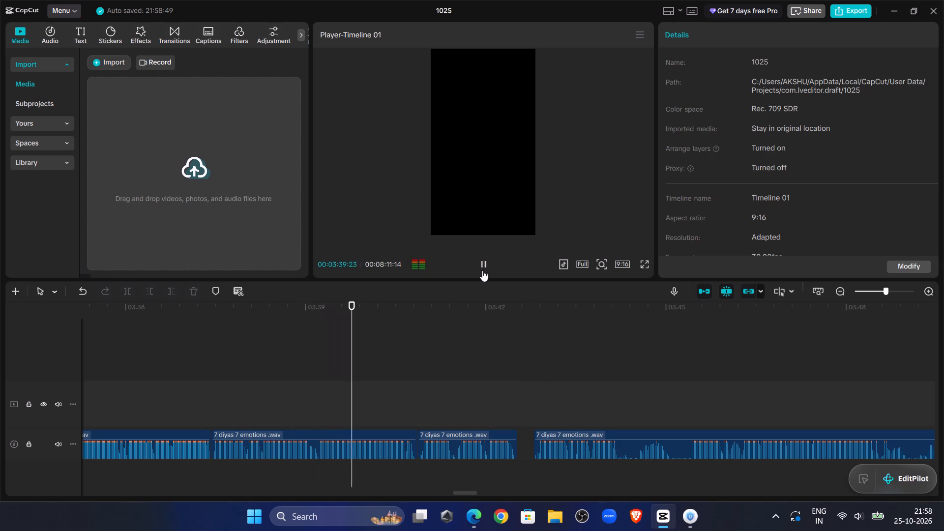
{"action": "left_click", "coordinate": [590, 434]}
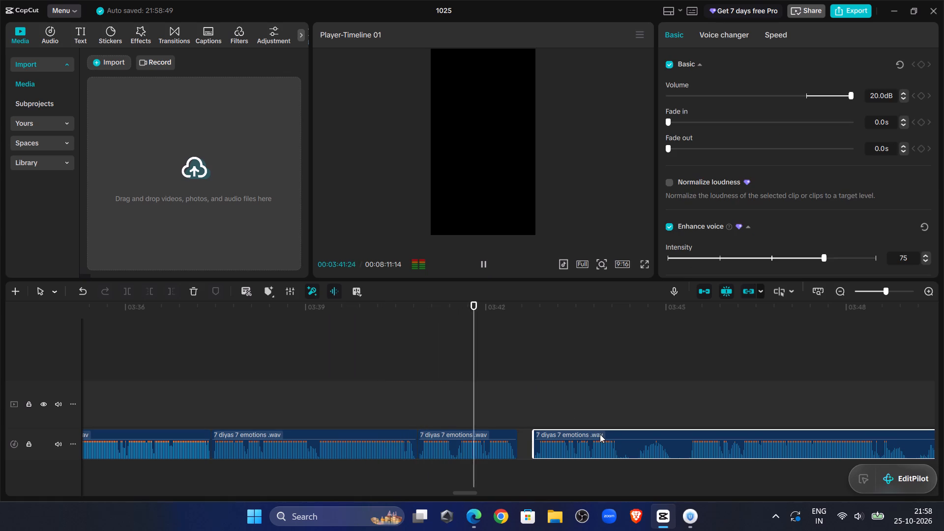
{"action": "left_click_drag", "start_coordinate": [600, 434], "coordinate": [584, 439]}
{"action": "left_click", "coordinate": [474, 269]}
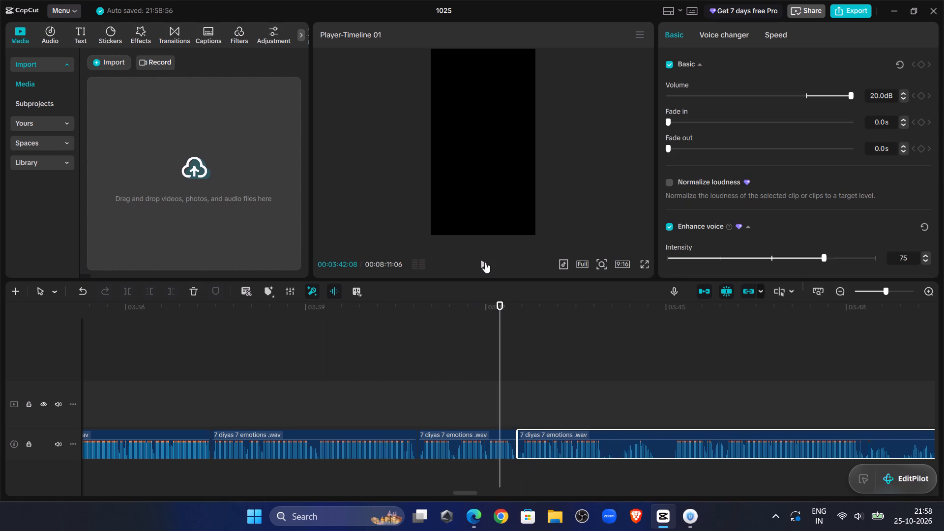
Listen past the 00:03:42:16 join, trim the following clip's start up to 00:03:45:04, and move it flush against the preceding clip.
{"action": "left_click", "coordinate": [485, 262]}
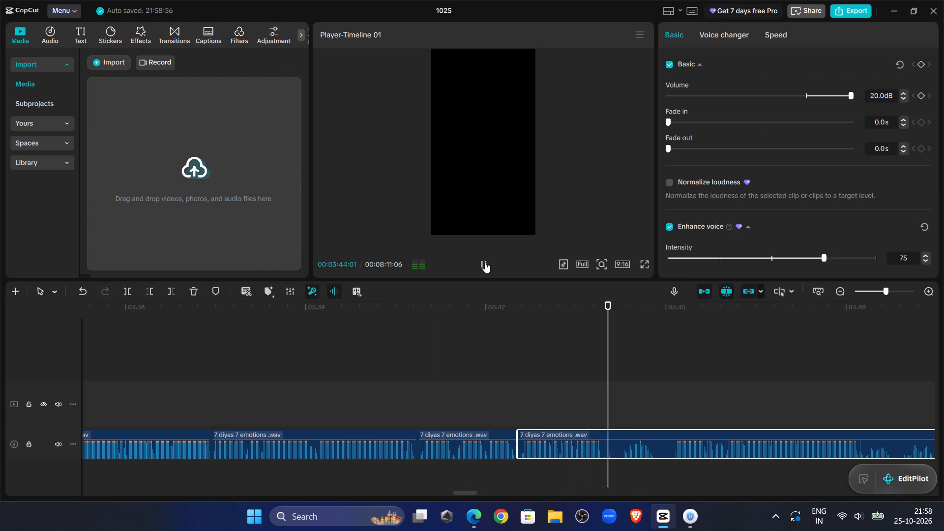
{"action": "left_click", "coordinate": [659, 401]}
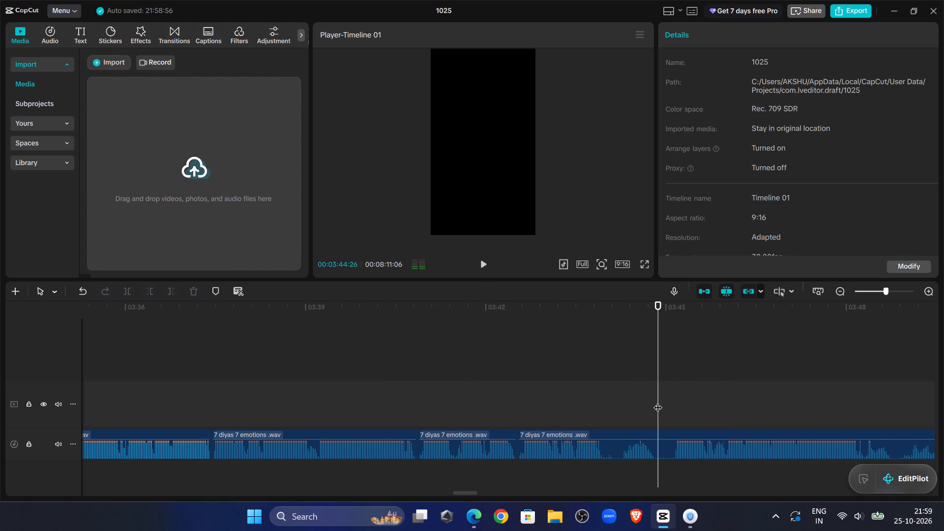
{"action": "left_click_drag", "start_coordinate": [658, 401], "coordinate": [674, 417]}
{"action": "left_click", "coordinate": [657, 441]}
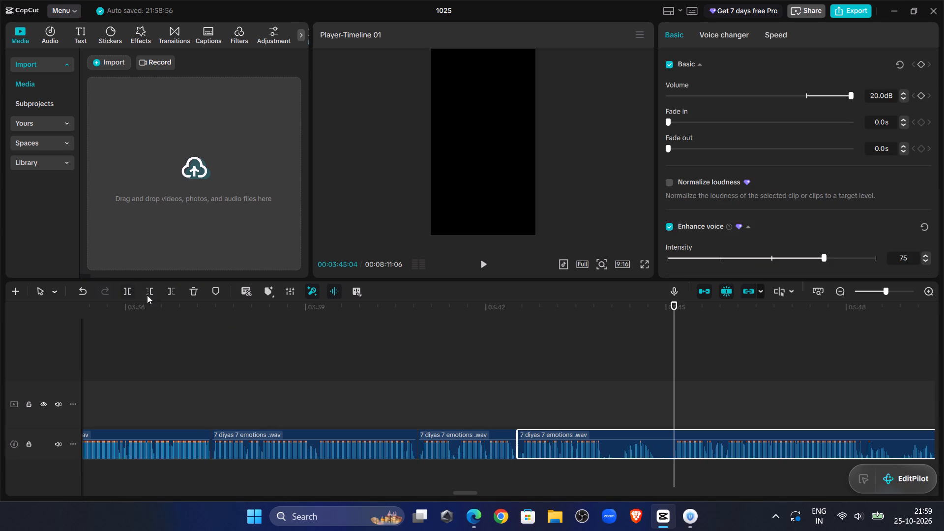
{"action": "left_click", "coordinate": [149, 295]}
{"action": "left_click_drag", "start_coordinate": [713, 433], "coordinate": [558, 441]}
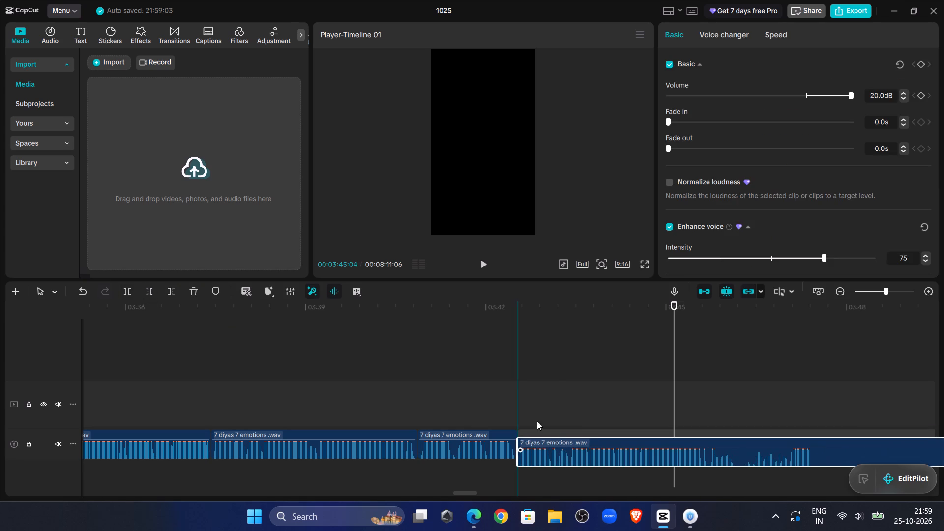
Replay the narration across the 00:03:42:16 join and split the clip at the pause at 00:03:43:07.
{"action": "left_click", "coordinate": [470, 374]}
{"action": "left_click", "coordinate": [493, 260]}
{"action": "left_click", "coordinate": [487, 263]}
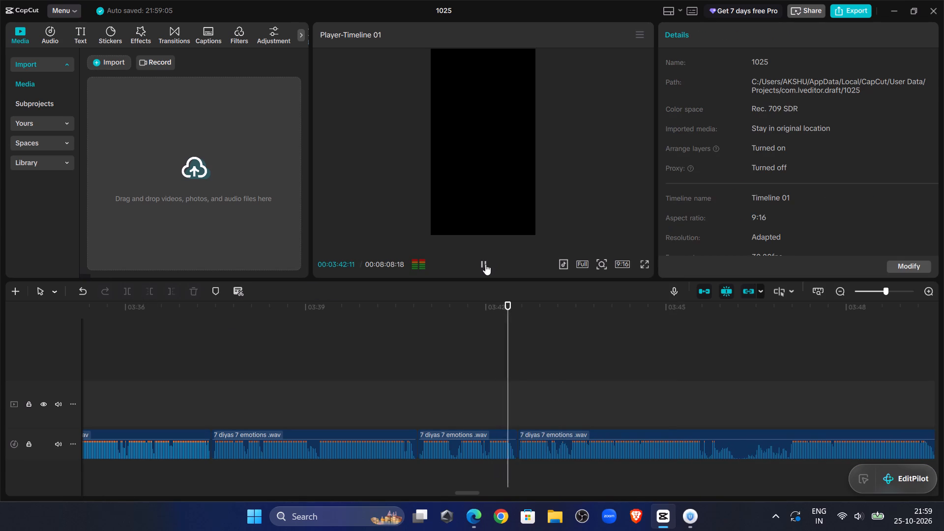
{"action": "left_click", "coordinate": [485, 264]}
{"action": "double_click", "coordinate": [479, 263]}
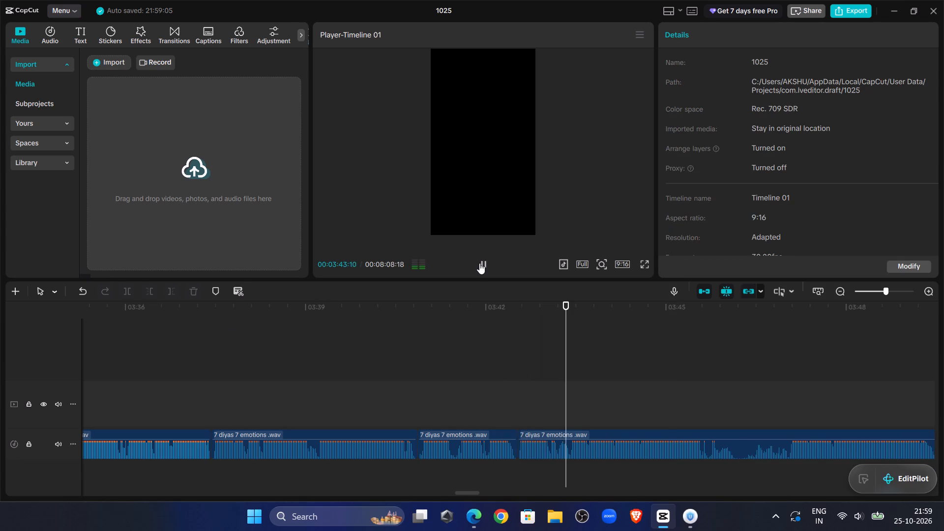
{"action": "left_click", "coordinate": [535, 394]}
{"action": "left_click_drag", "start_coordinate": [536, 394], "coordinate": [560, 424]}
{"action": "left_click", "coordinate": [562, 441]}
{"action": "left_click", "coordinate": [124, 293]}
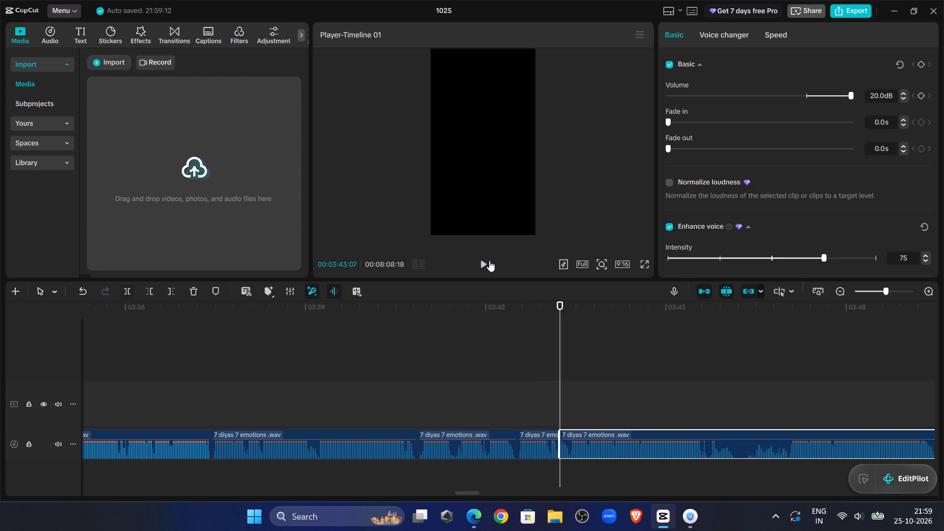
Trim the new clip's start up to 00:03:43:12 and close the gap to the preceding clip.
{"action": "double_click", "coordinate": [489, 261]}
{"action": "left_click_drag", "start_coordinate": [571, 361], "coordinate": [567, 360]}
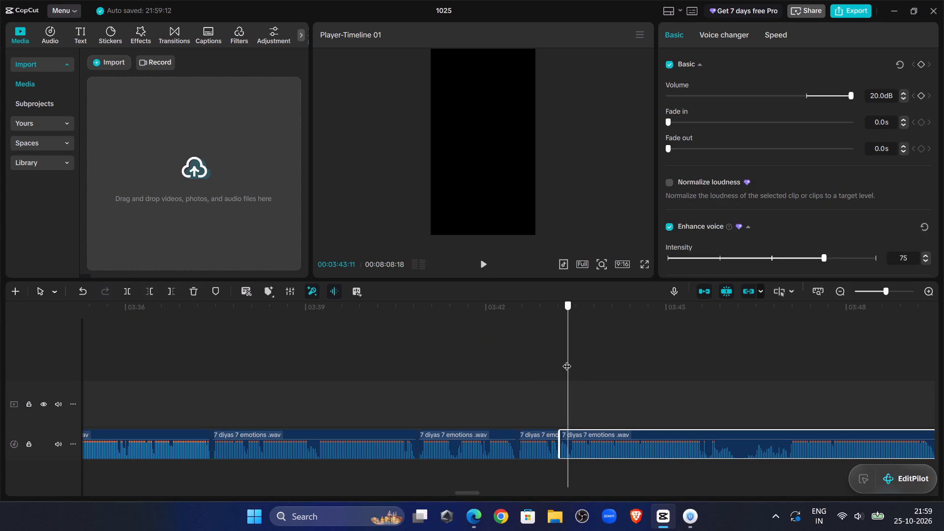
{"action": "left_click_drag", "start_coordinate": [567, 360], "coordinate": [551, 355]}
{"action": "left_click", "coordinate": [152, 294]}
{"action": "left_click", "coordinate": [626, 445]}
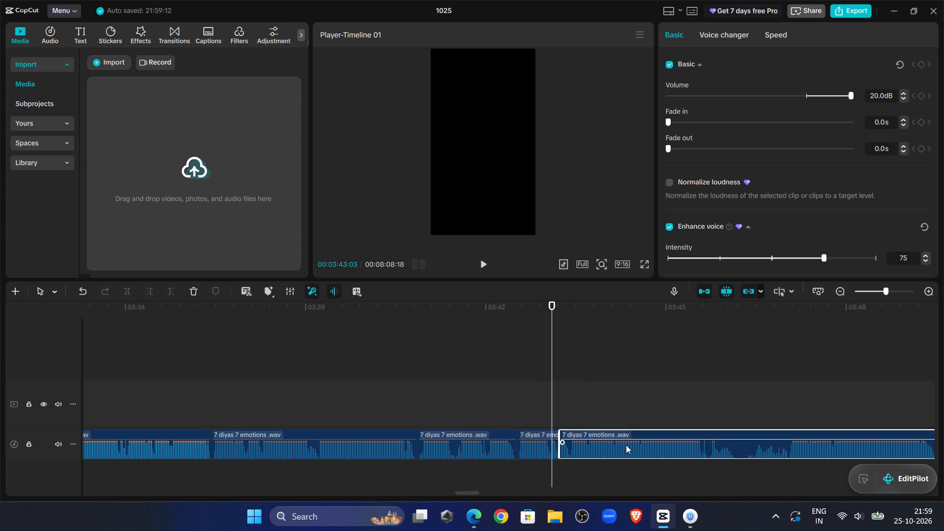
{"action": "left_click", "coordinate": [566, 390]}
{"action": "left_click_drag", "start_coordinate": [566, 390], "coordinate": [571, 393]}
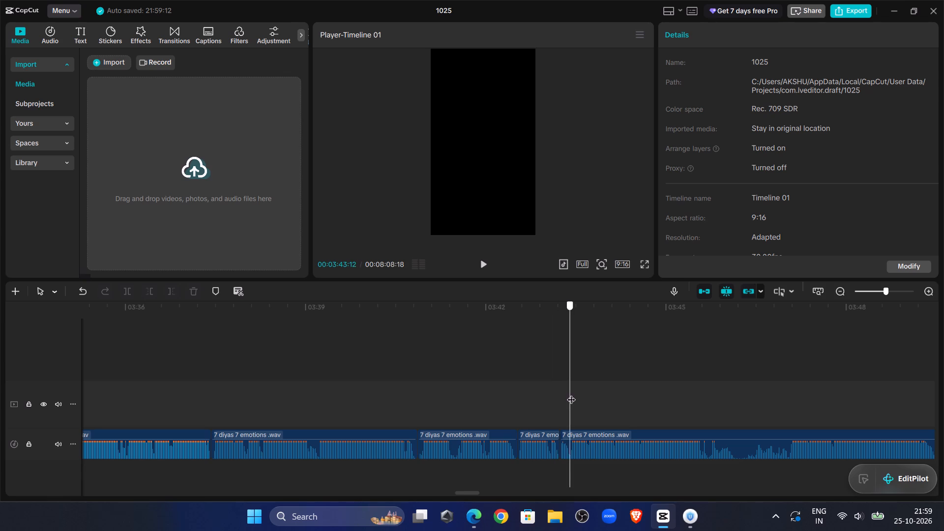
{"action": "left_click_drag", "start_coordinate": [571, 393], "coordinate": [569, 396]}
{"action": "left_click", "coordinate": [575, 449]}
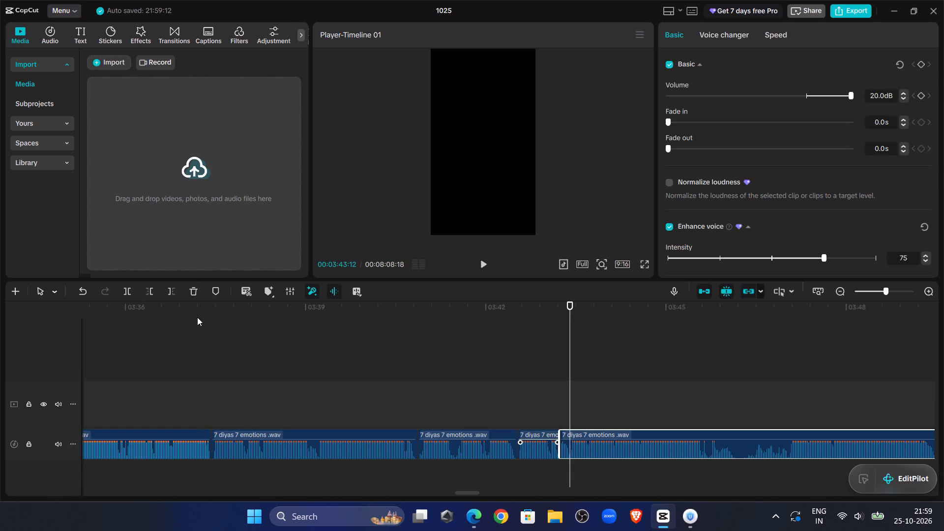
{"action": "left_click", "coordinate": [156, 293]}
{"action": "left_click_drag", "start_coordinate": [587, 435], "coordinate": [583, 436]}
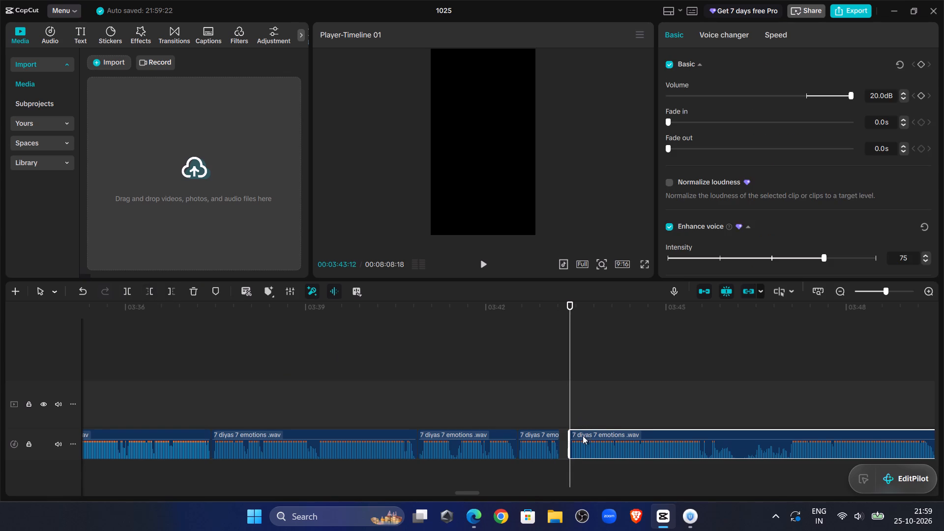
{"action": "left_click_drag", "start_coordinate": [583, 436], "coordinate": [565, 431]}
{"action": "left_click_drag", "start_coordinate": [627, 435], "coordinate": [641, 417]}
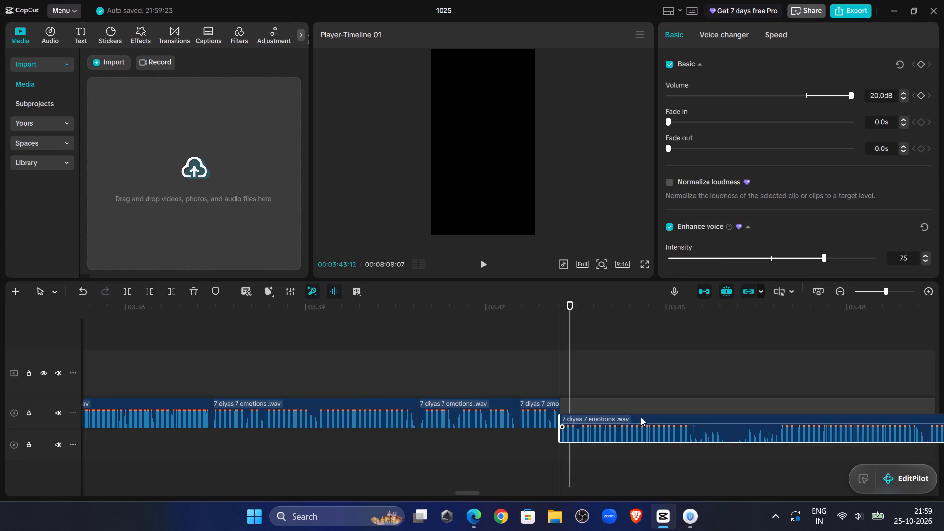
{"action": "left_click_drag", "start_coordinate": [641, 417], "coordinate": [642, 415]}
Listen past the 00:03:43:07 join, trim the following clip's start up to 00:03:46:25, and move it flush against the preceding clip.
{"action": "left_click", "coordinate": [344, 359]}
{"action": "left_click", "coordinate": [486, 269]}
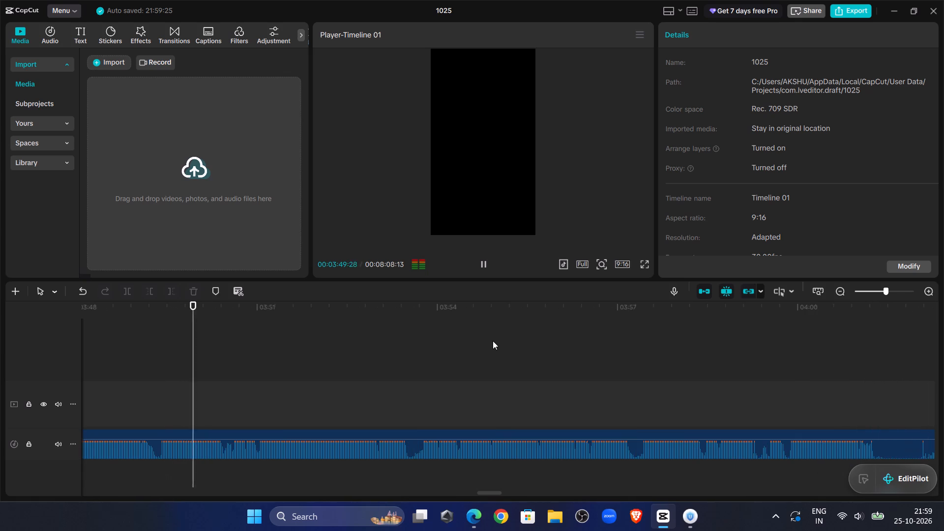
{"action": "left_click", "coordinate": [230, 362]}
{"action": "left_click_drag", "start_coordinate": [230, 362], "coordinate": [101, 351]}
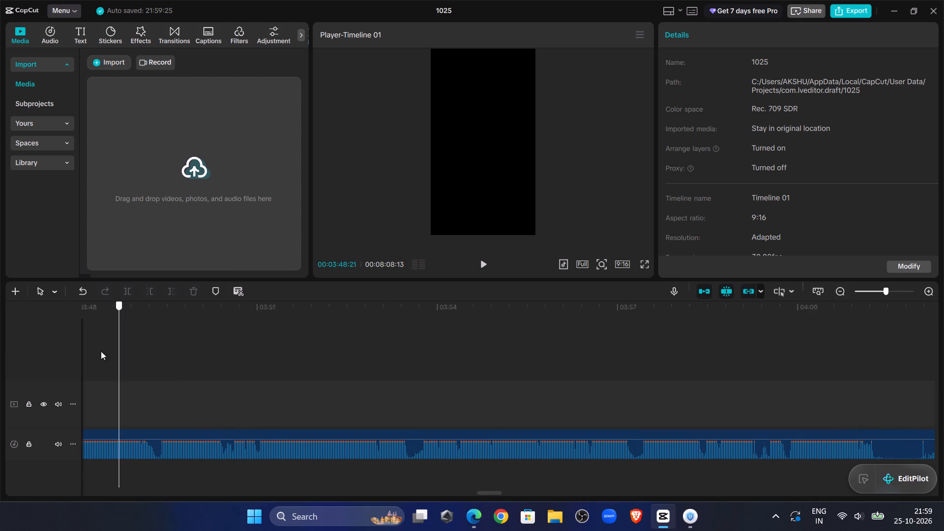
{"action": "left_click_drag", "start_coordinate": [101, 351], "coordinate": [423, 410]}
{"action": "left_click", "coordinate": [480, 270]}
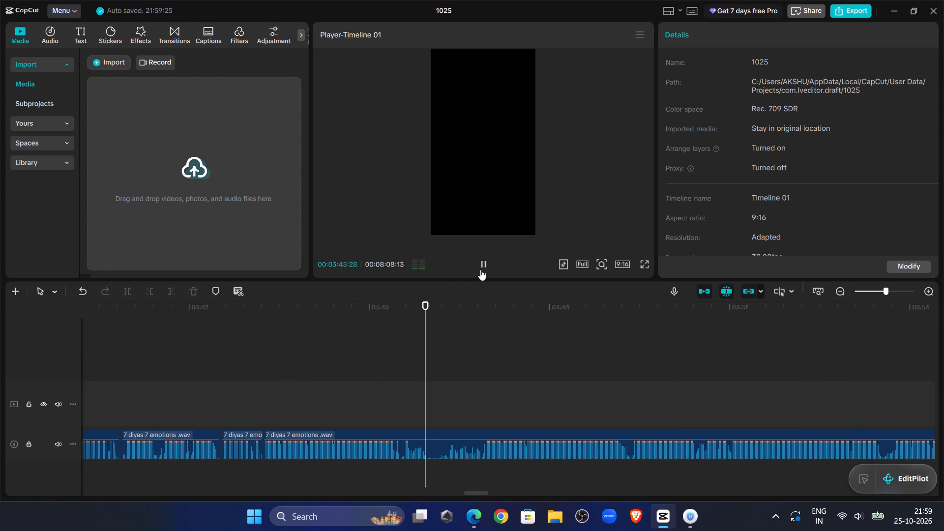
{"action": "left_click", "coordinate": [480, 269]}
{"action": "left_click", "coordinate": [472, 387]}
{"action": "left_click_drag", "start_coordinate": [472, 387], "coordinate": [478, 395]}
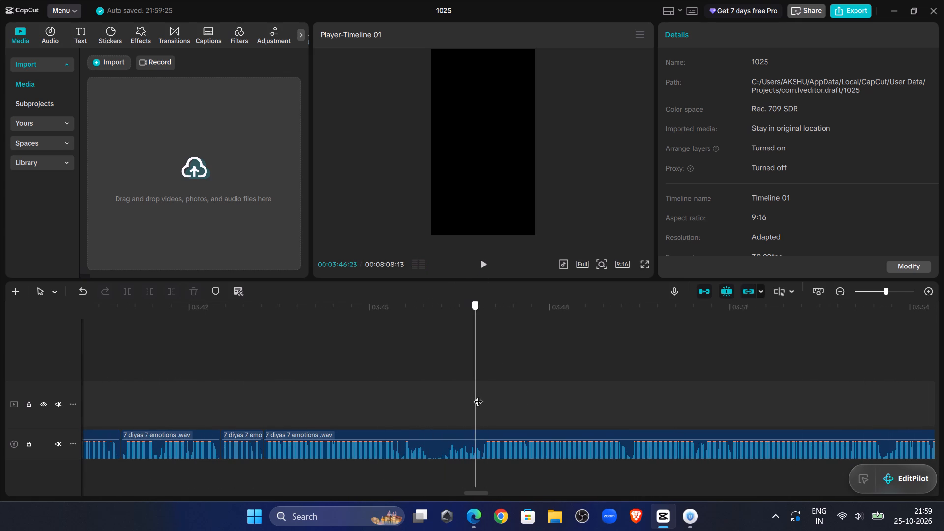
{"action": "left_click_drag", "start_coordinate": [478, 395], "coordinate": [480, 398]}
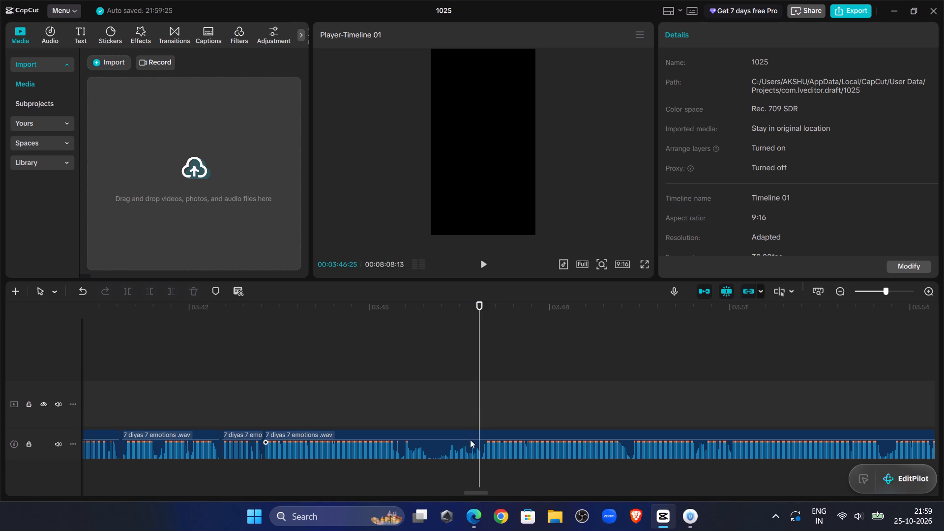
{"action": "left_click", "coordinate": [467, 444]}
{"action": "left_click", "coordinate": [151, 286]}
{"action": "left_click_drag", "start_coordinate": [520, 434], "coordinate": [412, 443]}
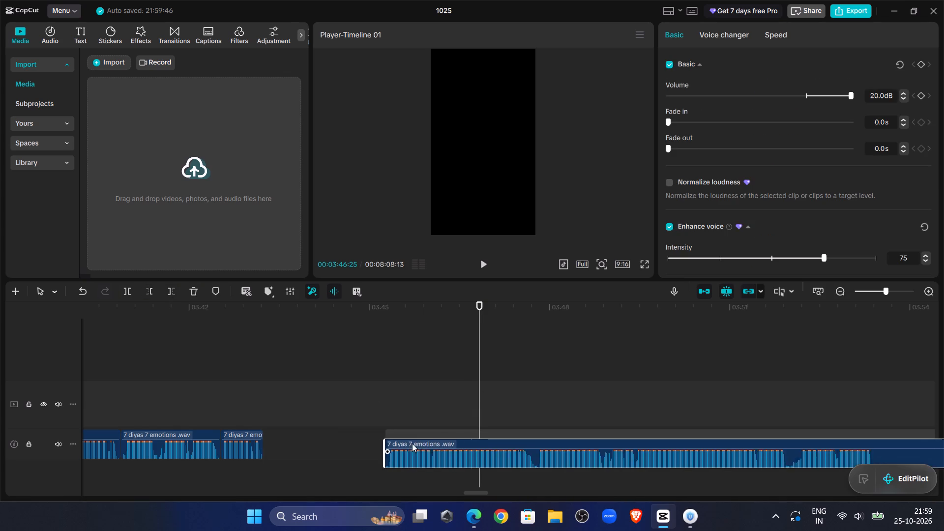
{"action": "left_click_drag", "start_coordinate": [412, 443], "coordinate": [305, 442]}
Replay the narration across the 00:03:43:07 join and split the clip at 00:03:45:15.
{"action": "left_click", "coordinate": [237, 344]}
{"action": "left_click", "coordinate": [478, 269]}
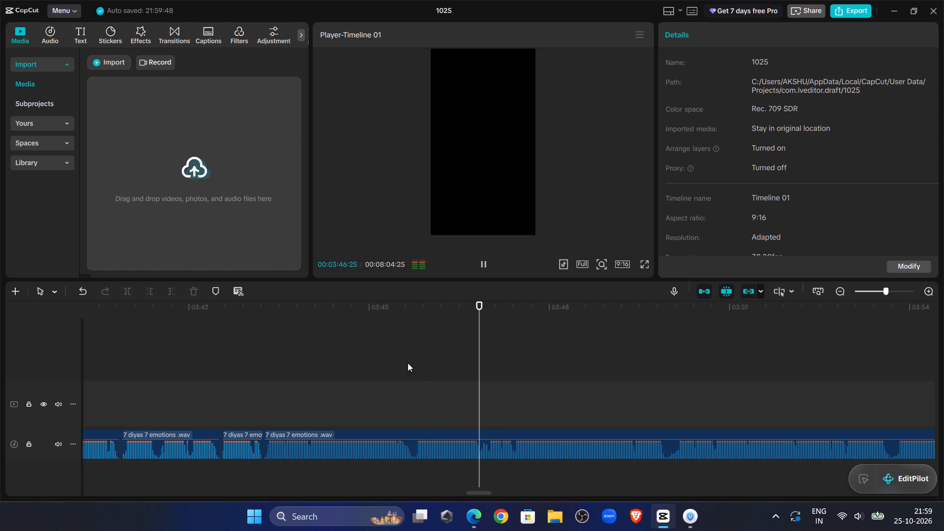
{"action": "left_click", "coordinate": [363, 366]}
{"action": "left_click", "coordinate": [479, 265]}
{"action": "left_click", "coordinate": [479, 265]}
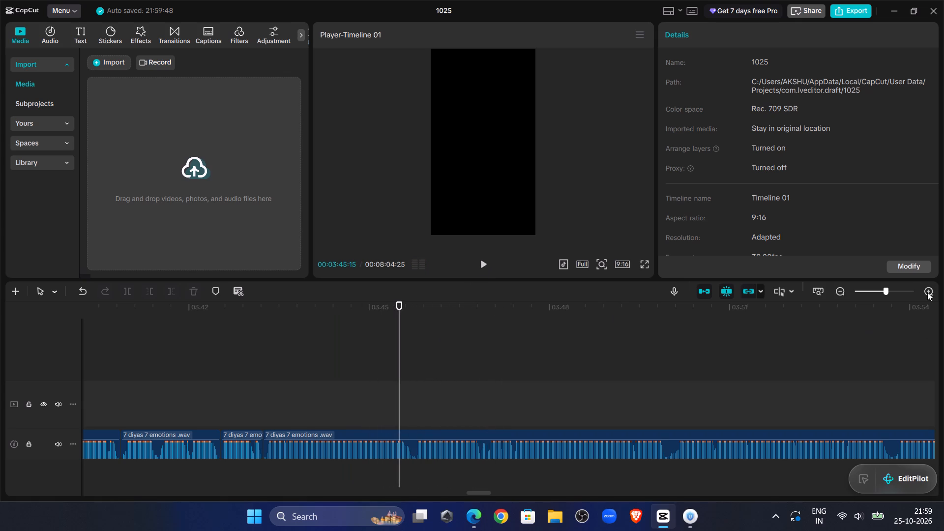
{"action": "left_click", "coordinate": [899, 289]}
{"action": "left_click", "coordinate": [484, 446]}
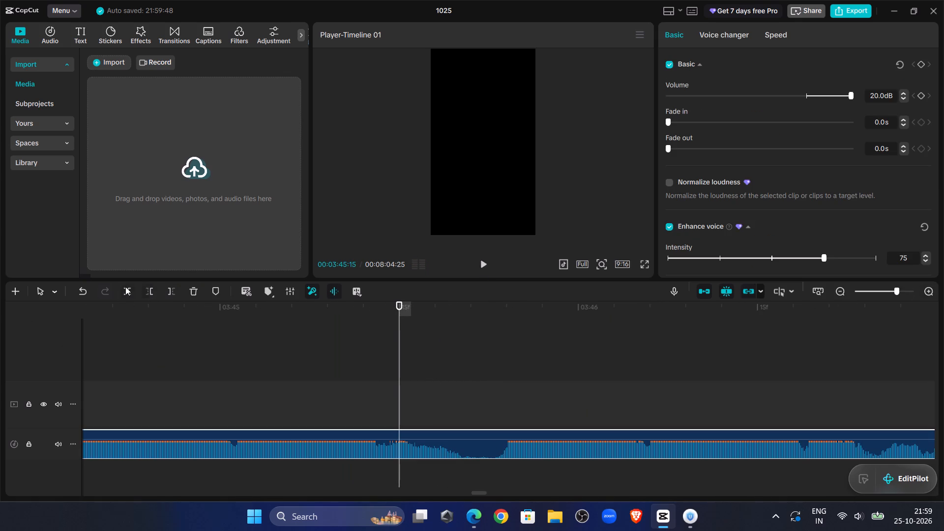
{"action": "left_click", "coordinate": [125, 287]}
Trim the new clip's start up to 00:03:45:22 and move it flush against the preceding clip.
{"action": "double_click", "coordinate": [485, 263]}
{"action": "left_click", "coordinate": [470, 379]}
{"action": "left_click_drag", "start_coordinate": [472, 379], "coordinate": [490, 391]}
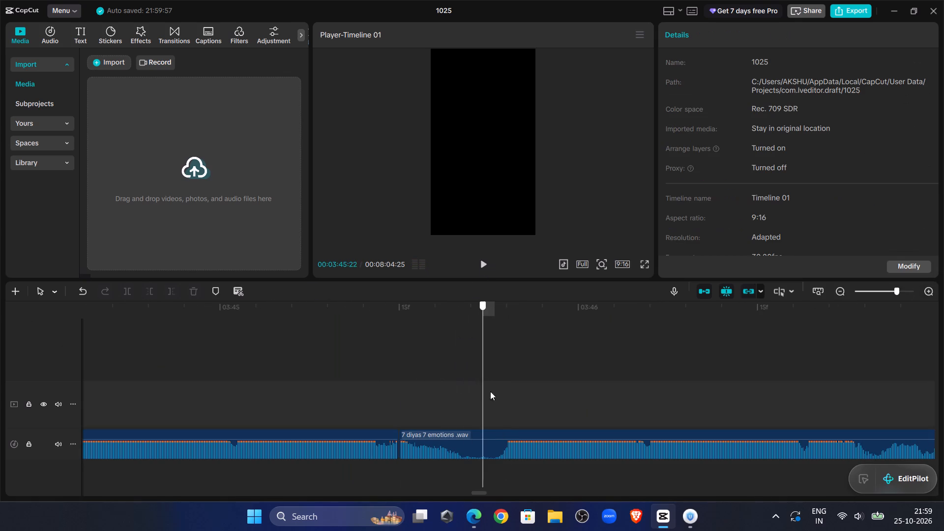
{"action": "left_click_drag", "start_coordinate": [490, 391], "coordinate": [486, 394]}
{"action": "left_click", "coordinate": [496, 452]}
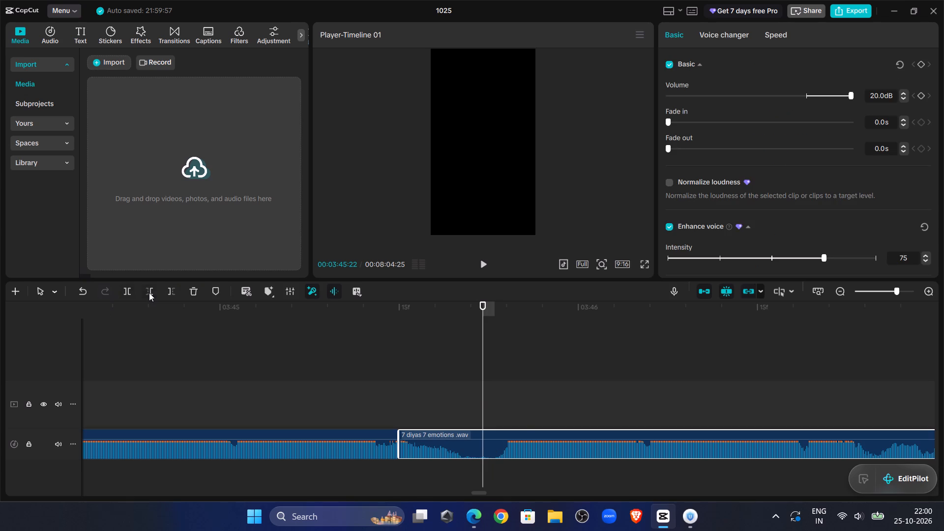
{"action": "left_click", "coordinate": [150, 292]}
{"action": "left_click_drag", "start_coordinate": [502, 434], "coordinate": [418, 438]}
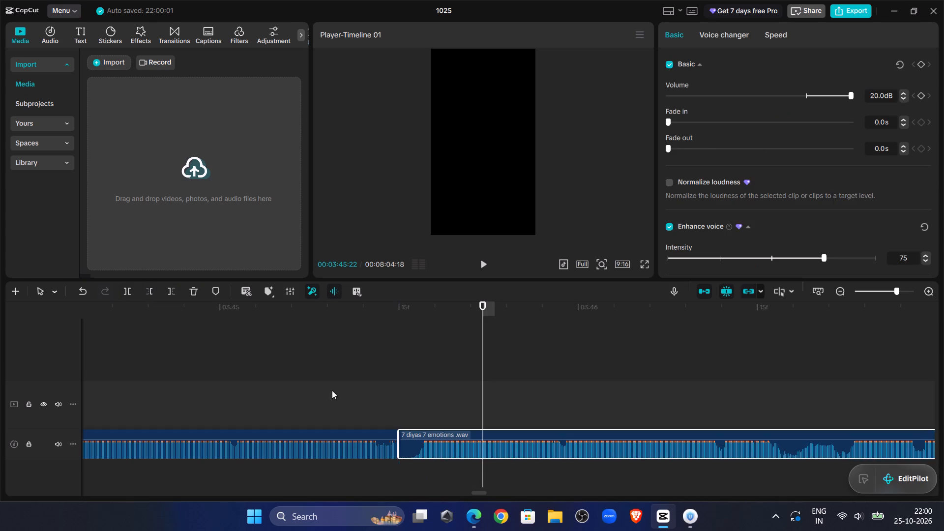
Listen past the 00:03:45:15 join and split the narration clip at the pause at 00:03:46:18.
{"action": "left_click", "coordinate": [272, 351]}
{"action": "left_click", "coordinate": [493, 263]}
{"action": "left_click", "coordinate": [491, 263]}
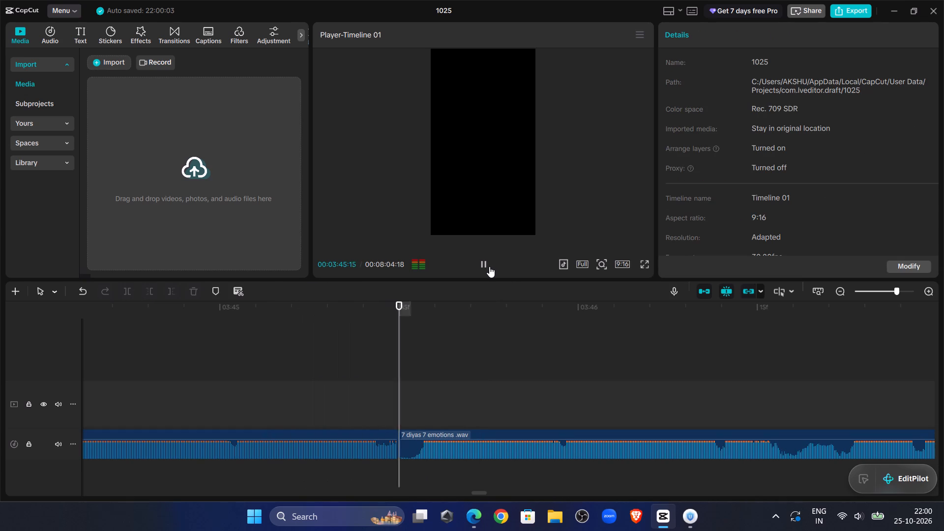
{"action": "left_click", "coordinate": [884, 292]}
{"action": "left_click", "coordinate": [716, 359]}
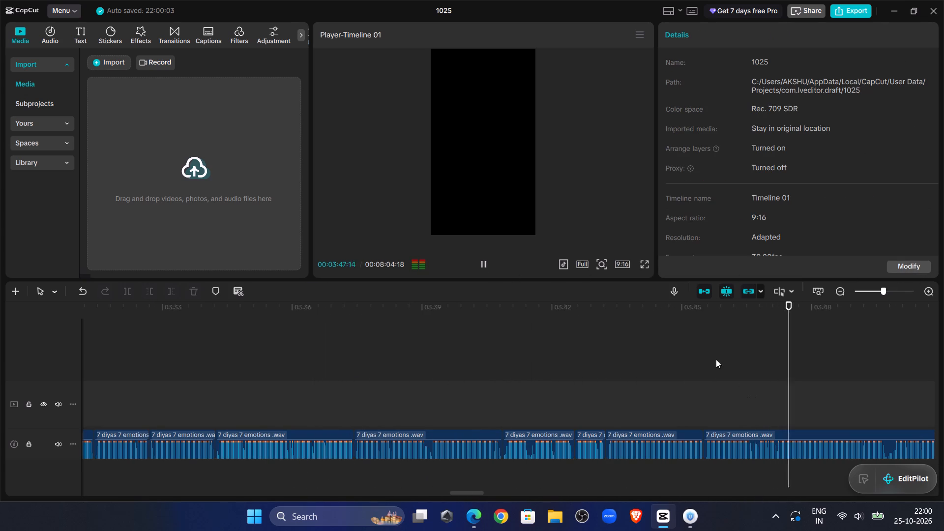
{"action": "left_click", "coordinate": [487, 263]}
{"action": "left_click", "coordinate": [487, 263]}
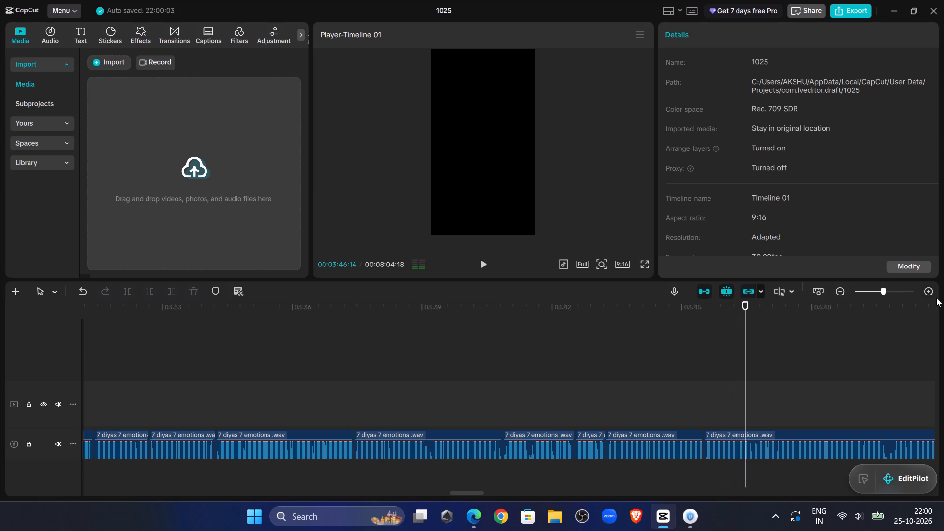
{"action": "left_click", "coordinate": [898, 295]}
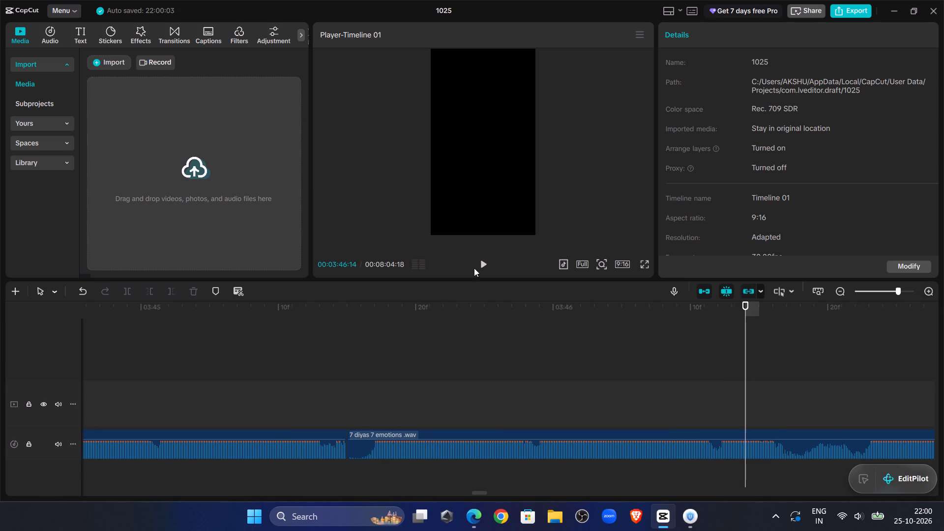
{"action": "double_click", "coordinate": [475, 267]}
{"action": "left_click", "coordinate": [479, 265]}
{"action": "left_click", "coordinate": [767, 370]}
{"action": "left_click_drag", "start_coordinate": [769, 371], "coordinate": [799, 393]}
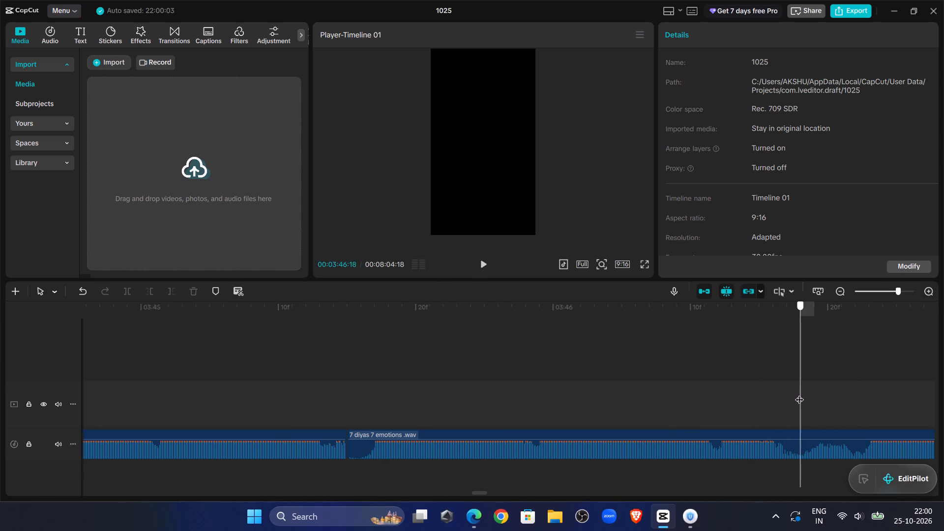
{"action": "left_click_drag", "start_coordinate": [799, 393], "coordinate": [800, 394]}
{"action": "left_click", "coordinate": [783, 435]}
{"action": "left_click", "coordinate": [132, 292]}
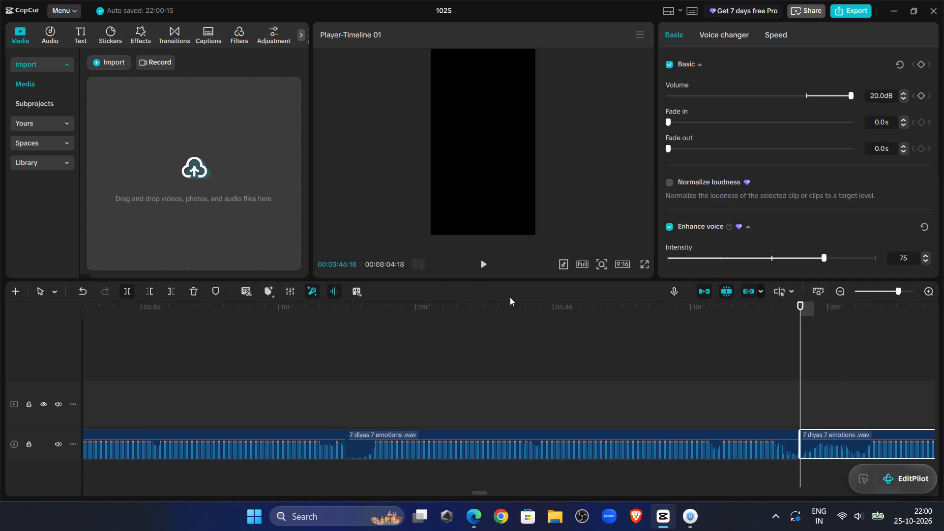
Trim the new clip's start up to 00:03:46:22 and close the gap to the preceding clip.
{"action": "double_click", "coordinate": [490, 262]}
{"action": "left_click", "coordinate": [833, 392]}
{"action": "left_click_drag", "start_coordinate": [835, 392], "coordinate": [860, 405]}
{"action": "left_click", "coordinate": [857, 411]}
{"action": "left_click", "coordinate": [850, 443]}
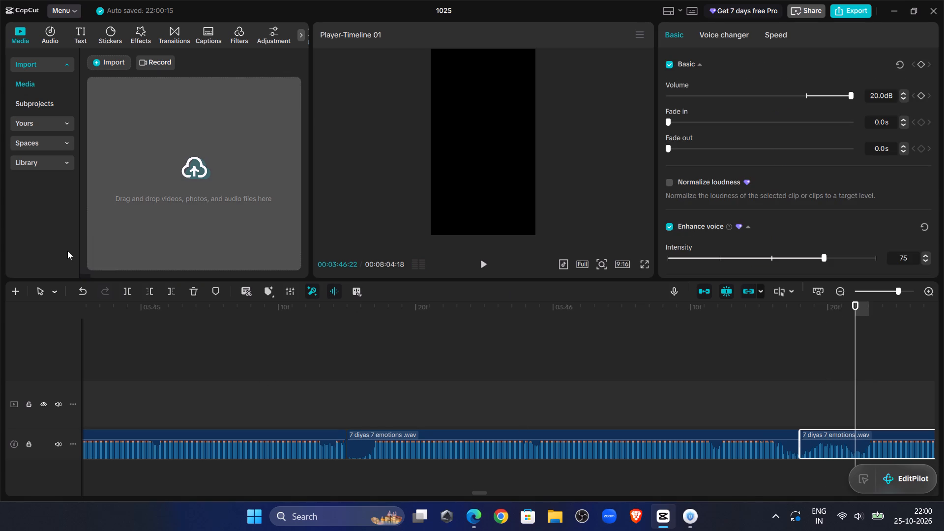
{"action": "left_click", "coordinate": [149, 293]}
{"action": "left_click_drag", "start_coordinate": [882, 434], "coordinate": [826, 444]}
Listen past the 00:03:46:18 join and split the narration clip at the pause at 00:03:49:16.
{"action": "left_click", "coordinate": [674, 377]}
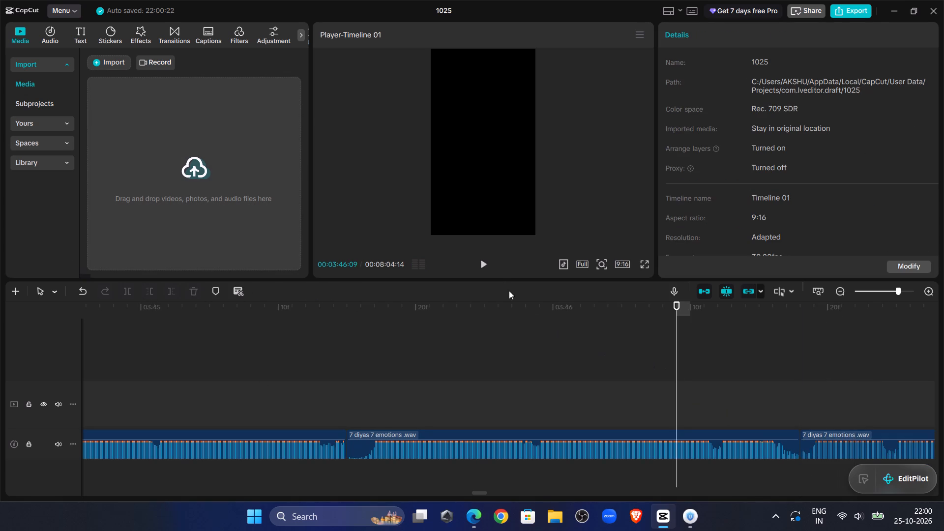
{"action": "left_click", "coordinate": [489, 262]}
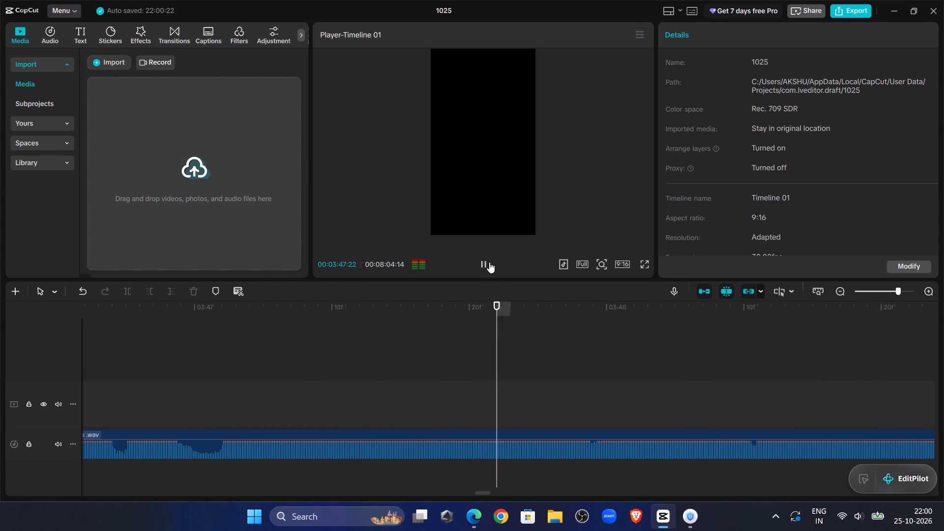
{"action": "left_click", "coordinate": [489, 262]}
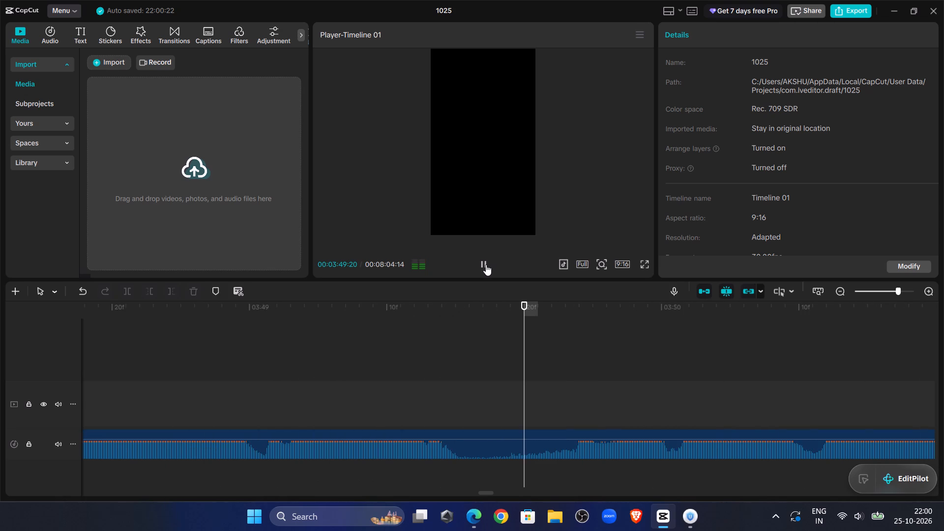
{"action": "left_click", "coordinate": [472, 398]}
{"action": "left_click", "coordinate": [472, 433]}
{"action": "left_click", "coordinate": [126, 288]}
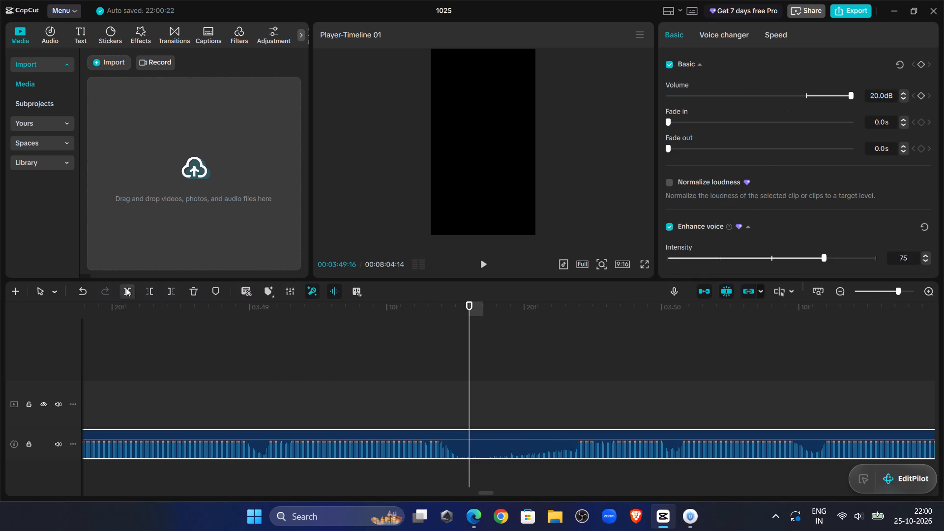
Listen to the narration after the 00:03:49:16 split to judge which part of the new clip to keep.
{"action": "left_click", "coordinate": [488, 266]}
{"action": "left_click", "coordinate": [886, 293]}
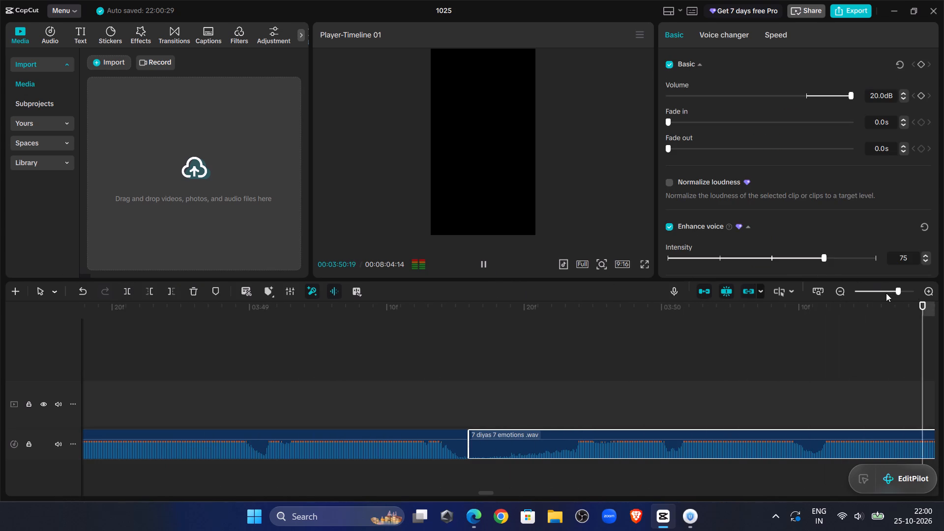
{"action": "left_click", "coordinate": [108, 398]}
{"action": "left_click_drag", "start_coordinate": [108, 398], "coordinate": [339, 410]}
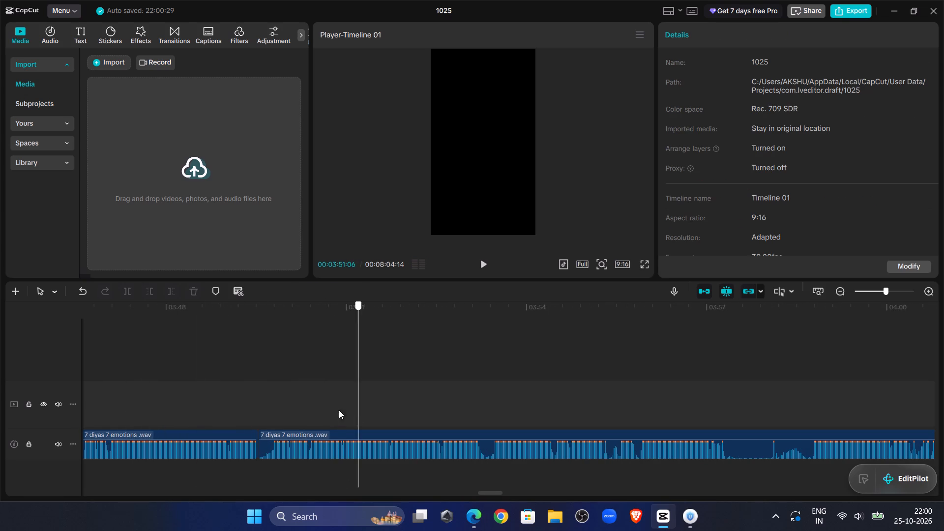
{"action": "left_click_drag", "start_coordinate": [339, 410], "coordinate": [469, 383]}
{"action": "left_click", "coordinate": [486, 271]}
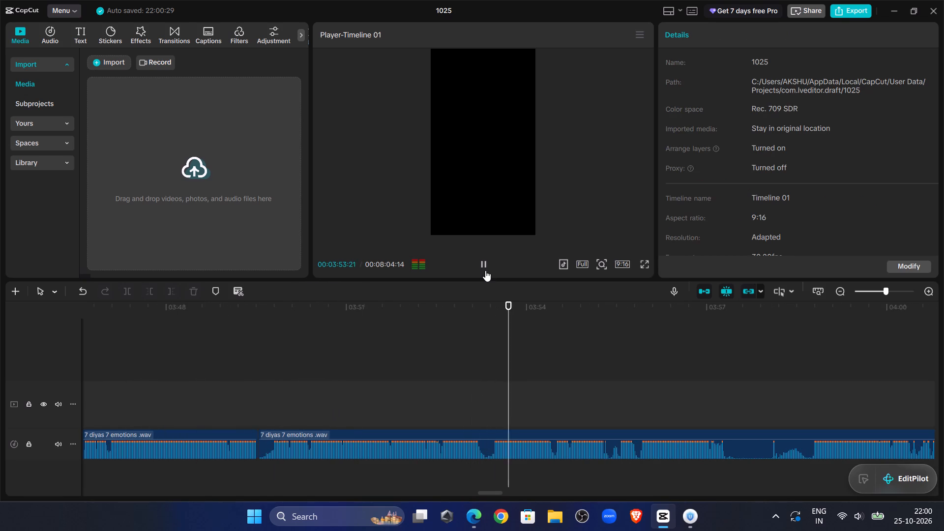
{"action": "left_click_drag", "start_coordinate": [489, 493], "coordinate": [499, 495]}
{"action": "left_click", "coordinate": [271, 361]}
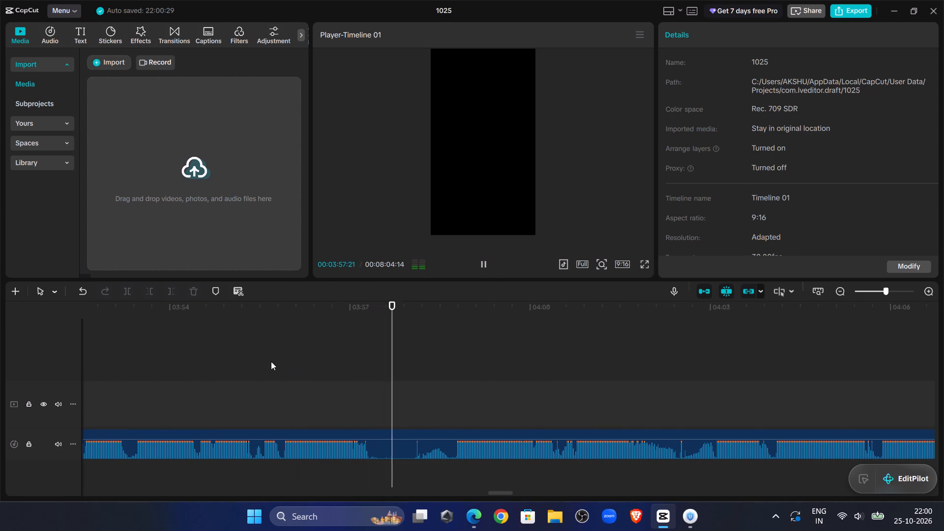
{"action": "left_click_drag", "start_coordinate": [271, 361], "coordinate": [103, 396]}
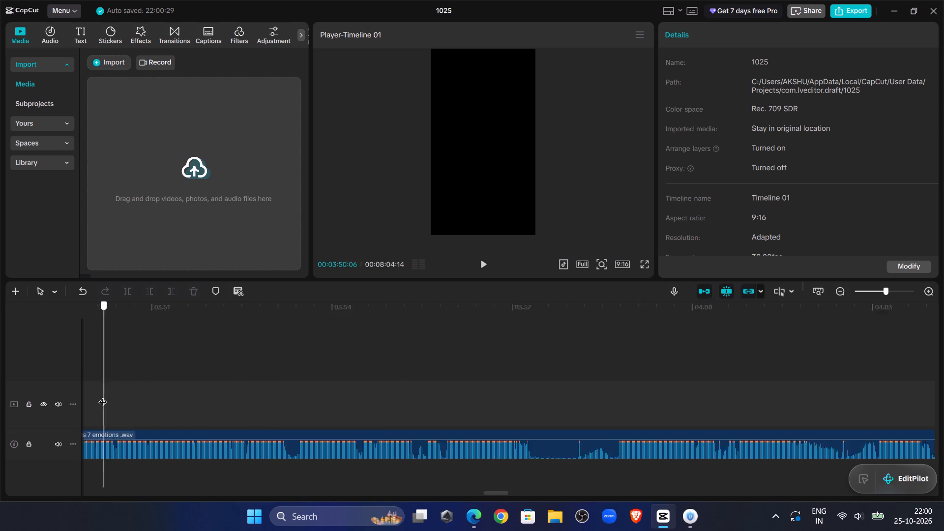
{"action": "left_click_drag", "start_coordinate": [103, 396], "coordinate": [249, 392]}
Trim the new clip's start up to 00:03:50:01 and move it flush against the preceding clip.
{"action": "double_click", "coordinate": [483, 267]}
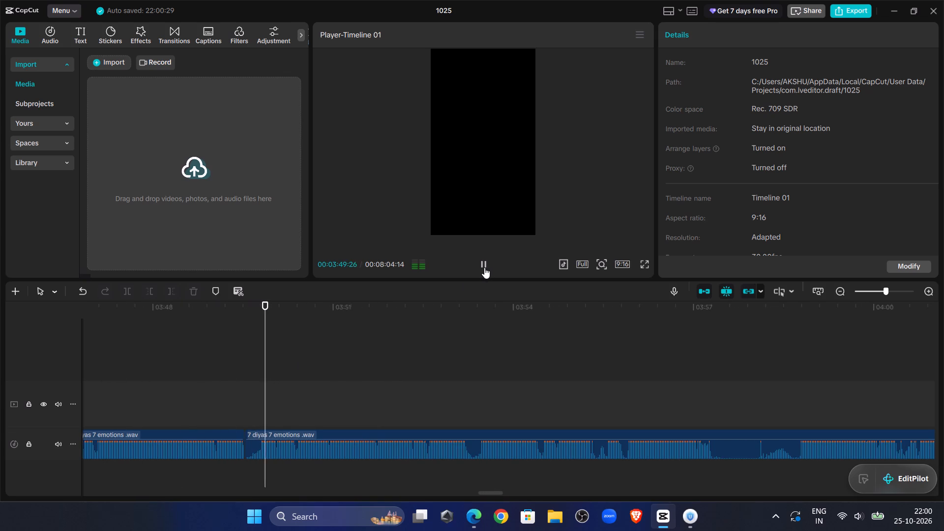
{"action": "left_click", "coordinate": [892, 292]}
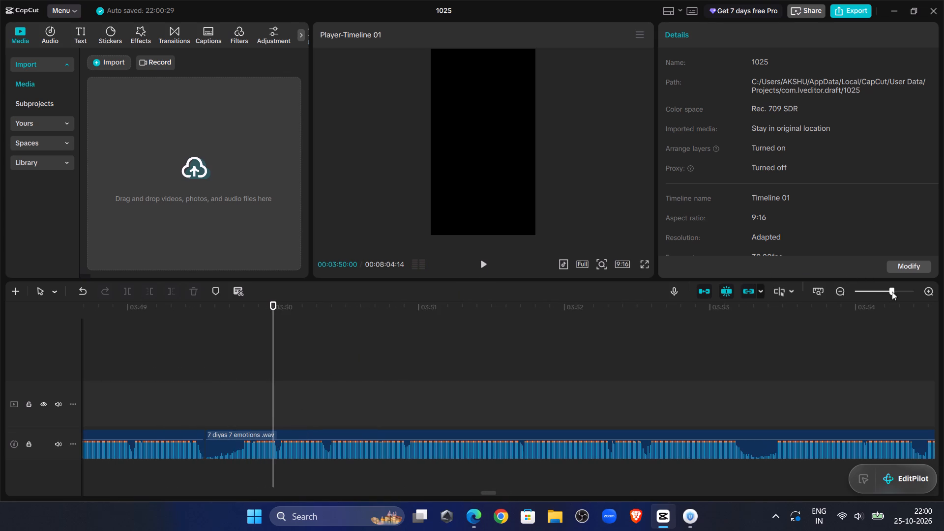
{"action": "left_click_drag", "start_coordinate": [274, 398], "coordinate": [276, 406]}
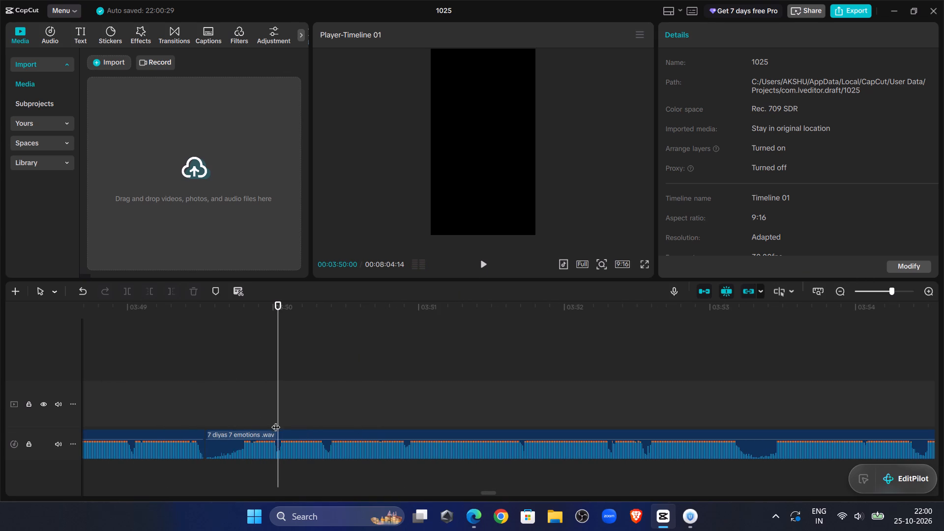
{"action": "left_click", "coordinate": [279, 446]}
{"action": "left_click", "coordinate": [152, 288]}
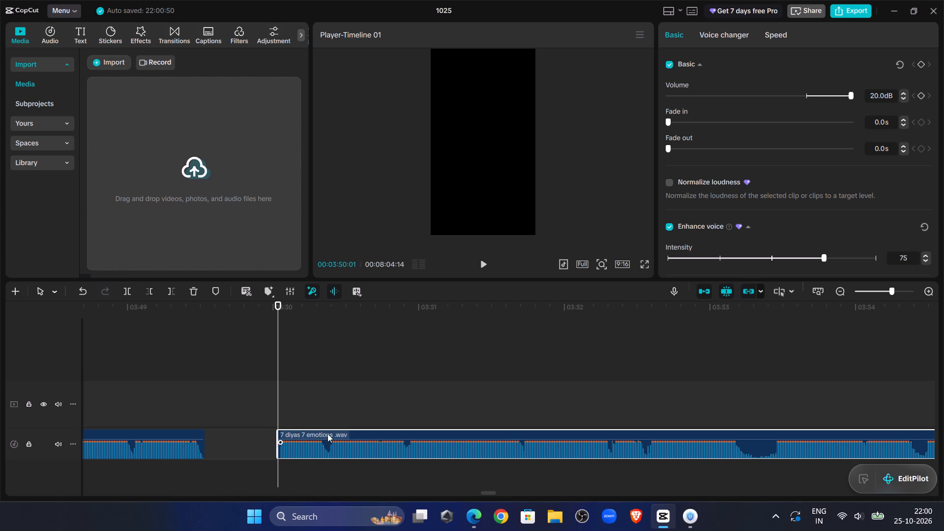
{"action": "left_click_drag", "start_coordinate": [327, 434], "coordinate": [252, 437]}
Replay the narration across the 00:03:49:16 join and split the clip at the pause at 00:03:52:24.
{"action": "left_click", "coordinate": [157, 336]}
{"action": "left_click", "coordinate": [478, 266]}
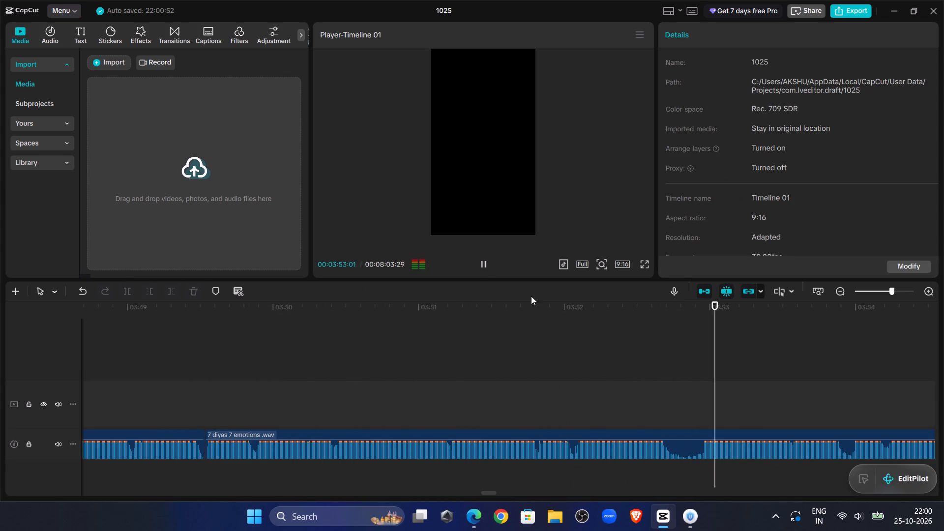
{"action": "left_click", "coordinate": [669, 357]}
{"action": "left_click_drag", "start_coordinate": [669, 357], "coordinate": [683, 367]}
{"action": "left_click", "coordinate": [663, 452]}
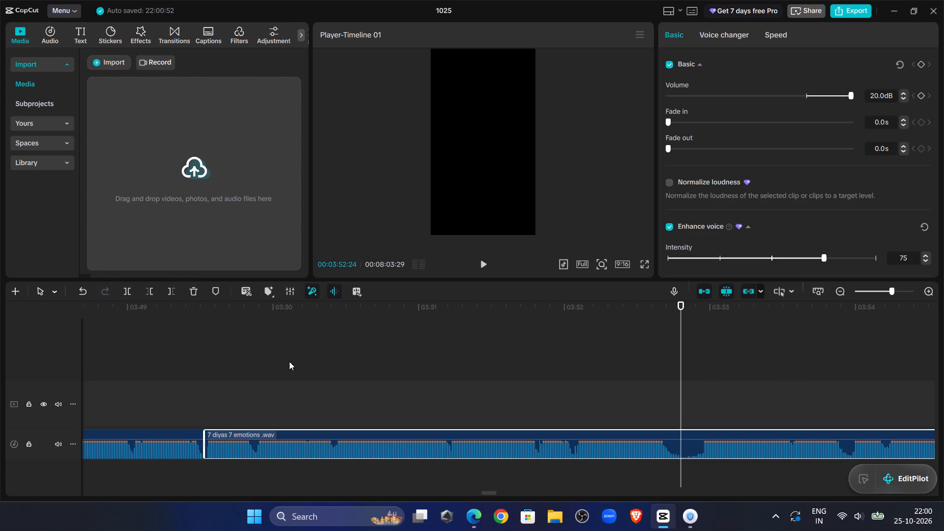
{"action": "left_click", "coordinate": [130, 294]}
Trim the new clip's start up to 00:03:52:27 and close the gap to the preceding clip.
{"action": "double_click", "coordinate": [485, 265]}
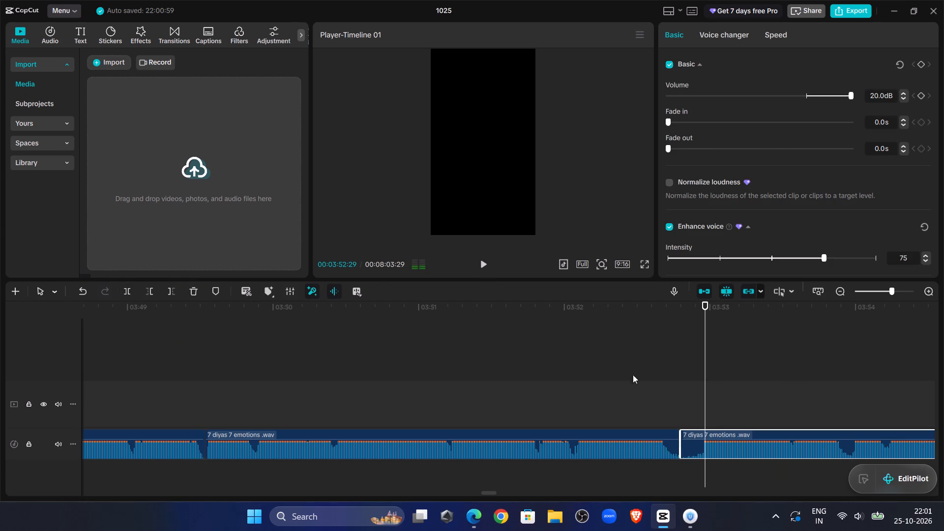
{"action": "left_click", "coordinate": [687, 365]}
{"action": "left_click_drag", "start_coordinate": [691, 365], "coordinate": [696, 371]}
{"action": "left_click", "coordinate": [697, 447]}
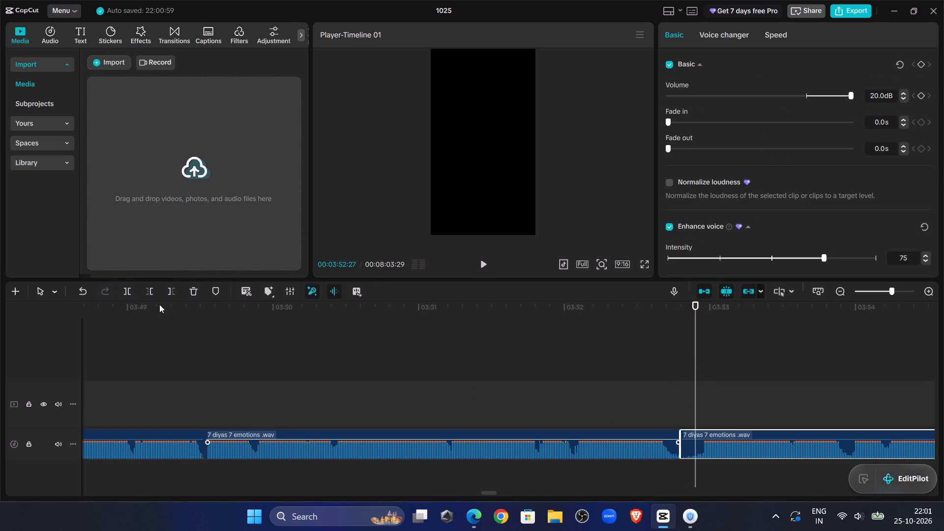
{"action": "left_click", "coordinate": [150, 292]}
{"action": "left_click_drag", "start_coordinate": [745, 434], "coordinate": [728, 442]}
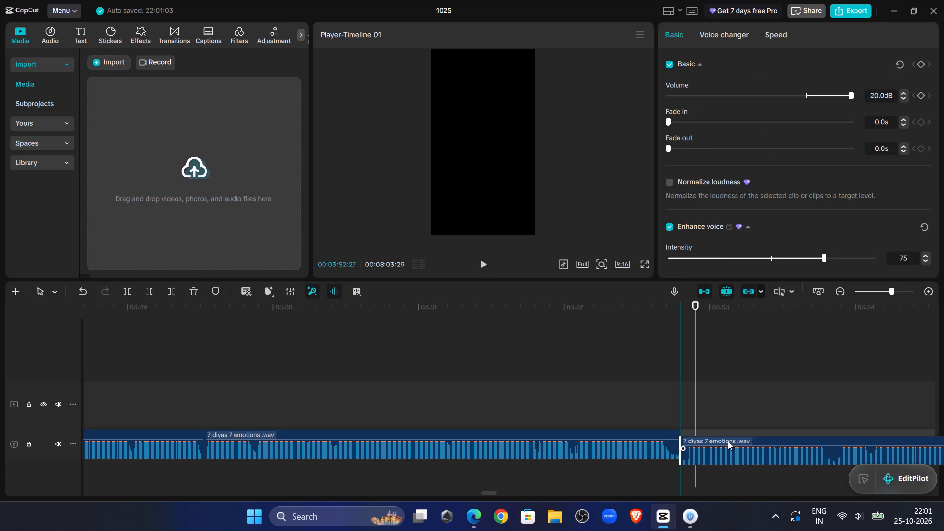
{"action": "left_click_drag", "start_coordinate": [728, 442], "coordinate": [727, 441]}
Listen past the 00:03:52:24 join and split the narration clip at the pause at 00:03:54:24.
{"action": "left_click", "coordinate": [592, 360]}
{"action": "left_click", "coordinate": [700, 433]}
{"action": "left_click_drag", "start_coordinate": [700, 433], "coordinate": [706, 412]}
{"action": "left_click", "coordinate": [482, 265]}
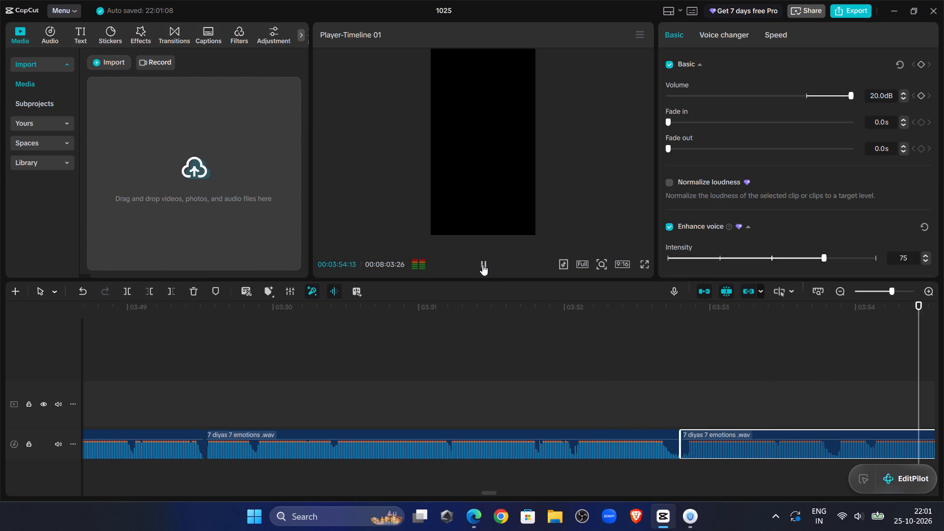
{"action": "left_click", "coordinate": [482, 265]}
{"action": "left_click", "coordinate": [202, 398]}
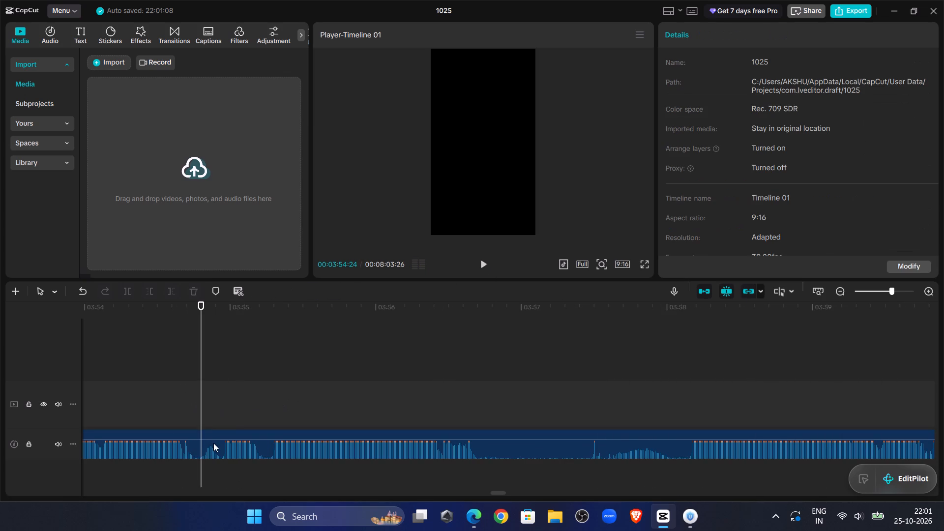
{"action": "left_click", "coordinate": [213, 444]}
{"action": "left_click", "coordinate": [124, 292]}
Listen past the split, trim the new clip's start up to 00:03:58:04 and move it flush against the preceding clip.
{"action": "left_click", "coordinate": [486, 265]}
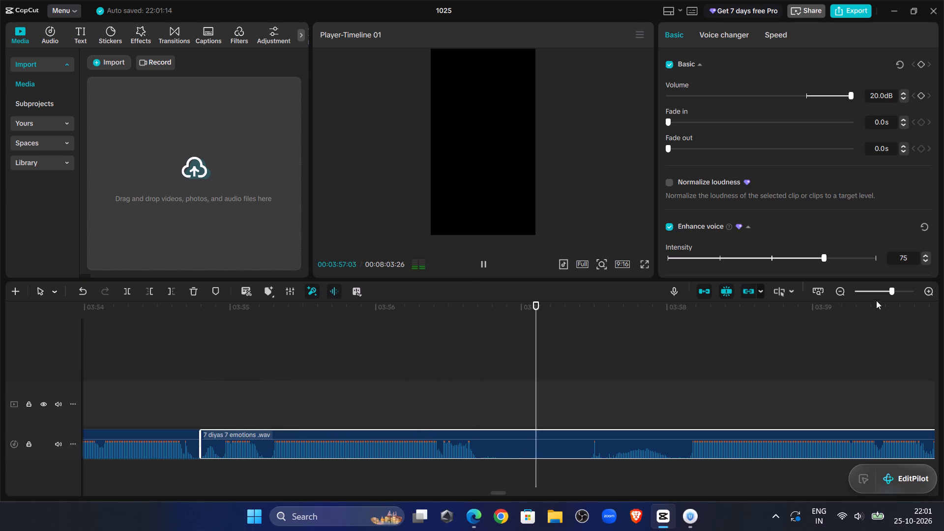
{"action": "left_click", "coordinate": [886, 292]}
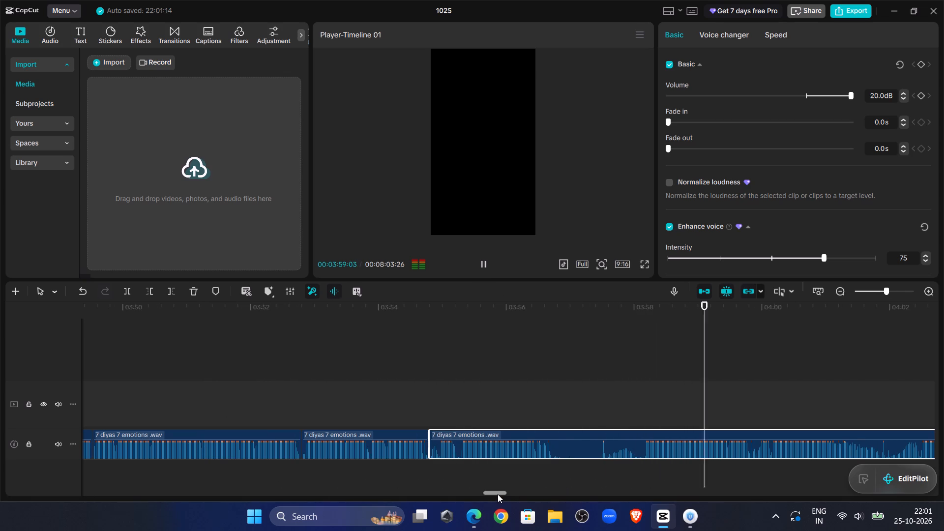
{"action": "left_click_drag", "start_coordinate": [498, 494], "coordinate": [503, 495]}
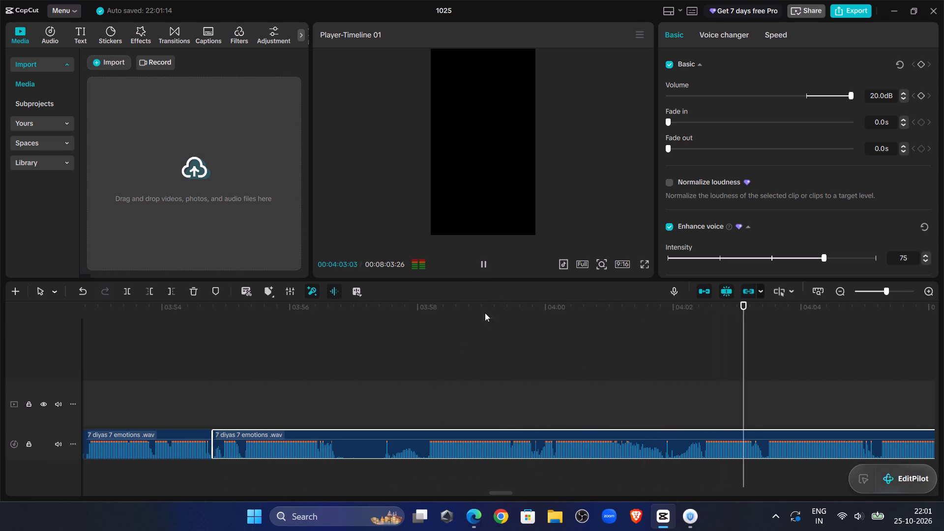
{"action": "left_click", "coordinate": [415, 343]}
{"action": "left_click_drag", "start_coordinate": [415, 343], "coordinate": [426, 354]}
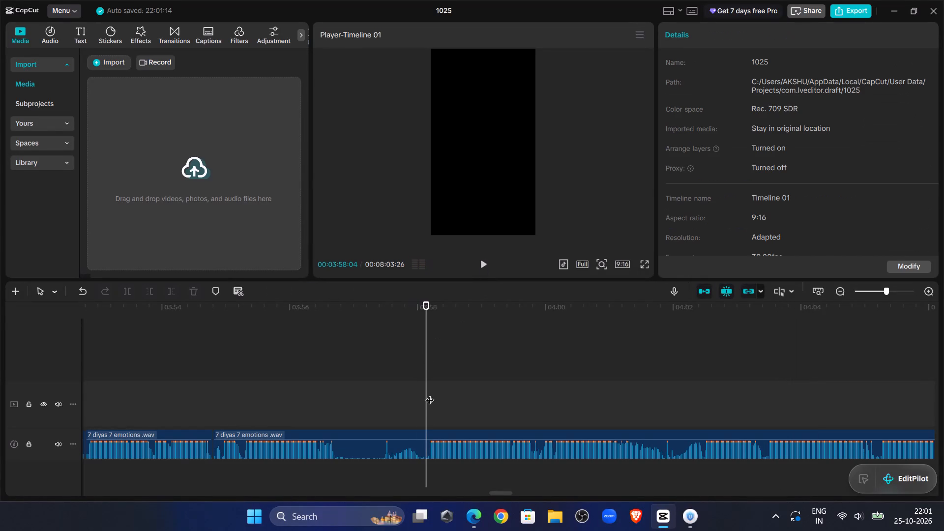
{"action": "left_click", "coordinate": [426, 443]}
{"action": "left_click", "coordinate": [149, 286]}
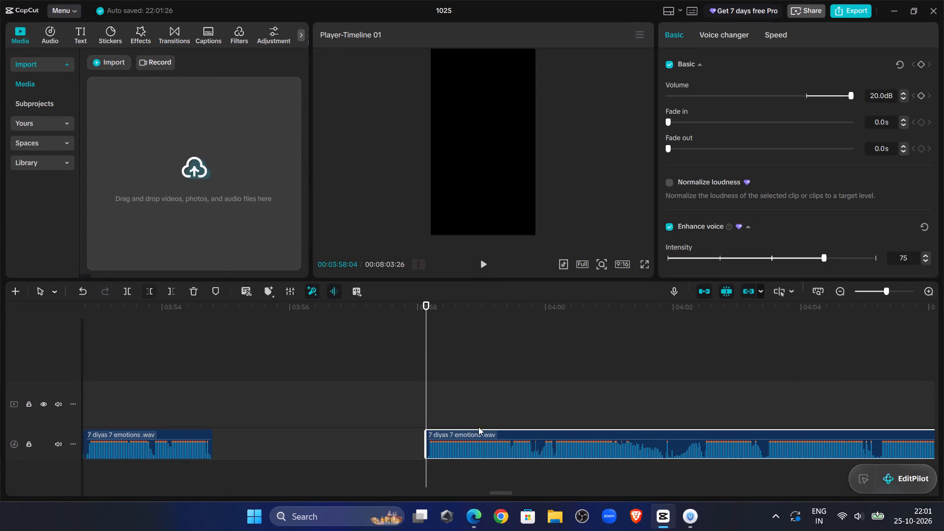
{"action": "left_click_drag", "start_coordinate": [485, 434], "coordinate": [271, 450]}
Replay the narration across the 00:03:54:24 join and split the clip at the pause at 00:03:56:18.
{"action": "left_click", "coordinate": [191, 359]}
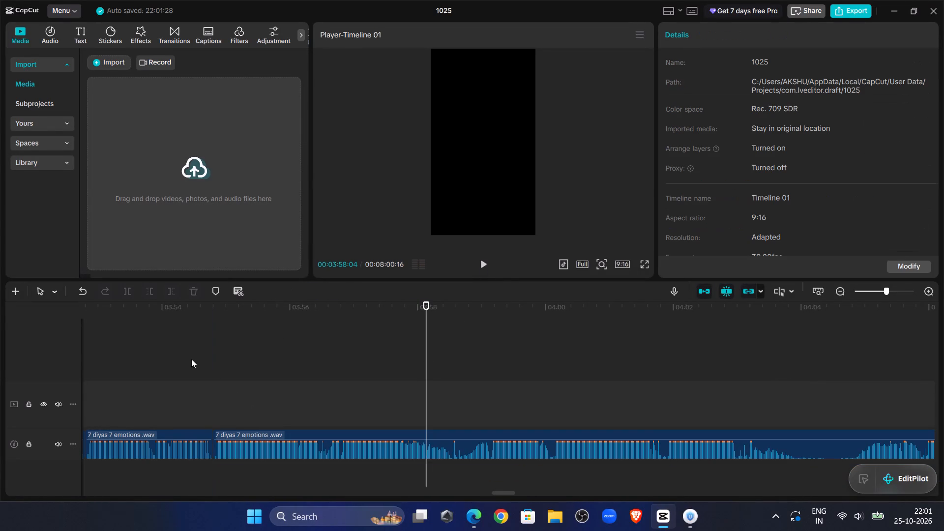
{"action": "left_click", "coordinate": [497, 265]}
{"action": "left_click", "coordinate": [484, 265]}
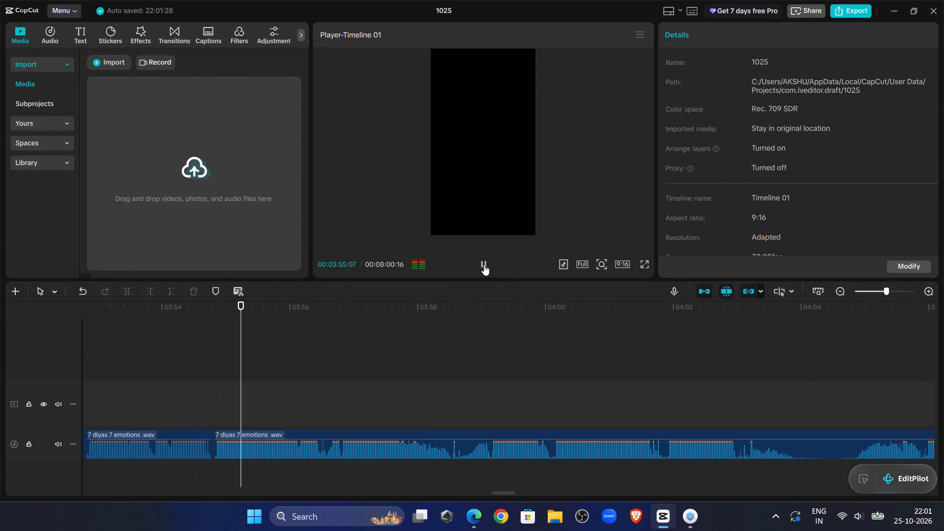
{"action": "left_click", "coordinate": [484, 265]}
{"action": "left_click", "coordinate": [346, 449]}
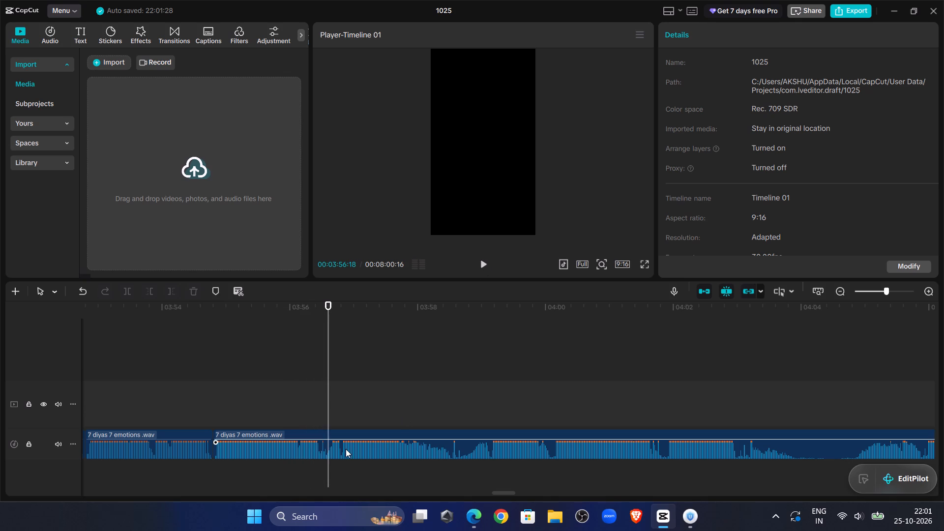
{"action": "left_click", "coordinate": [128, 290]}
Listen to the narration from the 00:03:56:18 split through about 00:04:12 to find where the next take starts.
{"action": "left_click", "coordinate": [465, 346]}
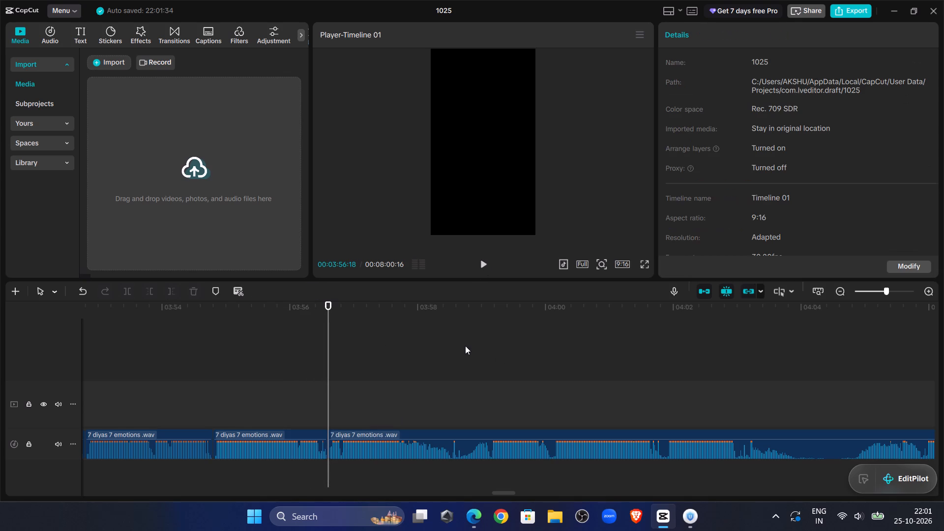
{"action": "left_click", "coordinate": [496, 261]}
{"action": "left_click", "coordinate": [488, 263]}
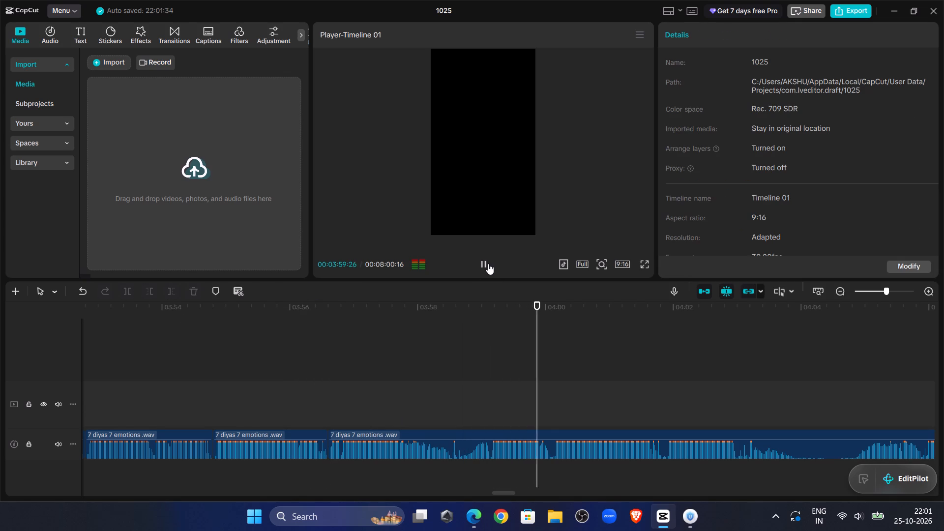
{"action": "left_click", "coordinate": [495, 495]}
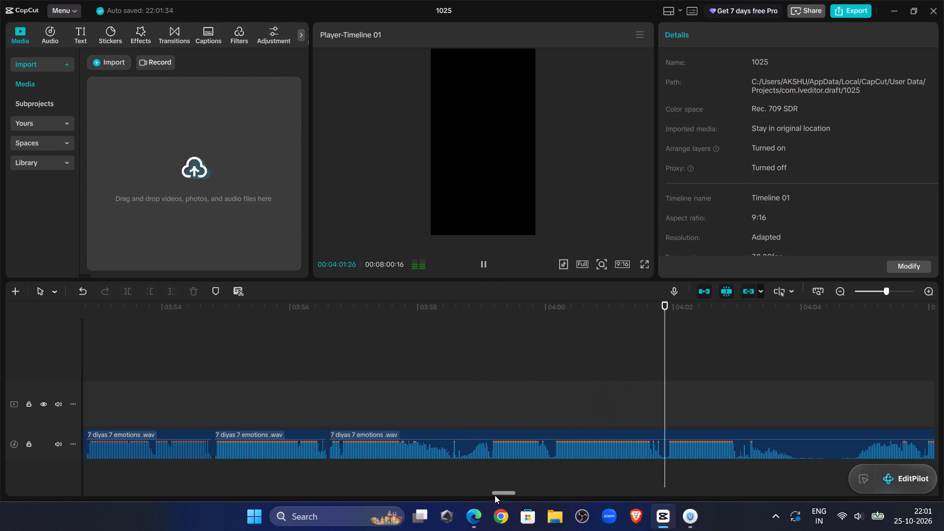
{"action": "left_click", "coordinate": [734, 396]}
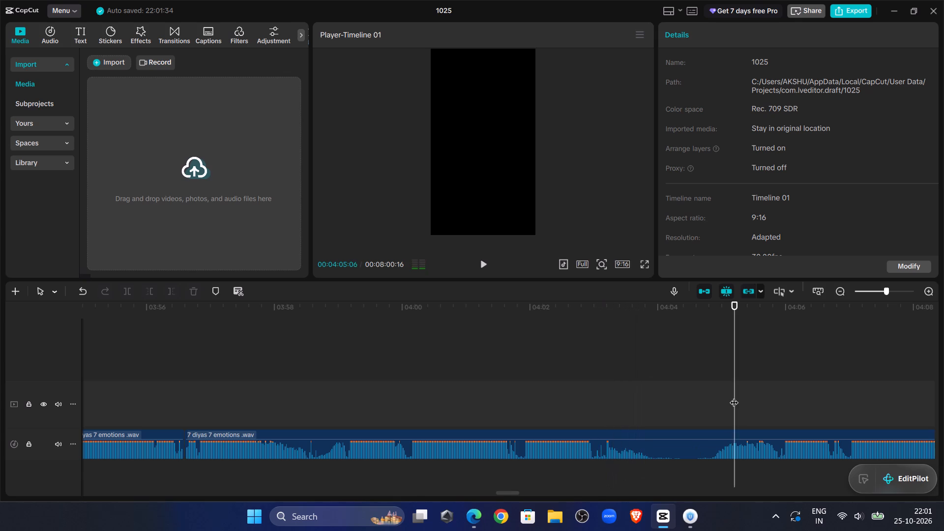
{"action": "left_click_drag", "start_coordinate": [734, 396], "coordinate": [781, 422]}
{"action": "left_click", "coordinate": [490, 267]}
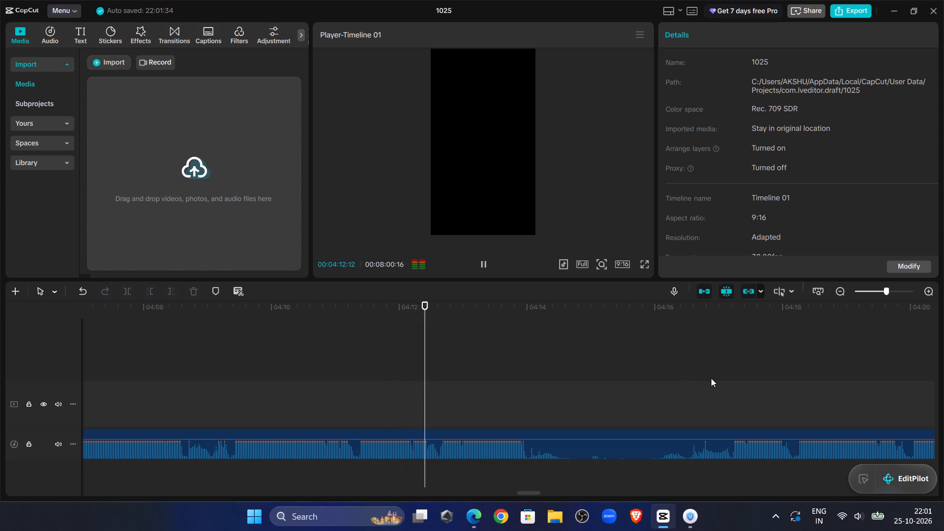
Pinpoint the next take's start, trim the clip's start up to 00:04:17:05 and move it flush against the clip ending at 00:03:56:18.
{"action": "left_click_drag", "start_coordinate": [724, 401], "coordinate": [703, 406]}
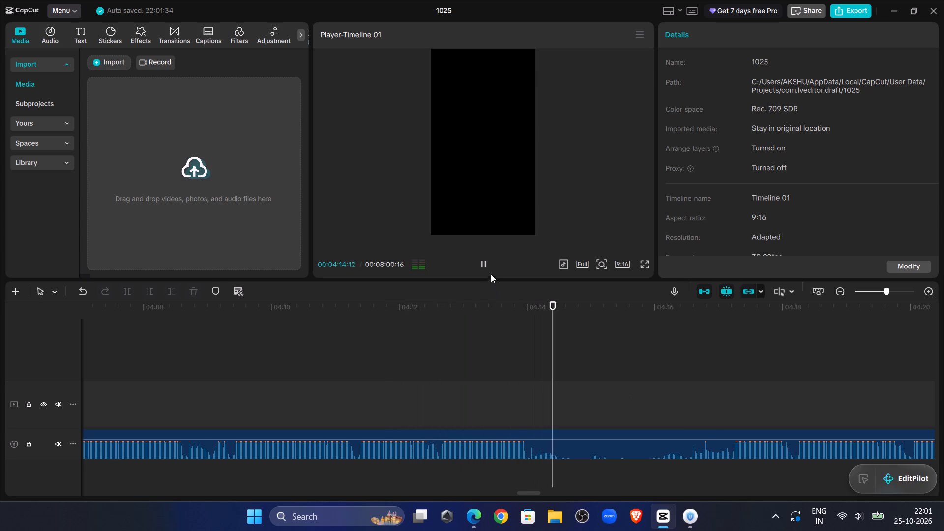
{"action": "left_click", "coordinate": [486, 267]}
{"action": "left_click", "coordinate": [483, 268]}
{"action": "left_click", "coordinate": [727, 385]}
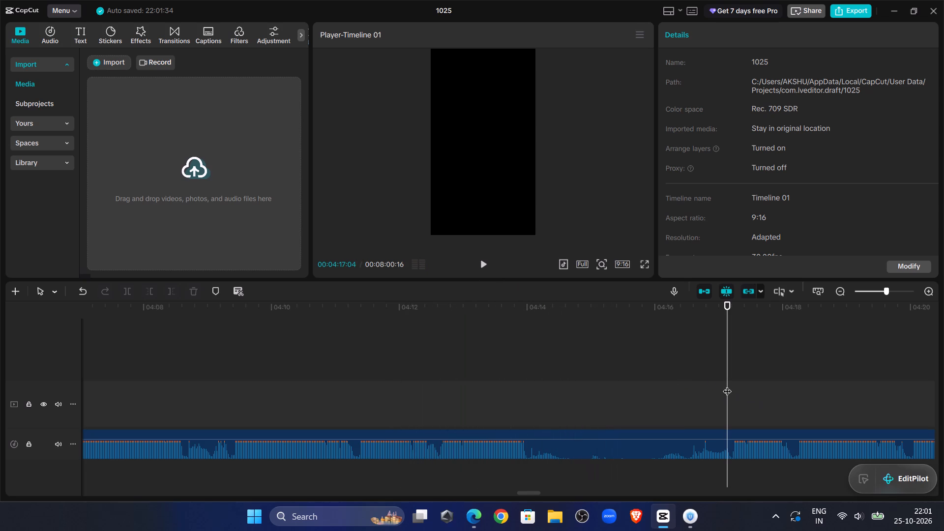
{"action": "left_click", "coordinate": [486, 267]}
{"action": "left_click", "coordinate": [709, 401]}
{"action": "left_click_drag", "start_coordinate": [710, 402], "coordinate": [720, 413]}
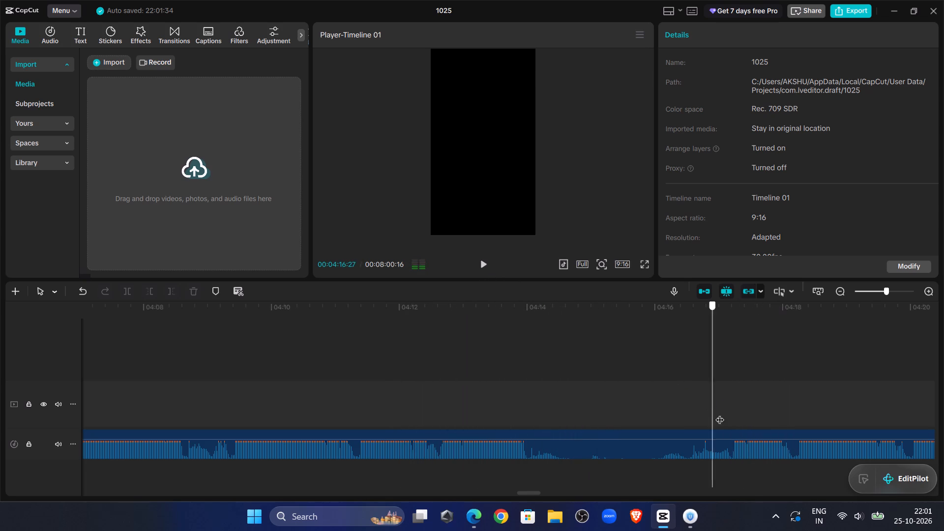
{"action": "left_click_drag", "start_coordinate": [720, 413], "coordinate": [729, 426]}
{"action": "left_click", "coordinate": [727, 444]}
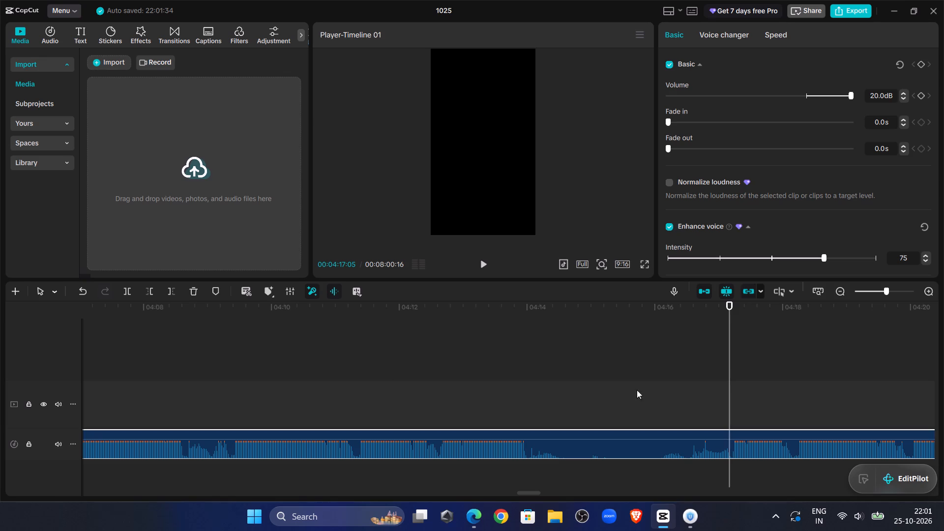
{"action": "left_click", "coordinate": [151, 290]}
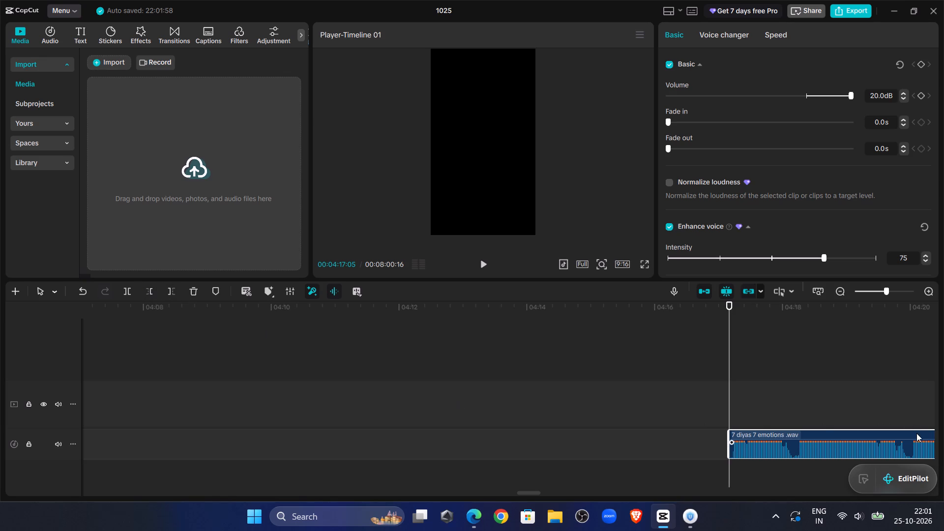
{"action": "left_click_drag", "start_coordinate": [916, 433], "coordinate": [506, 505]}
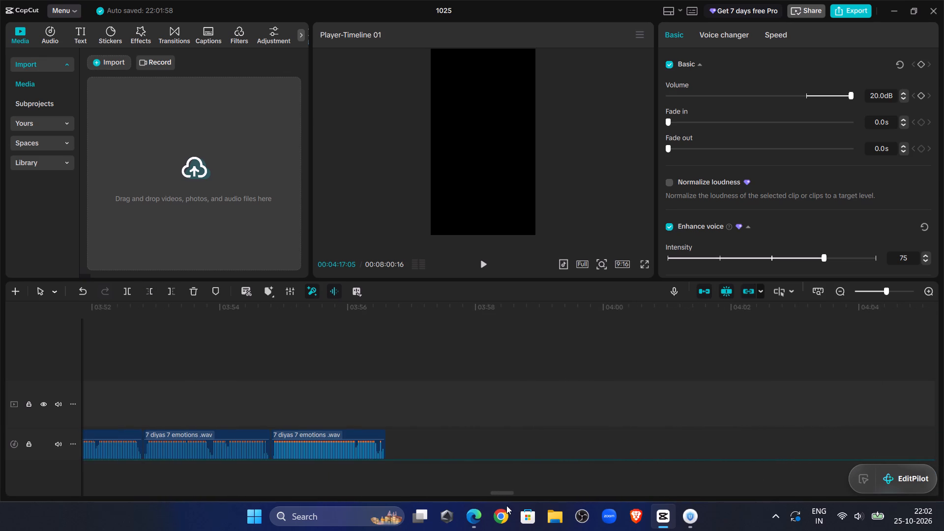
{"action": "left_click_drag", "start_coordinate": [506, 505], "coordinate": [575, 443]}
Listen across the 00:03:56:18 join and split the narration clip at the pause at 00:03:57:18.
{"action": "left_click", "coordinate": [327, 355]}
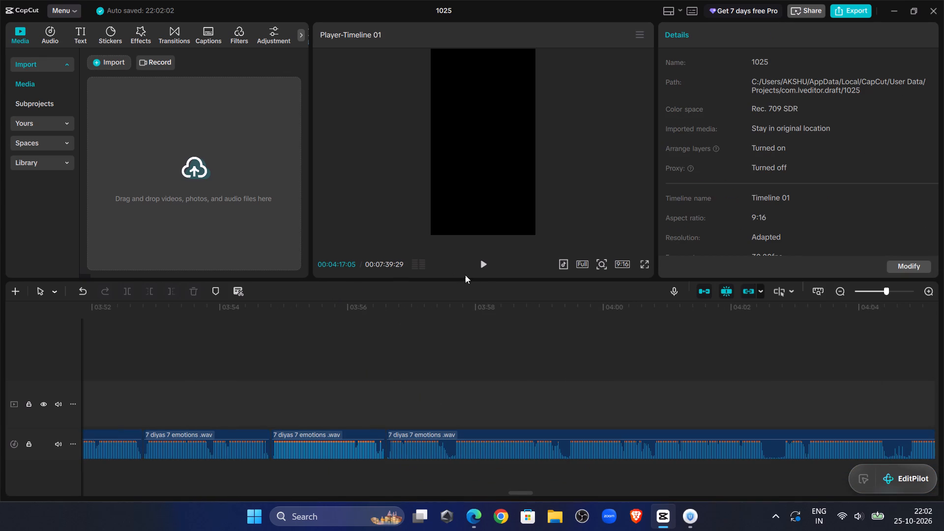
{"action": "left_click", "coordinate": [483, 265]}
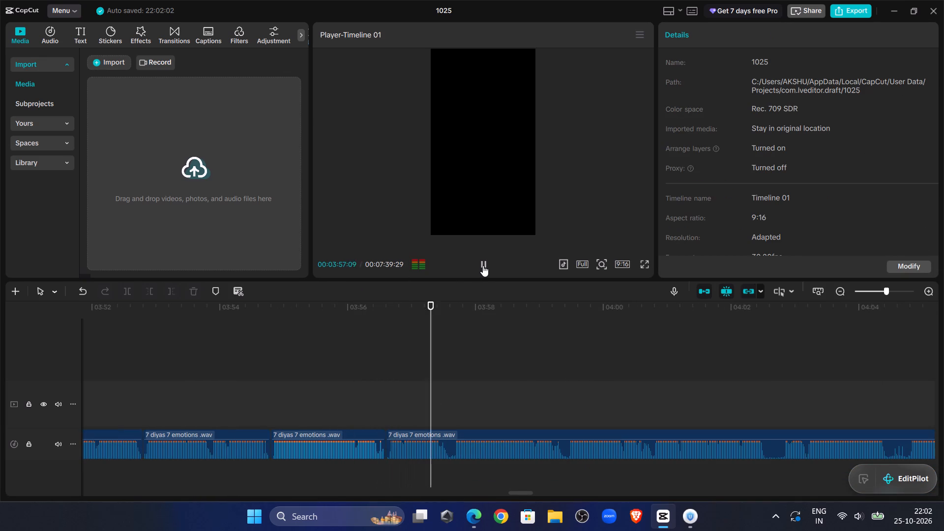
{"action": "left_click", "coordinate": [411, 361]}
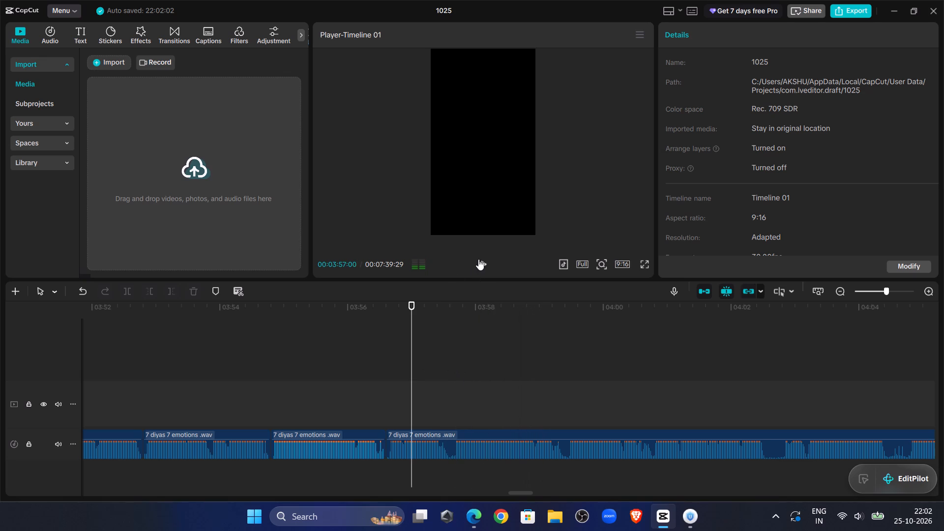
{"action": "left_click", "coordinate": [484, 258]}
{"action": "left_click", "coordinate": [483, 263]}
{"action": "left_click", "coordinate": [482, 269]}
{"action": "left_click_drag", "start_coordinate": [482, 269], "coordinate": [472, 280]}
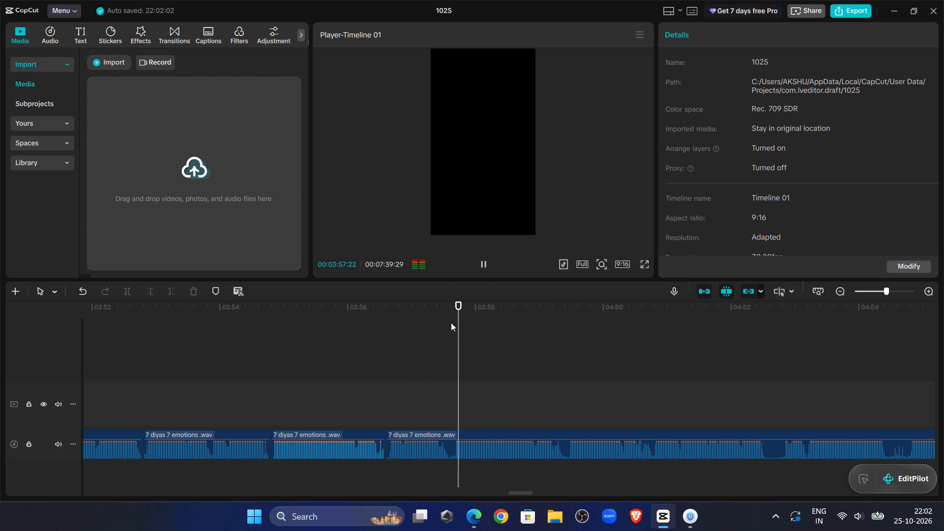
{"action": "left_click_drag", "start_coordinate": [463, 364], "coordinate": [458, 366]}
{"action": "double_click", "coordinate": [452, 365]}
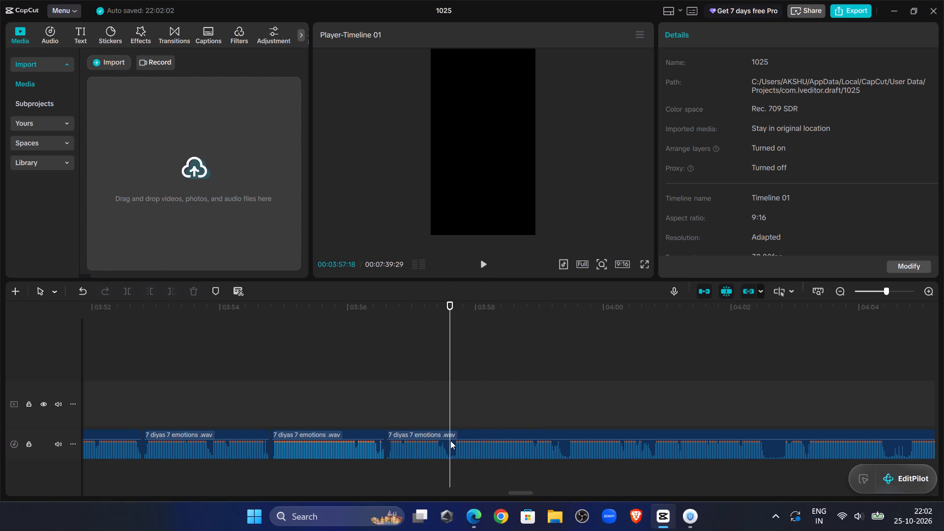
{"action": "left_click", "coordinate": [450, 441]}
{"action": "left_click", "coordinate": [130, 293]}
Listen past the split, trim the new clip's start up to 00:03:57:20 and close the gap to the preceding clip.
{"action": "left_click", "coordinate": [484, 261]}
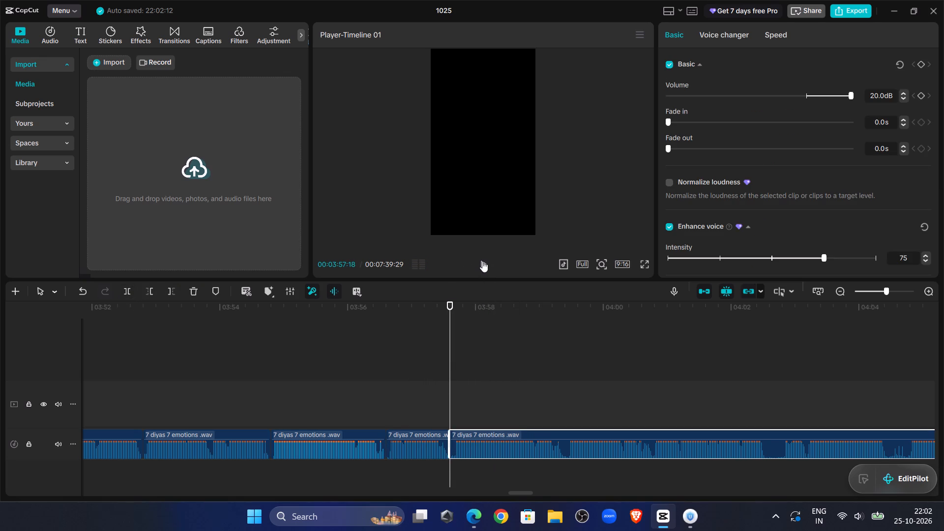
{"action": "left_click", "coordinate": [481, 262]}
{"action": "left_click_drag", "start_coordinate": [462, 362], "coordinate": [454, 362]}
{"action": "left_click", "coordinate": [149, 286]}
{"action": "left_click_drag", "start_coordinate": [488, 434], "coordinate": [482, 436]}
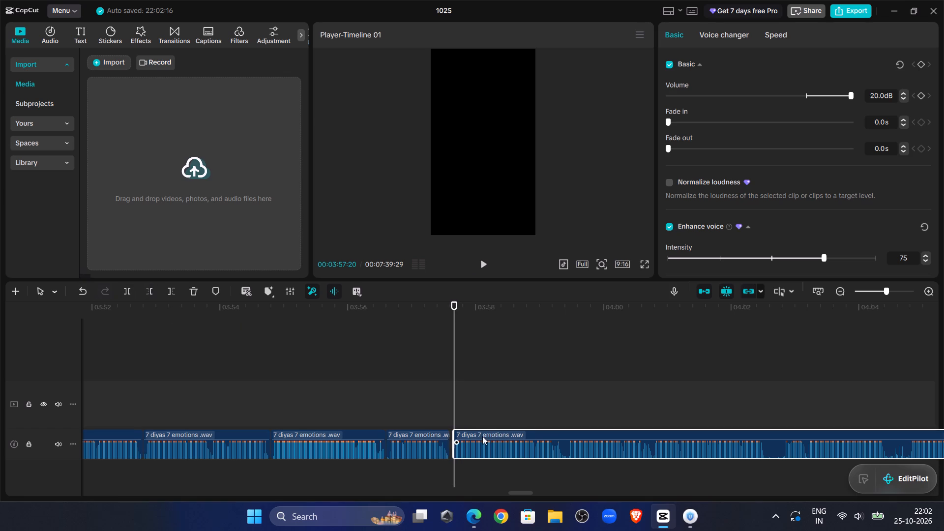
{"action": "left_click_drag", "start_coordinate": [482, 436], "coordinate": [481, 437]}
Replay the narration across the 00:03:57:18 join and split the clip at the pause at 00:03:59:07.
{"action": "left_click", "coordinate": [409, 358]}
{"action": "left_click", "coordinate": [481, 262]}
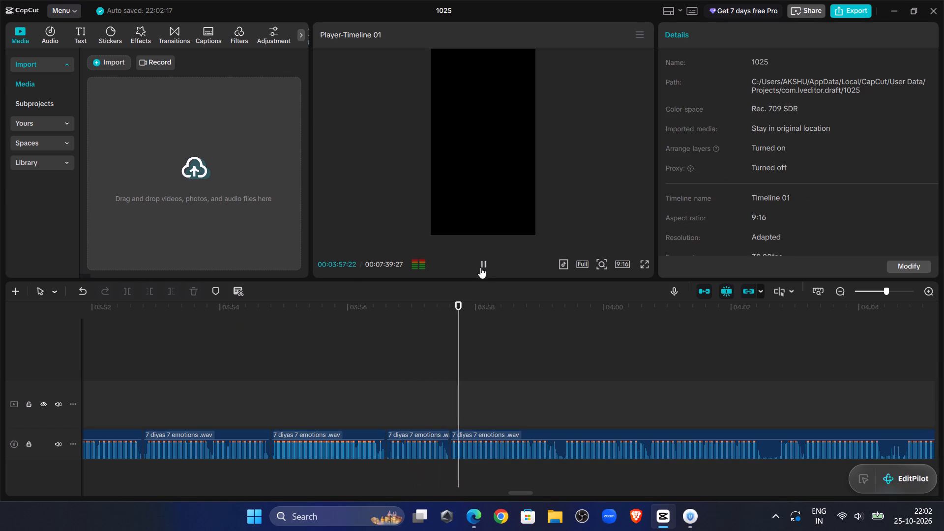
{"action": "left_click", "coordinate": [480, 267]}
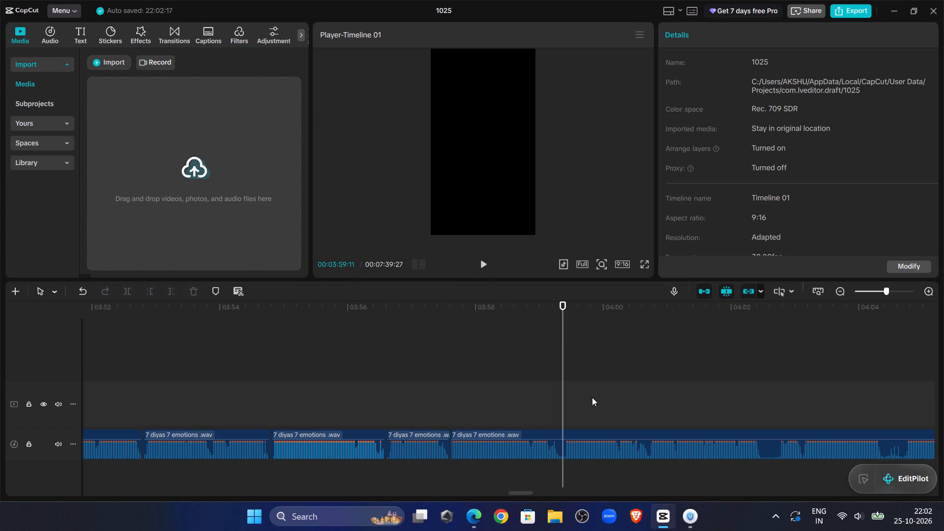
{"action": "left_click", "coordinate": [478, 263]}
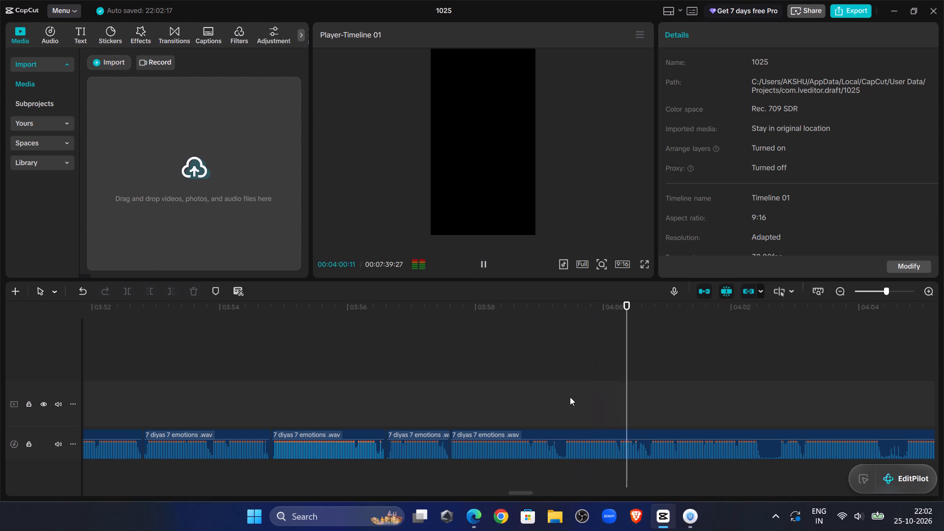
{"action": "left_click", "coordinate": [479, 259]}
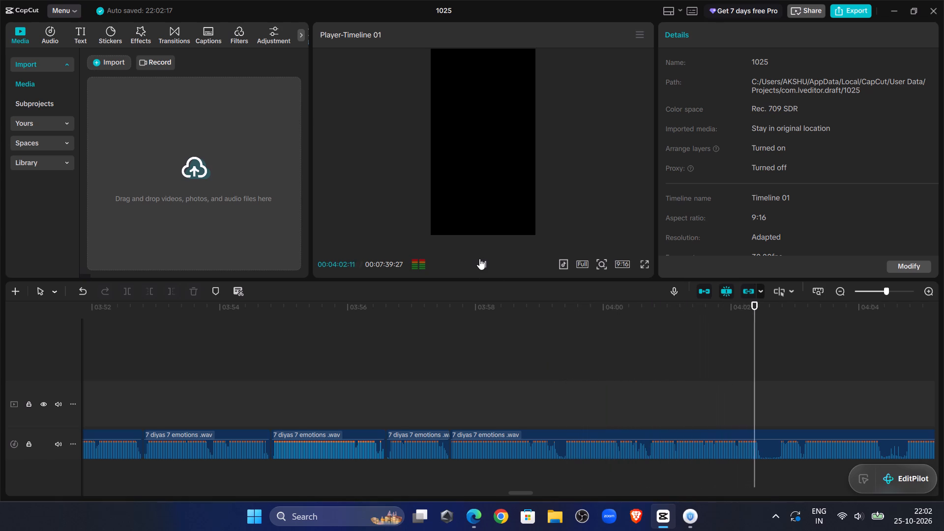
{"action": "left_click", "coordinate": [481, 343]}
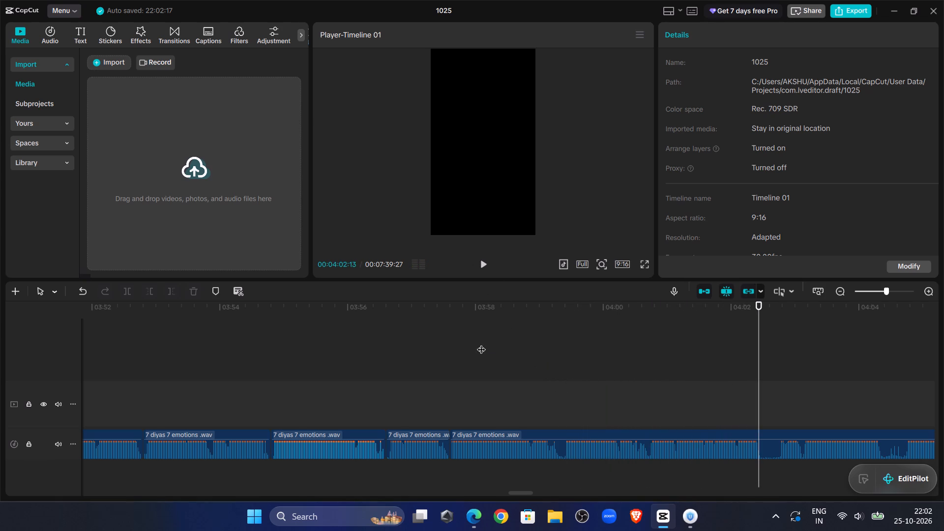
{"action": "left_click", "coordinate": [484, 266]}
{"action": "left_click", "coordinate": [484, 266]}
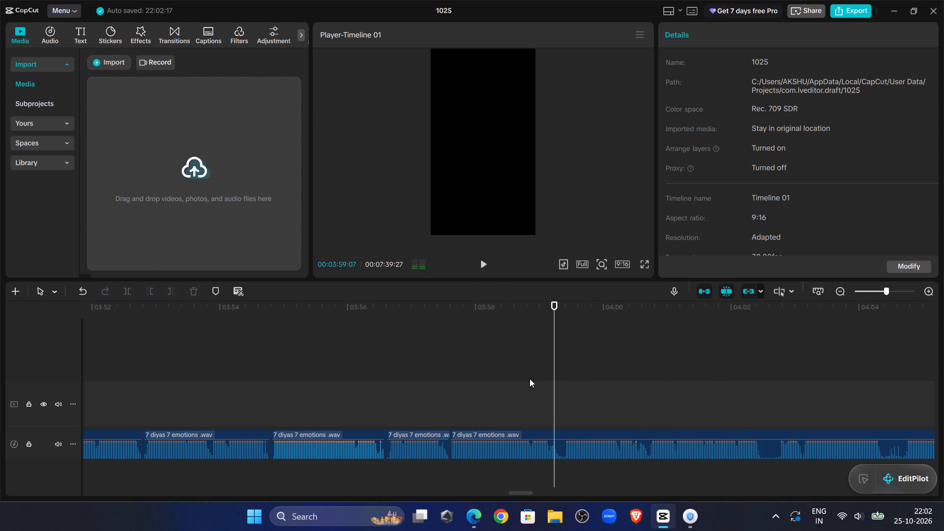
{"action": "left_click", "coordinate": [530, 446]}
{"action": "left_click", "coordinate": [125, 291]}
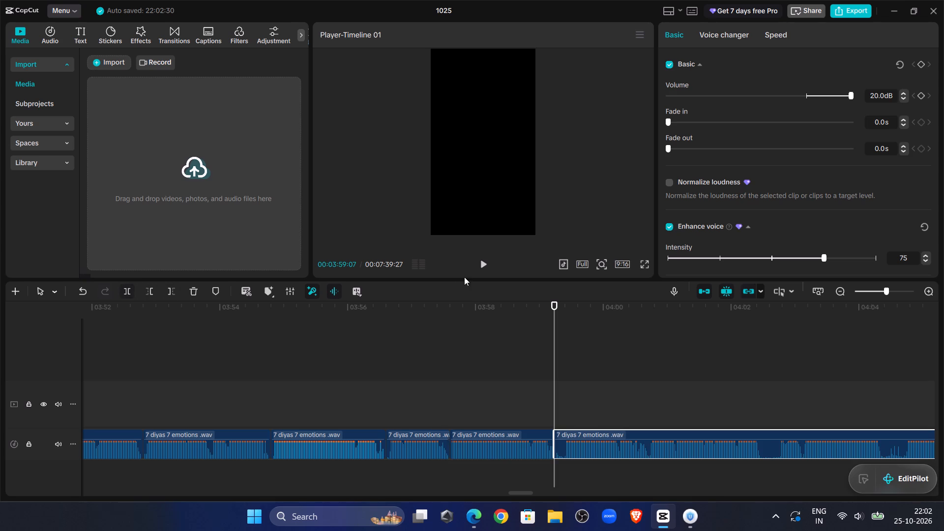
Trim the new clip's start up to 00:03:59:10 and move it flush against the preceding clip.
{"action": "double_click", "coordinate": [480, 261]}
{"action": "left_click", "coordinate": [563, 388]}
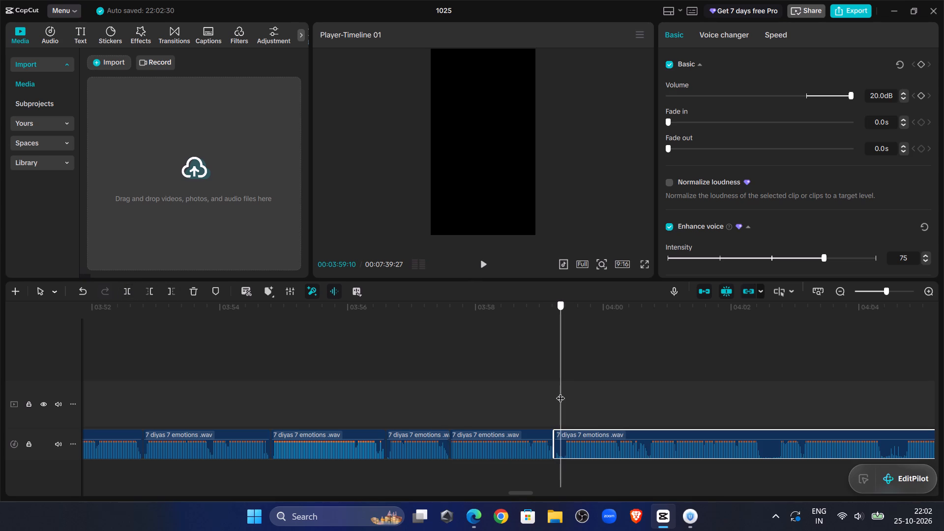
{"action": "left_click", "coordinate": [147, 295]}
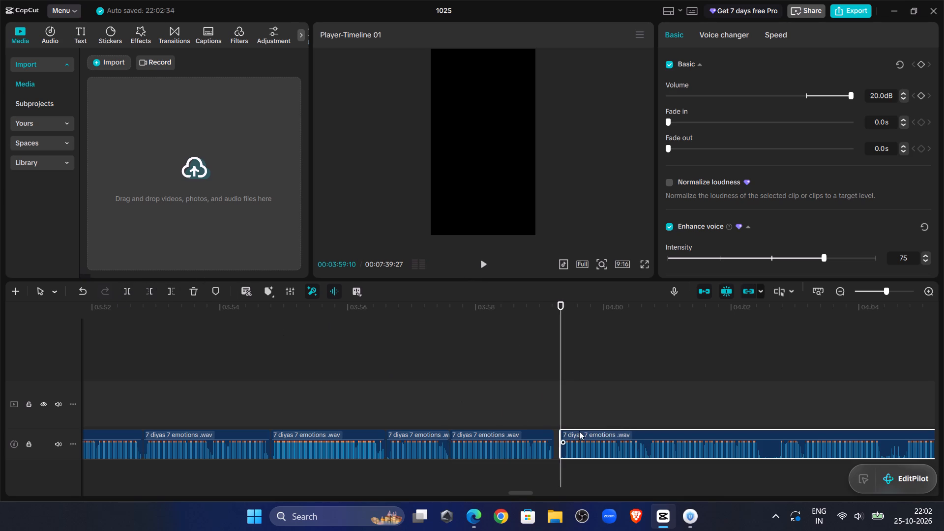
{"action": "left_click_drag", "start_coordinate": [579, 431], "coordinate": [570, 436]}
Listen past the 00:03:59:07 join and split the narration clip at the pause at 00:04:02:14.
{"action": "left_click", "coordinate": [477, 343]}
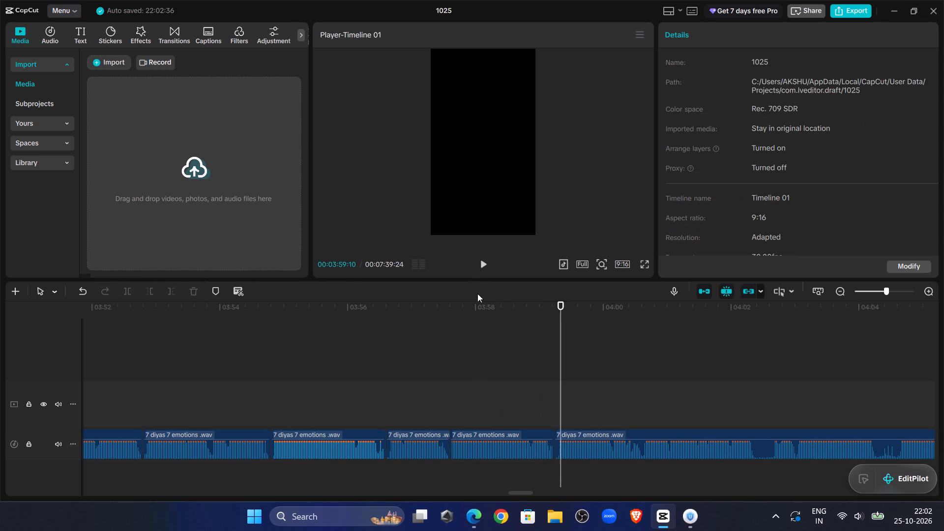
{"action": "left_click", "coordinate": [486, 264]}
{"action": "left_click_drag", "start_coordinate": [523, 492], "coordinate": [524, 494]}
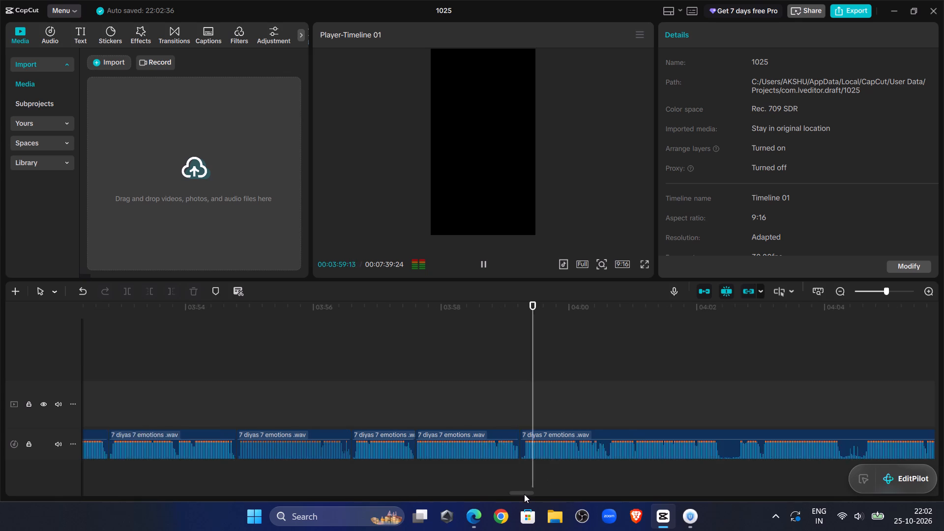
{"action": "left_click_drag", "start_coordinate": [524, 494], "coordinate": [532, 497]}
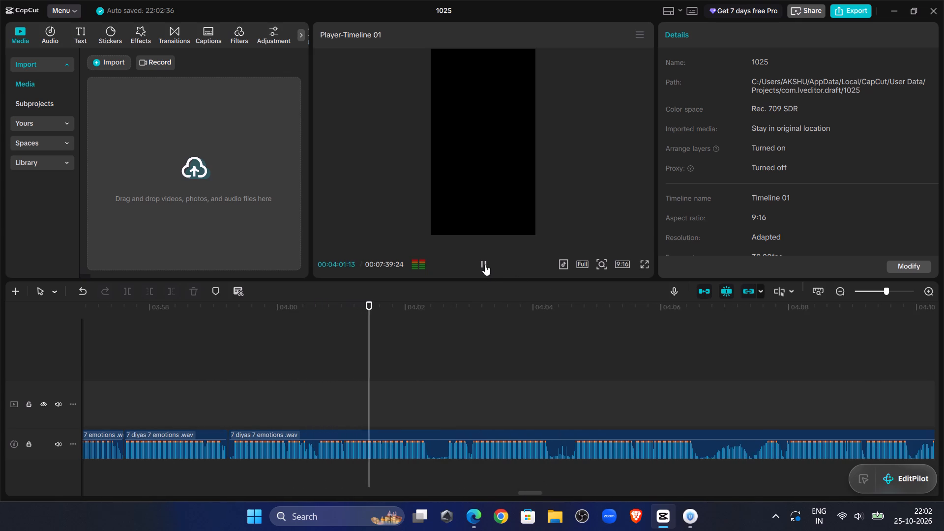
{"action": "left_click", "coordinate": [485, 265]}
{"action": "left_click", "coordinate": [434, 441]}
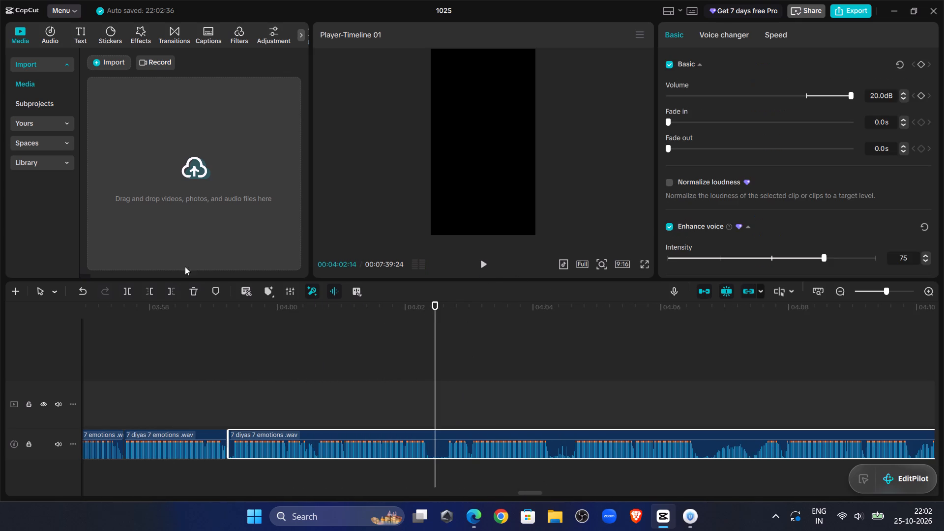
{"action": "left_click", "coordinate": [125, 290]}
Listen past the 00:04:02:14 split, trim the new clip's start up to 00:04:03:00 and close the gap to the preceding clip.
{"action": "left_click", "coordinate": [480, 258]}
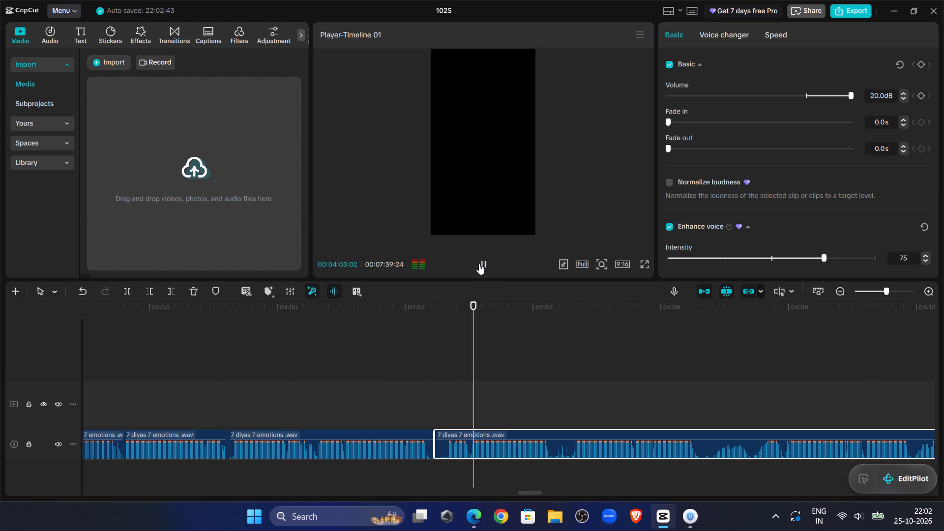
{"action": "left_click", "coordinate": [452, 378]}
{"action": "left_click_drag", "start_coordinate": [457, 382], "coordinate": [472, 413]}
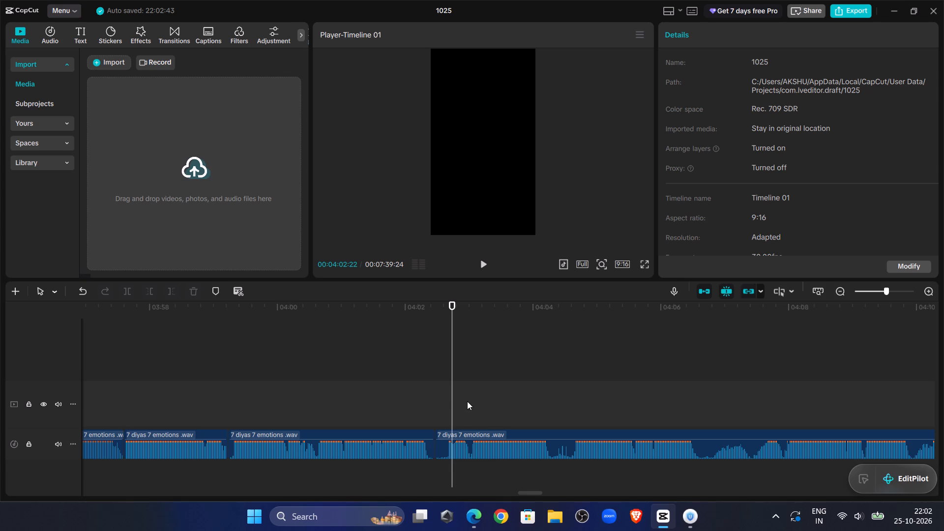
{"action": "left_click", "coordinate": [467, 401]}
{"action": "left_click", "coordinate": [467, 401]}
{"action": "left_click", "coordinate": [468, 408]}
{"action": "left_click", "coordinate": [475, 449]}
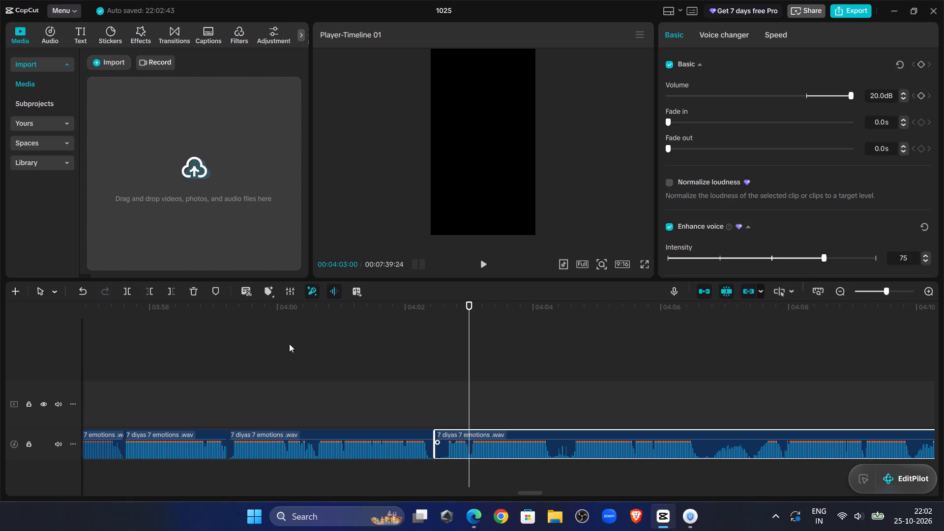
{"action": "left_click", "coordinate": [148, 290]}
{"action": "left_click_drag", "start_coordinate": [498, 434], "coordinate": [455, 444]}
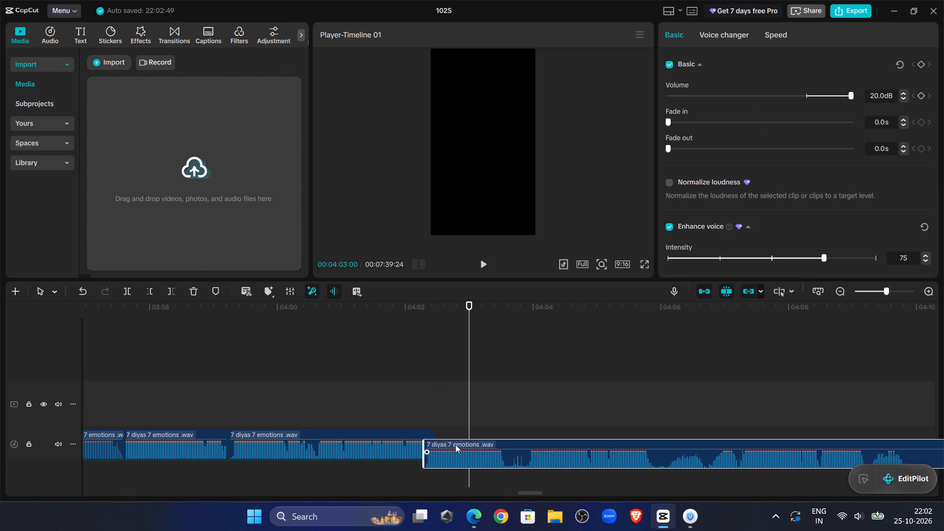
{"action": "left_click_drag", "start_coordinate": [455, 444], "coordinate": [467, 443]}
Replay the narration across the 00:04:02:14 join and split the clip at the pause at 00:04:03:24.
{"action": "left_click", "coordinate": [352, 338]}
{"action": "left_click", "coordinate": [483, 275]}
{"action": "left_click", "coordinate": [482, 266]}
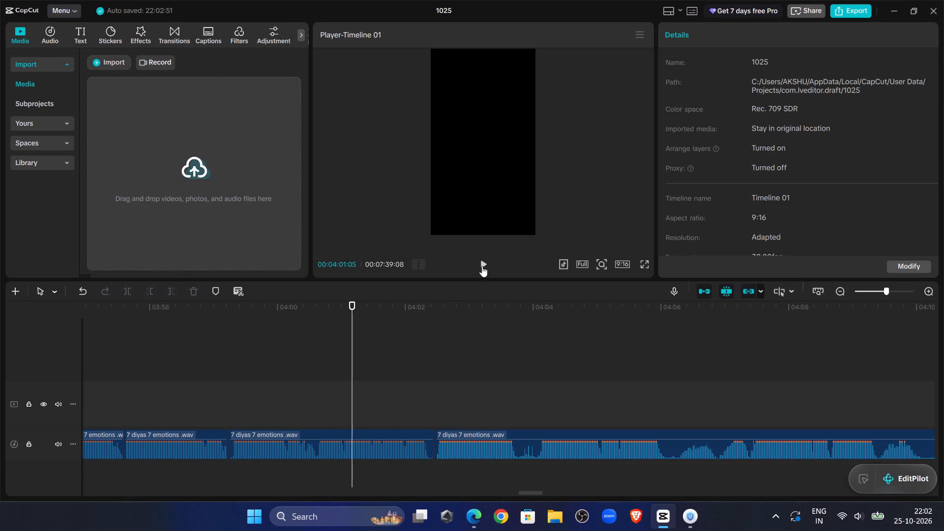
{"action": "left_click_drag", "start_coordinate": [527, 491], "coordinate": [534, 493]}
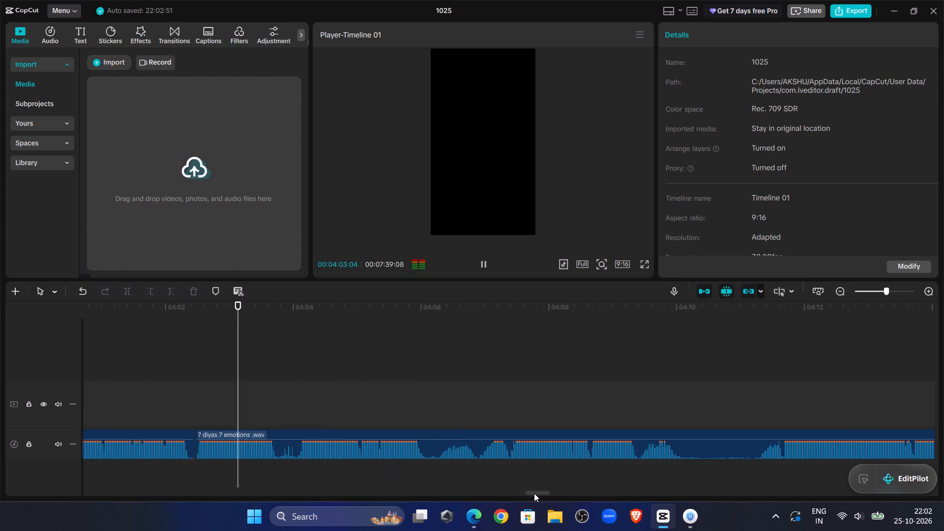
{"action": "left_click_drag", "start_coordinate": [534, 493], "coordinate": [532, 490]}
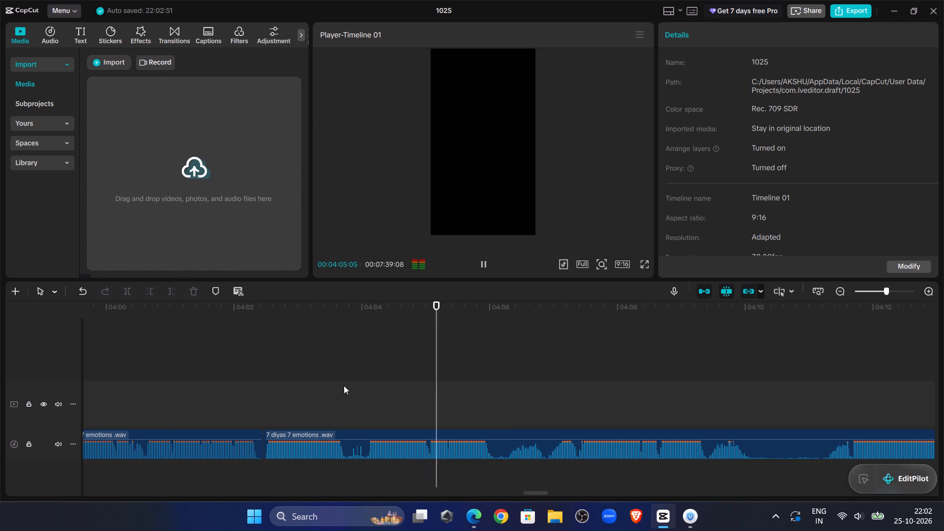
{"action": "left_click", "coordinate": [344, 385]}
{"action": "left_click_drag", "start_coordinate": [344, 385], "coordinate": [349, 395]}
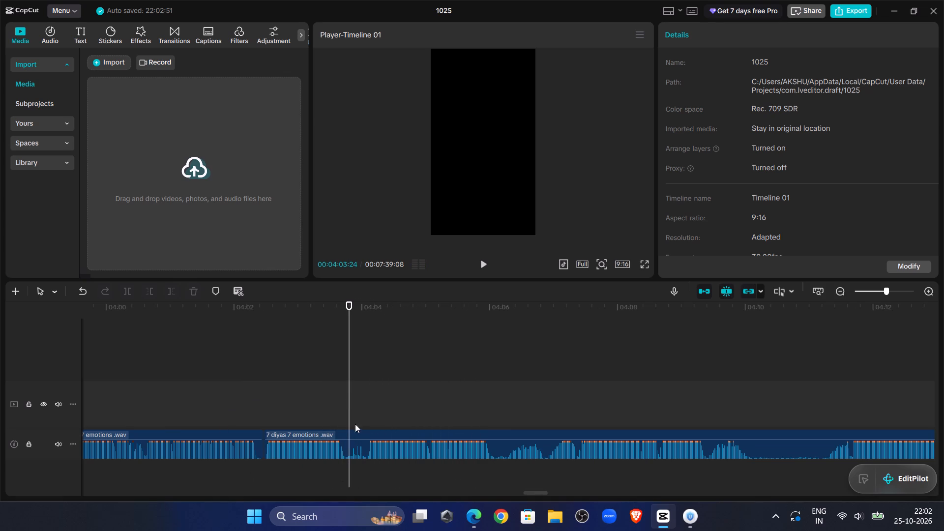
{"action": "left_click", "coordinate": [354, 439]}
{"action": "left_click", "coordinate": [131, 287]}
Listen past the 00:04:03:24 split, trim the new clip's start up to 00:04:07:11 and move it flush against the preceding clip.
{"action": "left_click", "coordinate": [459, 363]}
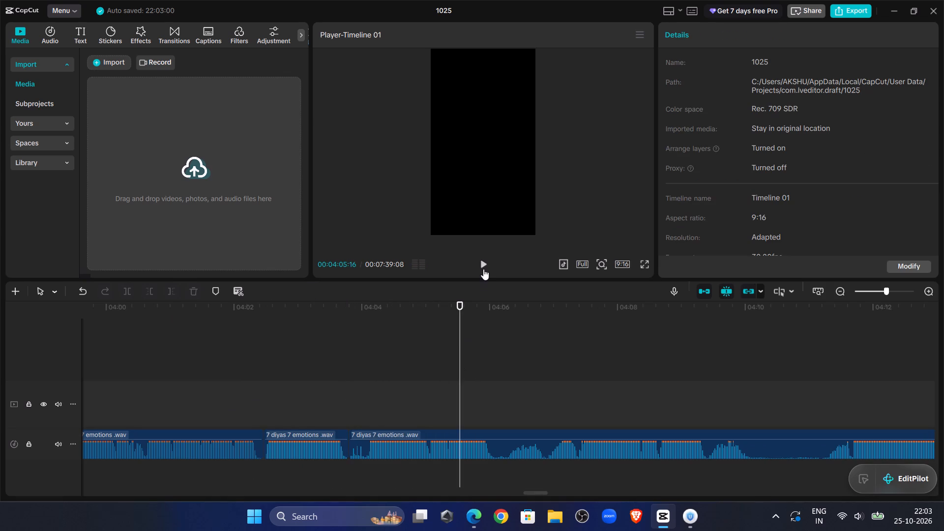
{"action": "left_click", "coordinate": [483, 269]}
{"action": "left_click", "coordinate": [574, 406]}
{"action": "left_click", "coordinate": [488, 255]}
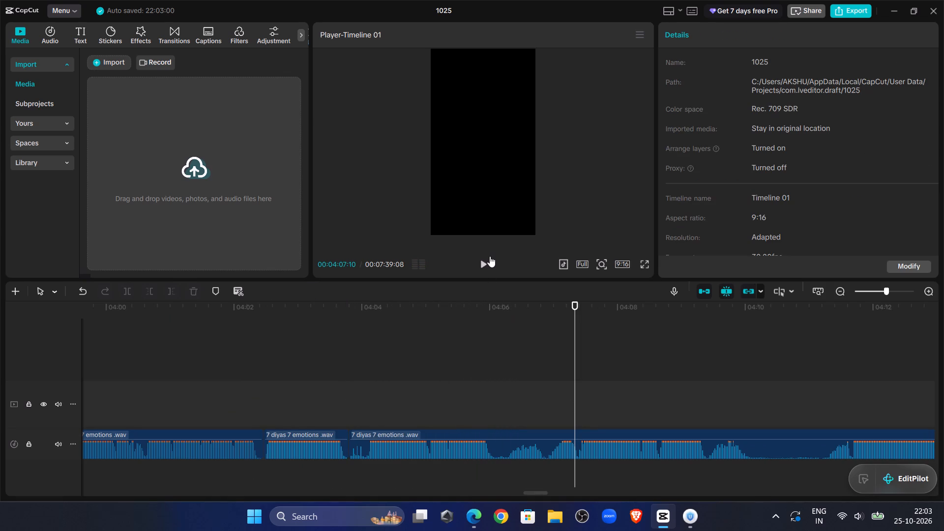
{"action": "left_click_drag", "start_coordinate": [490, 258], "coordinate": [488, 262]}
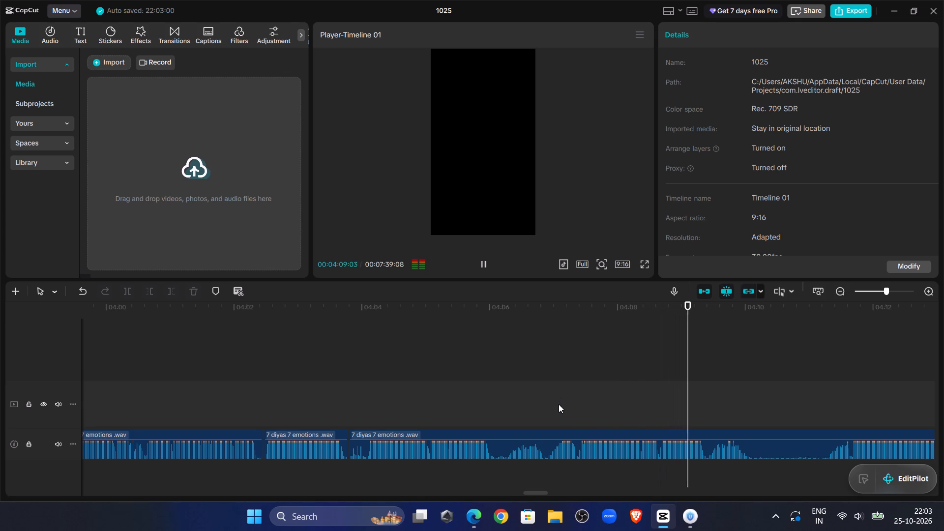
{"action": "left_click_drag", "start_coordinate": [532, 493], "coordinate": [544, 496]}
{"action": "left_click", "coordinate": [162, 366]}
{"action": "left_click_drag", "start_coordinate": [162, 366], "coordinate": [168, 377]}
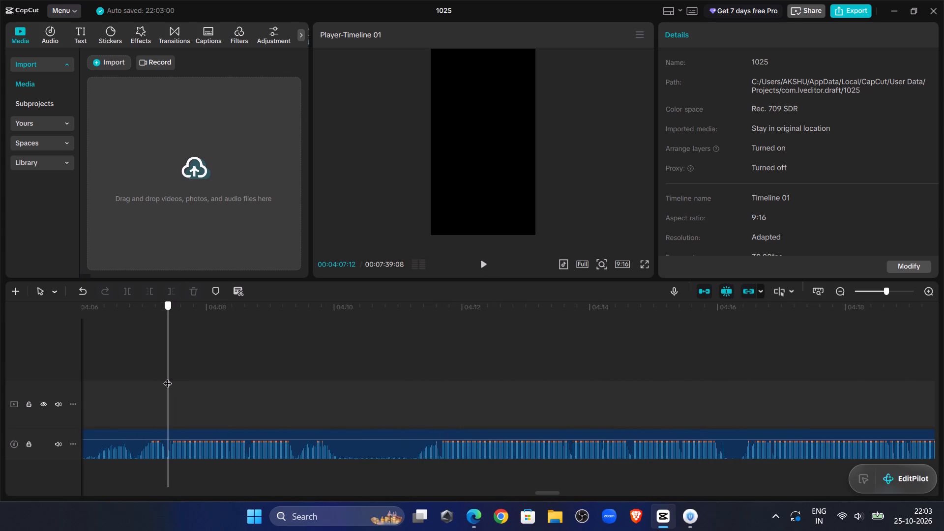
{"action": "left_click_drag", "start_coordinate": [168, 377], "coordinate": [166, 380]}
{"action": "left_click", "coordinate": [169, 437]}
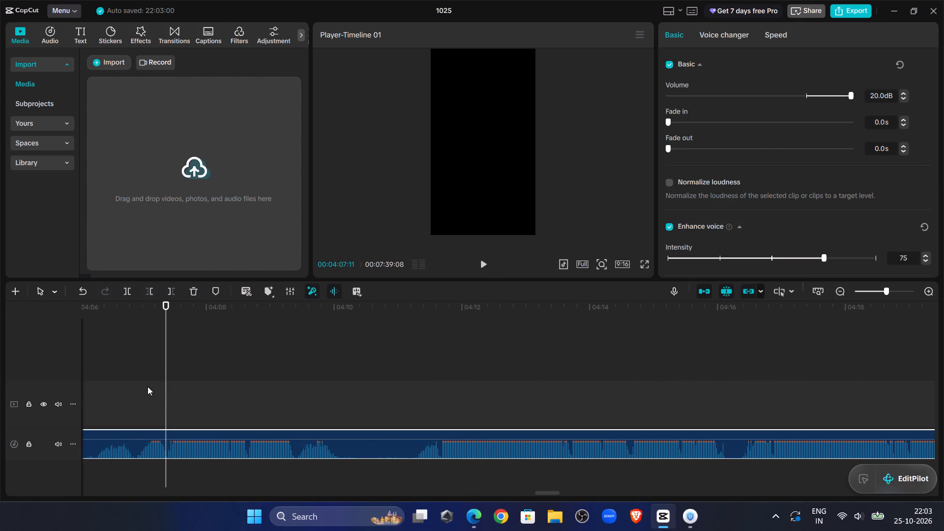
{"action": "left_click", "coordinate": [152, 285]}
{"action": "left_click_drag", "start_coordinate": [719, 435], "coordinate": [943, 448]}
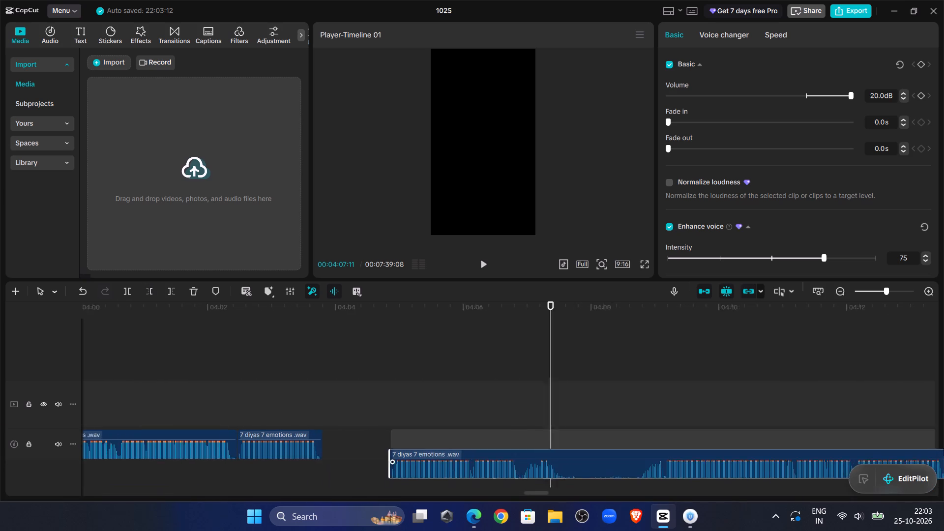
{"action": "left_click_drag", "start_coordinate": [943, 448], "coordinate": [805, 440]}
Replay the narration across the 00:04:03:24 join and split the clip at the pause at 00:04:05:25.
{"action": "left_click", "coordinate": [227, 386]}
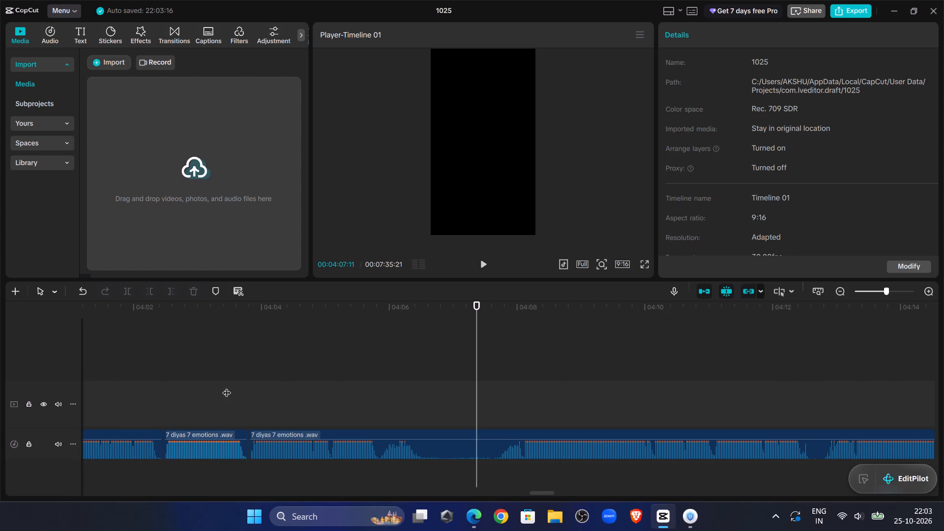
{"action": "left_click", "coordinate": [489, 264]}
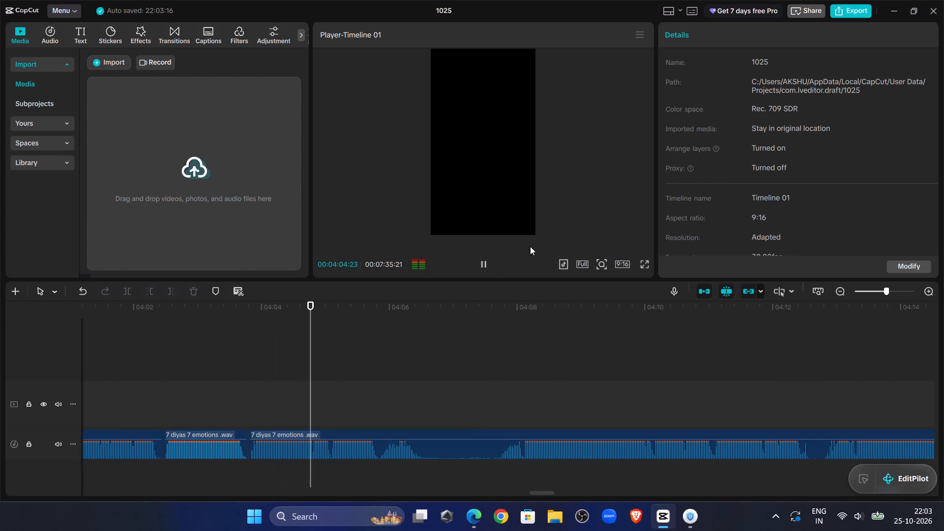
{"action": "left_click", "coordinate": [480, 264]}
{"action": "left_click", "coordinate": [381, 450]}
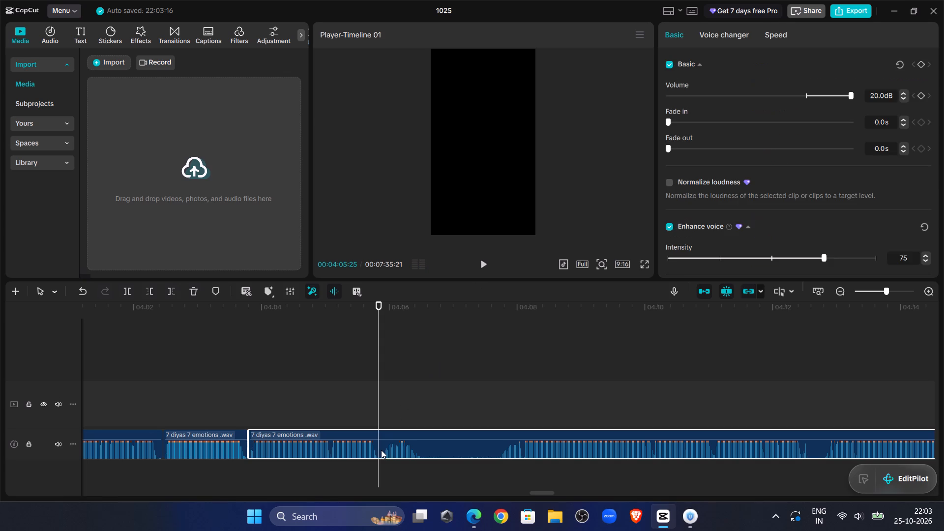
{"action": "left_click", "coordinate": [126, 296]}
Listen past the 00:04:05:25 split, trim the new clip's start up to 00:04:08:00 and close the gap to the preceding clip.
{"action": "left_click", "coordinate": [425, 334]}
{"action": "left_click", "coordinate": [486, 269]}
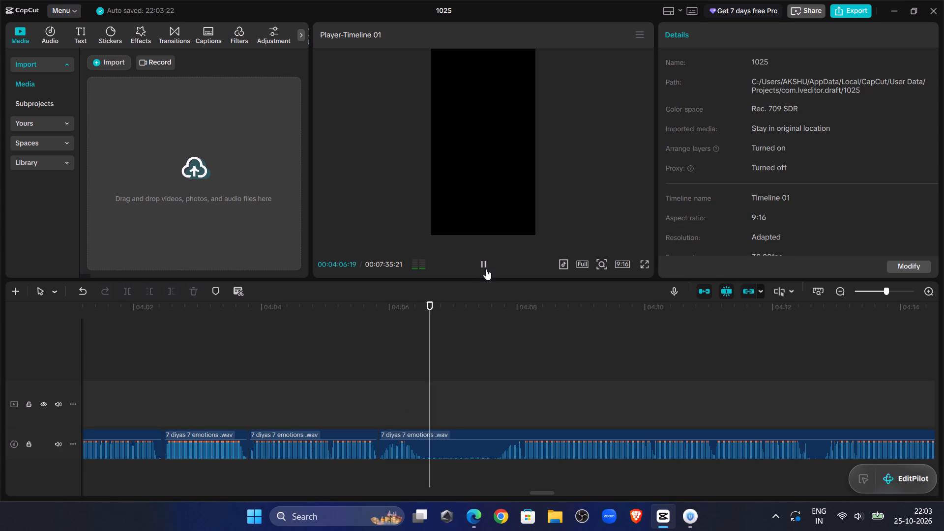
{"action": "left_click", "coordinate": [484, 266]}
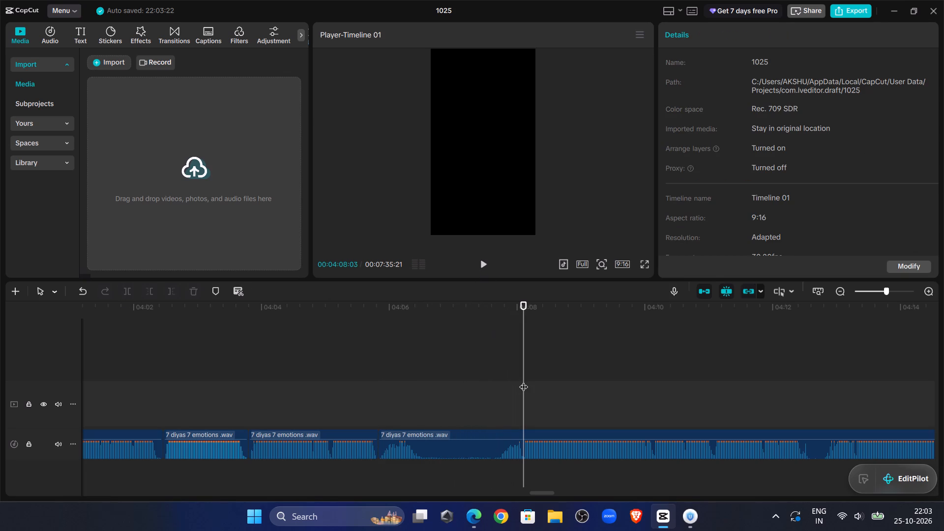
{"action": "left_click_drag", "start_coordinate": [524, 381], "coordinate": [517, 379]}
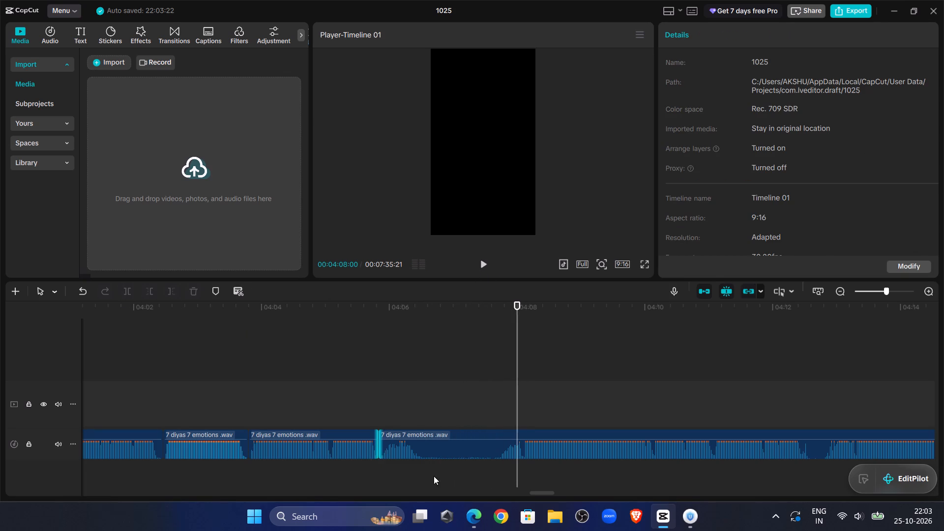
{"action": "left_click", "coordinate": [455, 444]}
{"action": "left_click", "coordinate": [149, 288]}
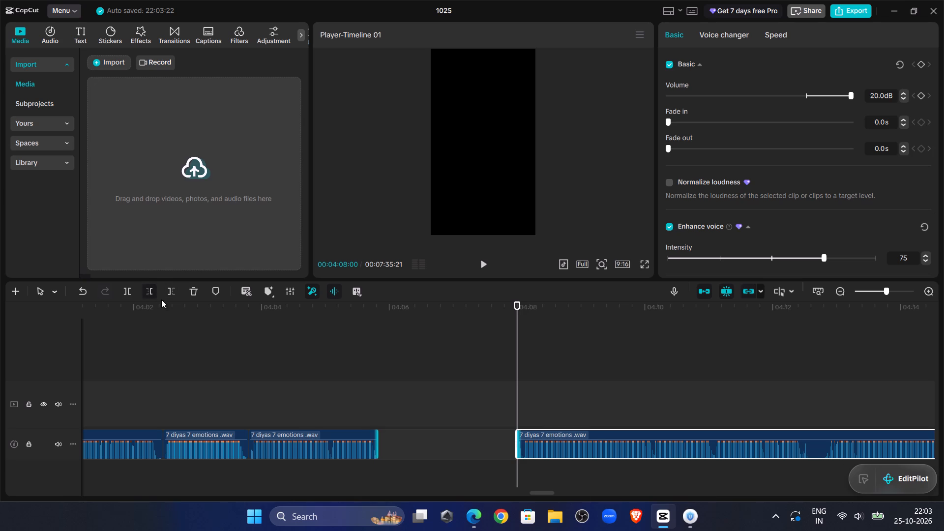
{"action": "left_click_drag", "start_coordinate": [577, 433], "coordinate": [442, 438]}
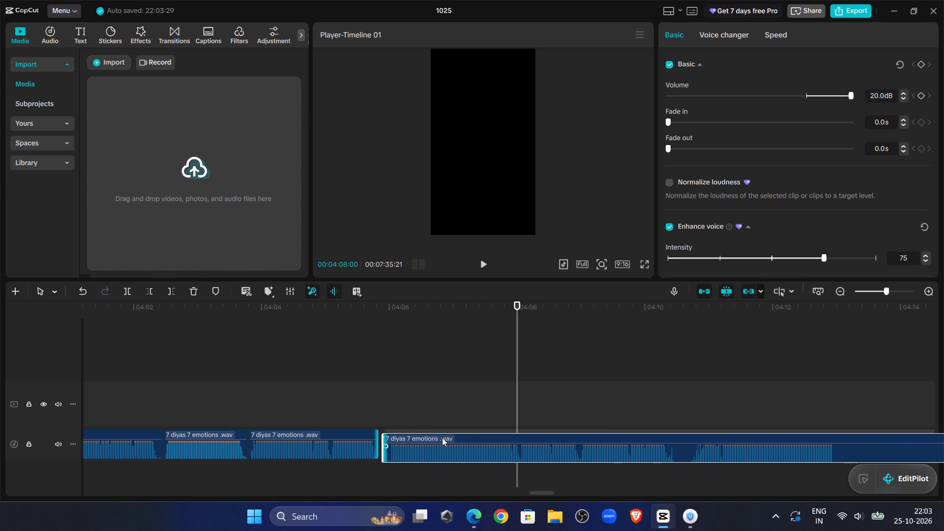
{"action": "left_click_drag", "start_coordinate": [442, 438], "coordinate": [440, 438]}
Replay the narration across the 00:04:05:25 join, trim the following clip's start up to 00:04:11:04 and move it flush against the preceding clip.
{"action": "left_click", "coordinate": [327, 348]}
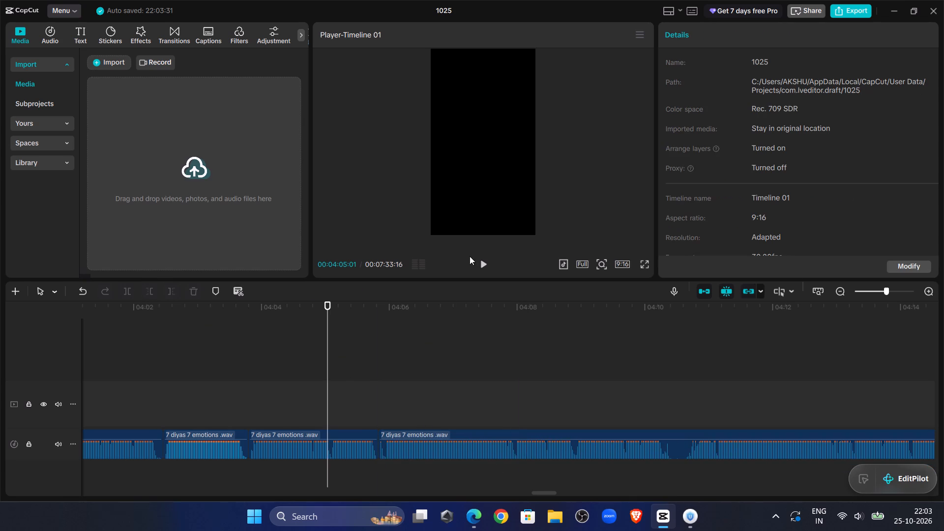
{"action": "left_click", "coordinate": [487, 257]}
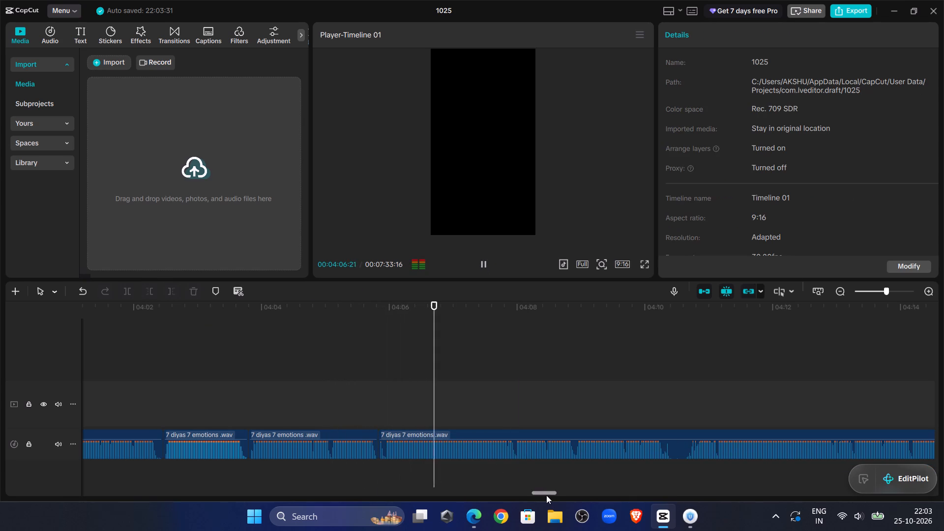
{"action": "left_click", "coordinate": [546, 494]}
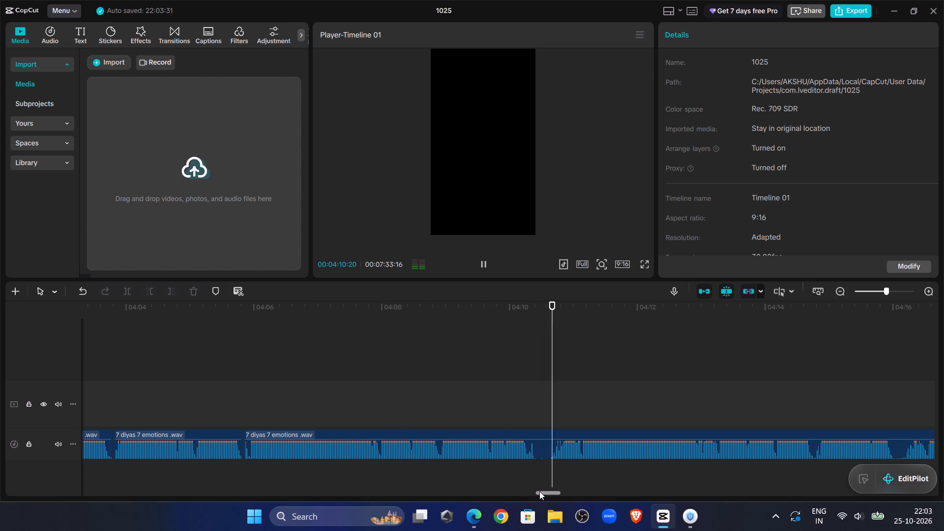
{"action": "left_click", "coordinate": [534, 378]}
{"action": "left_click_drag", "start_coordinate": [534, 378], "coordinate": [579, 416]}
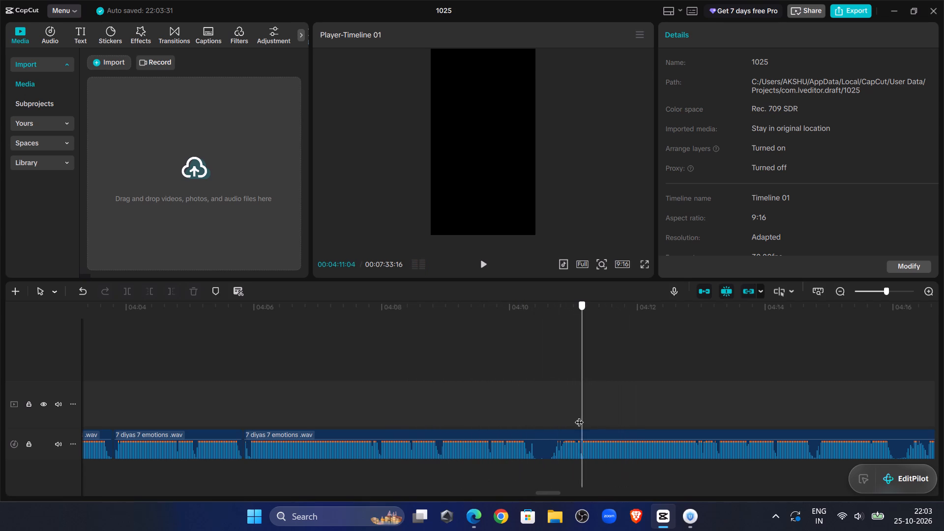
{"action": "left_click_drag", "start_coordinate": [579, 416], "coordinate": [583, 420]}
{"action": "left_click", "coordinate": [575, 447]}
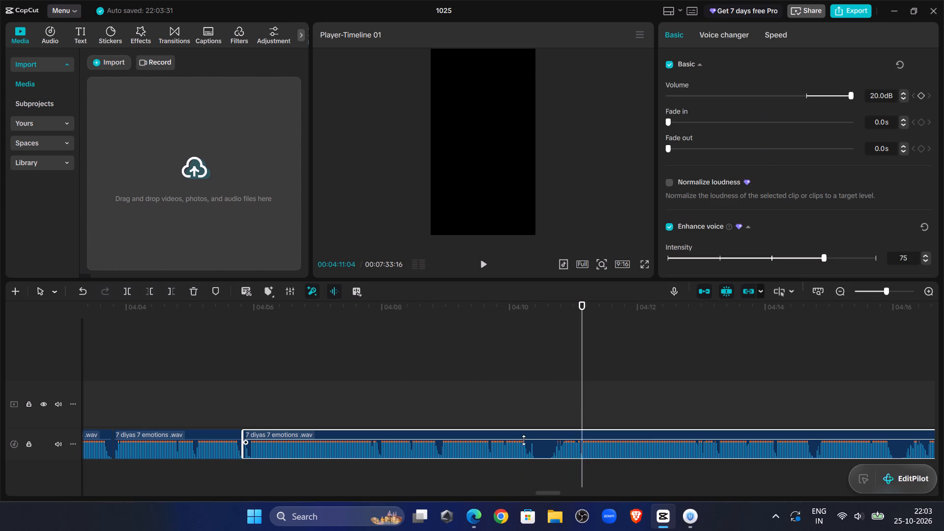
{"action": "left_click", "coordinate": [148, 289]}
{"action": "left_click_drag", "start_coordinate": [684, 433], "coordinate": [648, 433]}
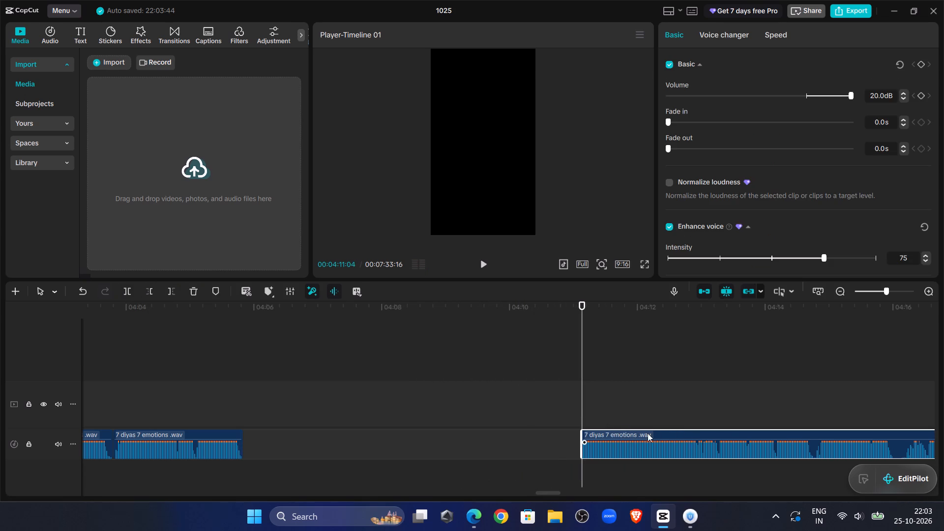
{"action": "left_click_drag", "start_coordinate": [648, 433], "coordinate": [346, 438]}
Replay the narration across the 00:04:05:25 join and split the clip at the short pause at 00:04:07:22.
{"action": "left_click", "coordinate": [165, 352]}
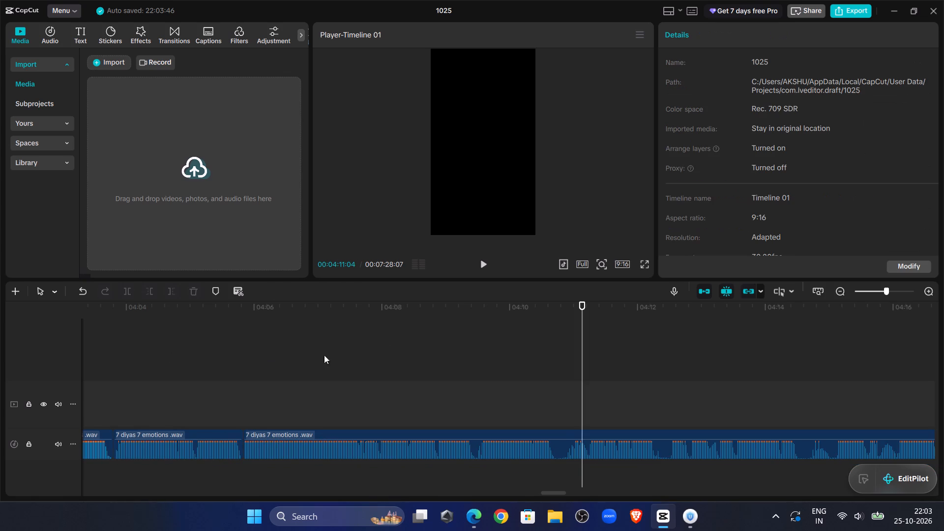
{"action": "left_click", "coordinate": [471, 273]}
{"action": "left_click", "coordinate": [477, 268]}
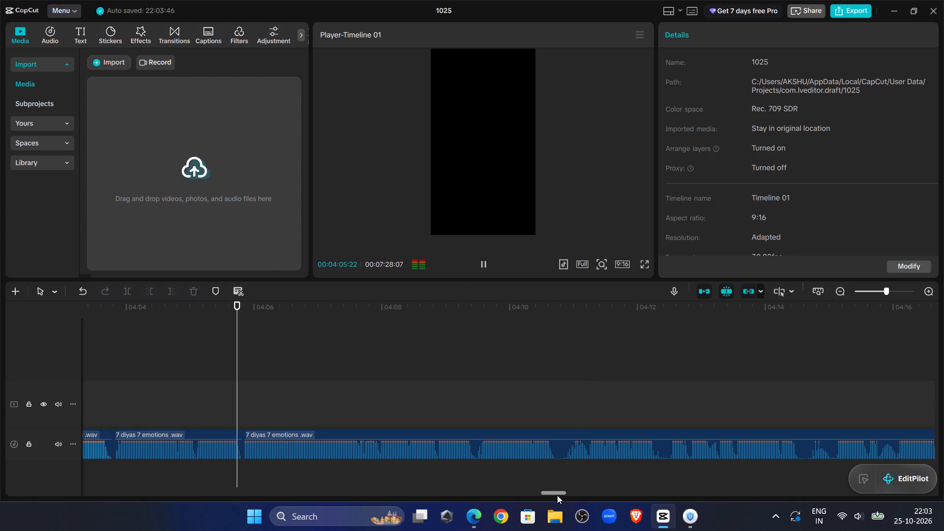
{"action": "left_click", "coordinate": [557, 493]}
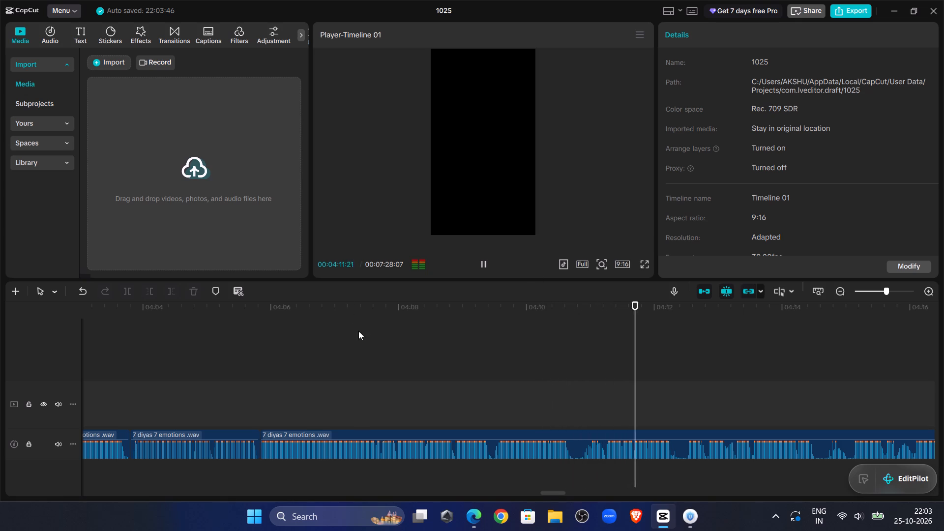
{"action": "left_click", "coordinate": [356, 345]}
{"action": "left_click", "coordinate": [480, 271]}
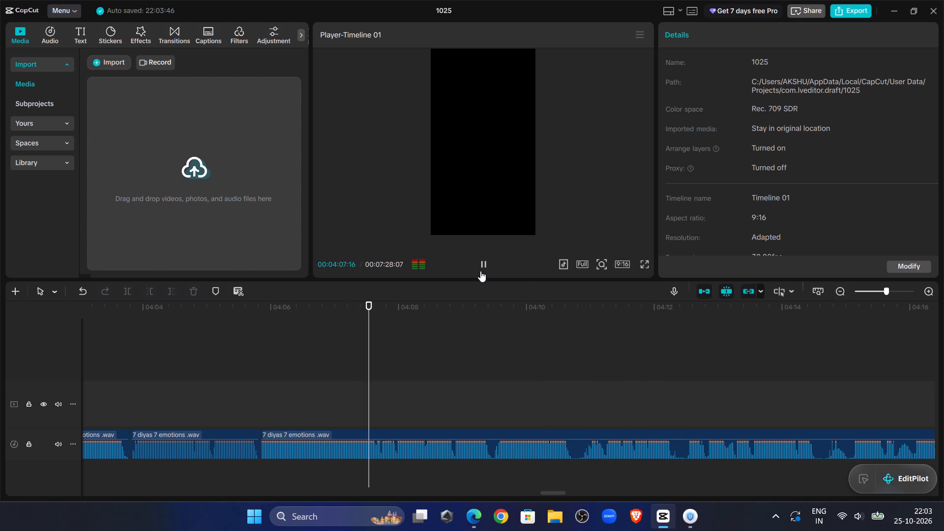
{"action": "left_click", "coordinate": [480, 271]}
{"action": "double_click", "coordinate": [383, 376]}
{"action": "left_click", "coordinate": [384, 378]}
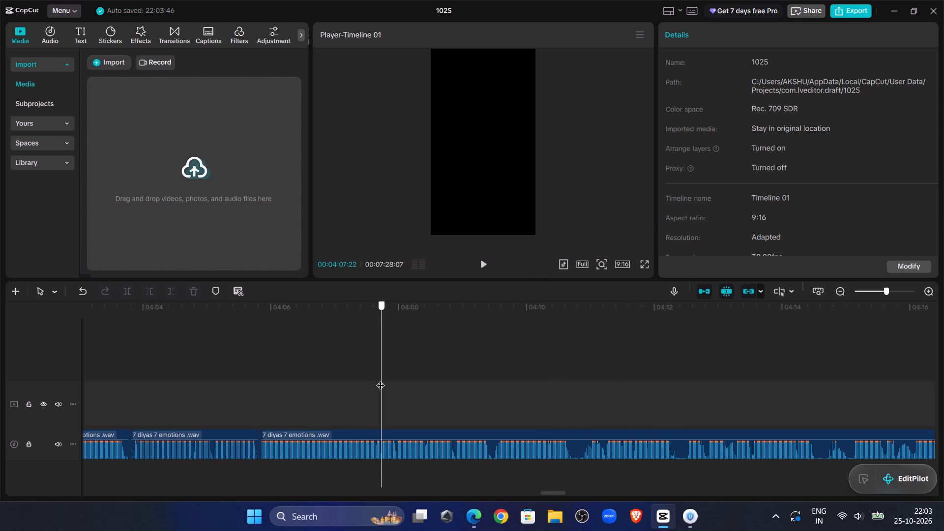
{"action": "left_click", "coordinate": [394, 463]}
{"action": "double_click", "coordinate": [378, 423]}
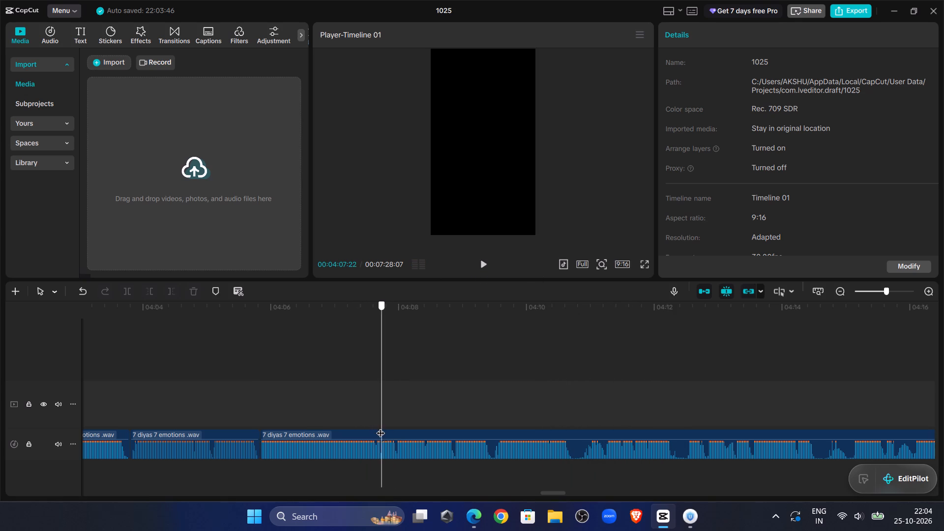
{"action": "left_click", "coordinate": [384, 437]}
{"action": "left_click", "coordinate": [899, 291]}
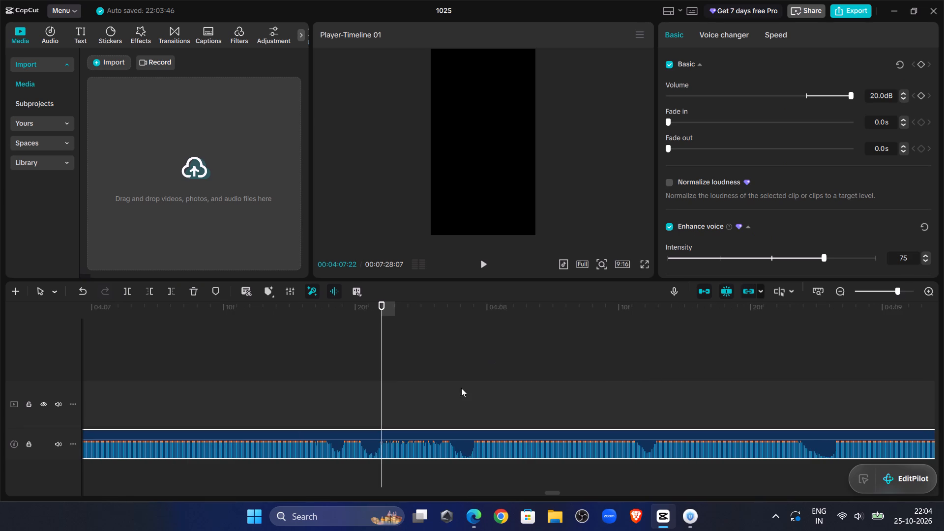
{"action": "left_click", "coordinate": [384, 440]}
{"action": "left_click", "coordinate": [125, 294]}
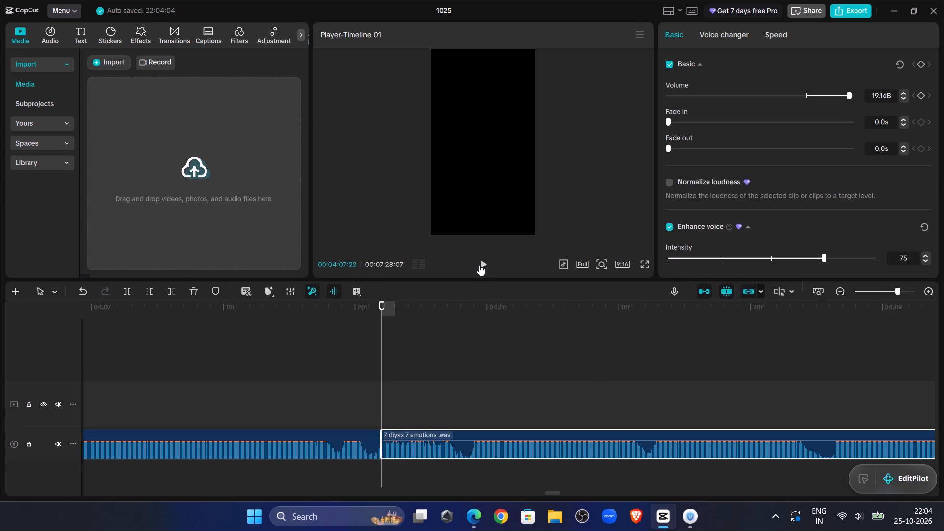
Listen past the 00:04:07:22 split, trim the new clip's start up to 00:04:07:28 and move it flush against the preceding clip.
{"action": "double_click", "coordinate": [482, 265]}
{"action": "left_click", "coordinate": [465, 381]}
{"action": "left_click", "coordinate": [463, 437]}
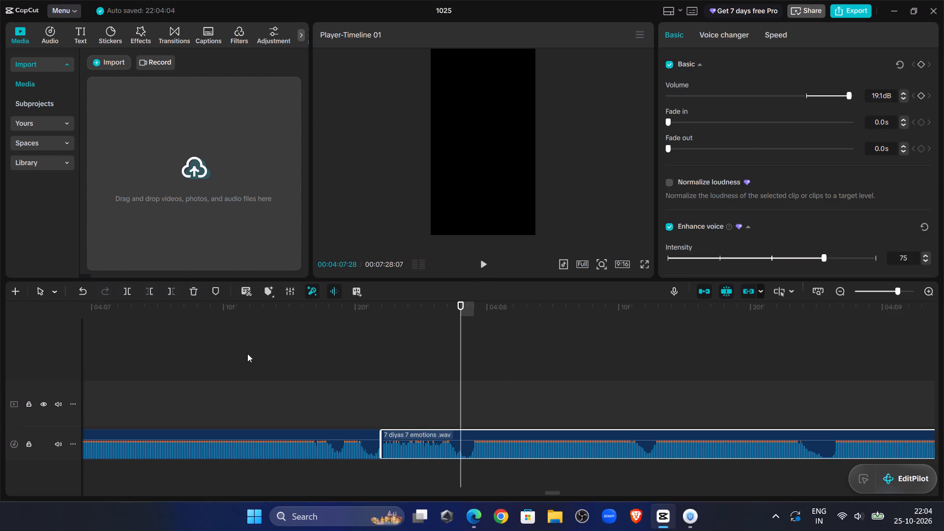
{"action": "left_click", "coordinate": [147, 293]}
{"action": "left_click", "coordinate": [509, 436]}
{"action": "left_click_drag", "start_coordinate": [509, 436], "coordinate": [465, 437]}
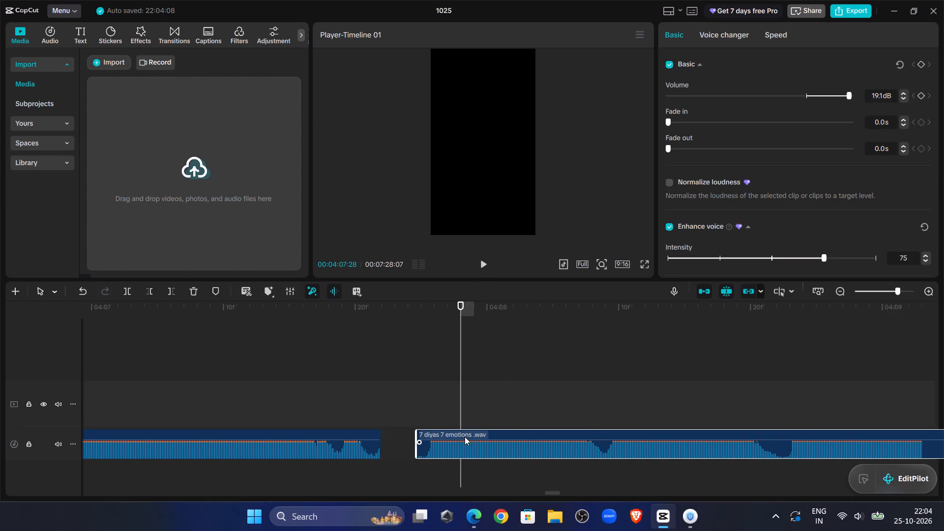
{"action": "left_click_drag", "start_coordinate": [465, 437], "coordinate": [432, 439]}
{"action": "left_click", "coordinate": [255, 290]}
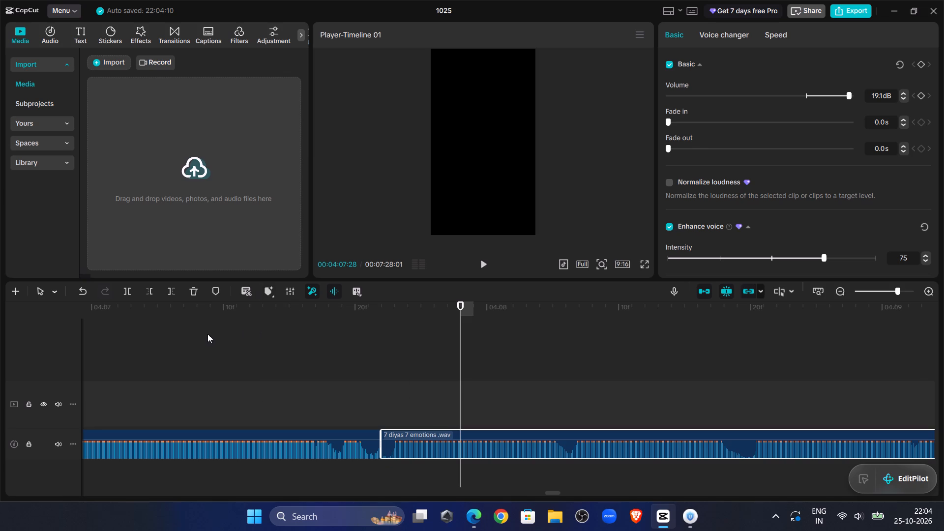
Replay the narration across the 00:04:07:22 join and split the clip at the pause at 00:04:09:07.
{"action": "left_click", "coordinate": [205, 334]}
{"action": "left_click", "coordinate": [484, 268]}
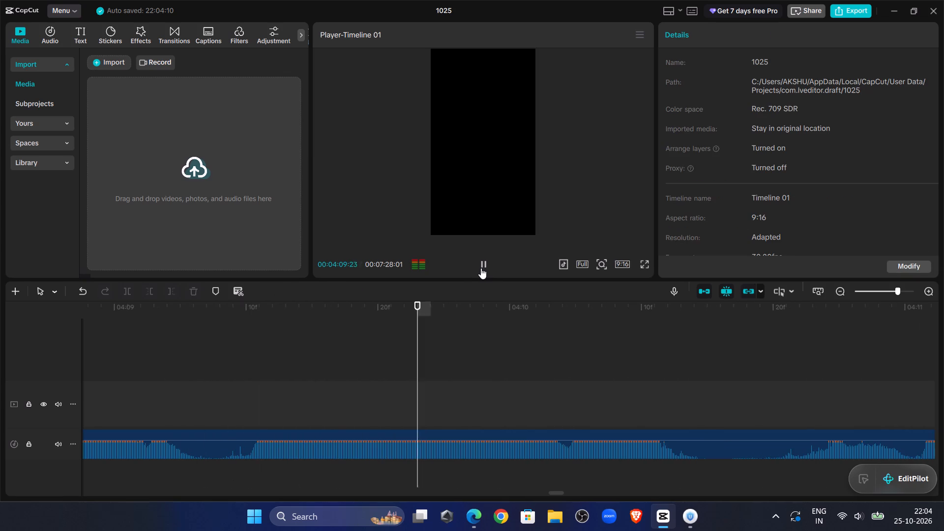
{"action": "left_click", "coordinate": [481, 268]}
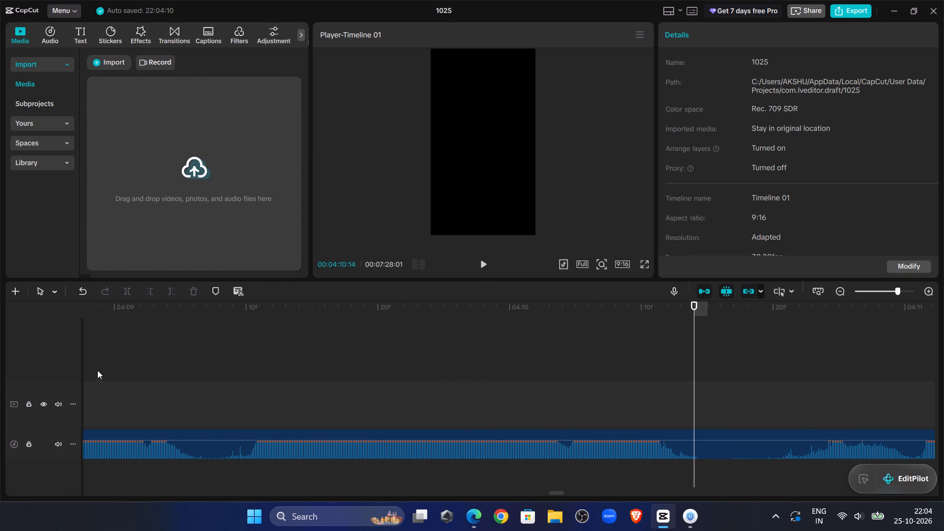
{"action": "left_click", "coordinate": [143, 369]}
{"action": "left_click_drag", "start_coordinate": [141, 371], "coordinate": [204, 412]}
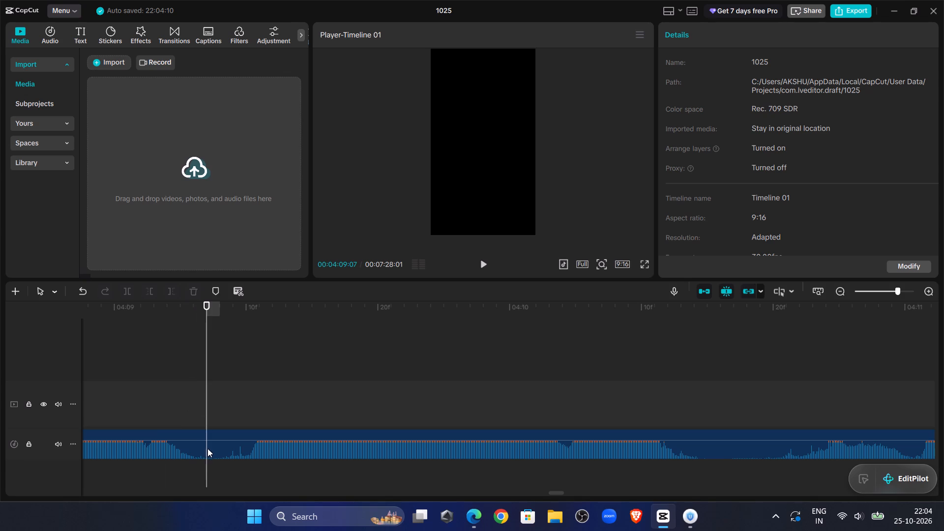
{"action": "left_click", "coordinate": [205, 445]}
{"action": "left_click", "coordinate": [126, 288]}
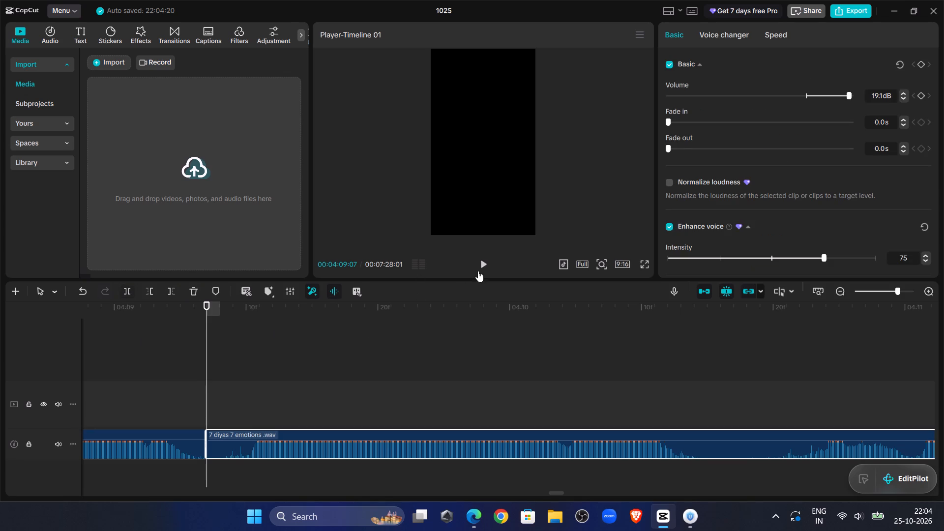
Listen past the 00:04:09:07 split, trim the new clip's start up to 00:04:09:09 and close the gap to the preceding clip.
{"action": "double_click", "coordinate": [485, 265]}
{"action": "double_click", "coordinate": [230, 392]}
{"action": "left_click", "coordinate": [240, 445]}
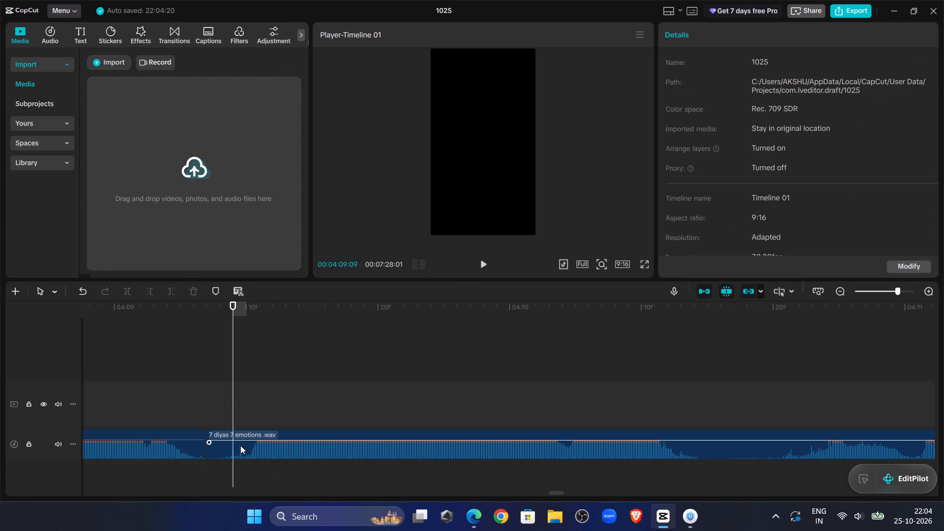
{"action": "left_click", "coordinate": [155, 290]}
{"action": "left_click_drag", "start_coordinate": [280, 434], "coordinate": [265, 438]}
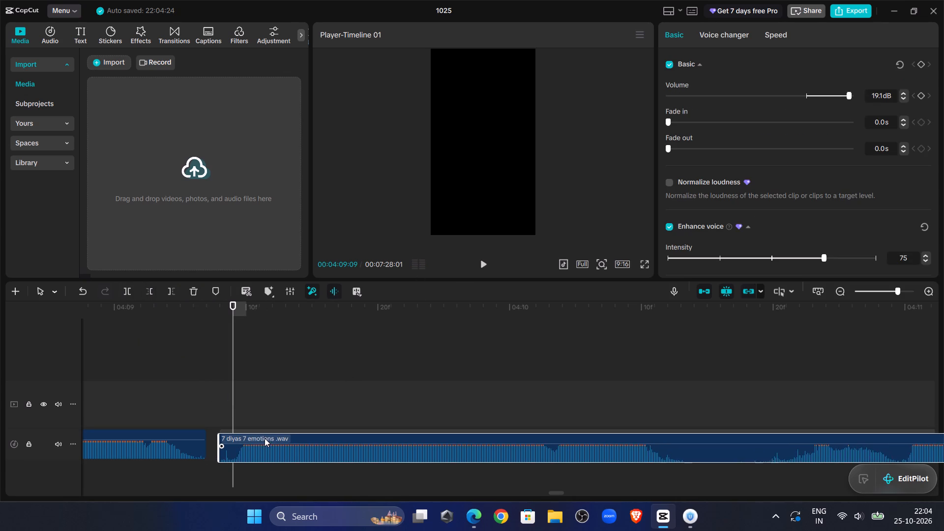
{"action": "left_click_drag", "start_coordinate": [265, 438], "coordinate": [254, 436]}
Replay the narration across the 00:04:09:07 join and split the clip at the pause at 00:04:10:14.
{"action": "left_click", "coordinate": [116, 348]}
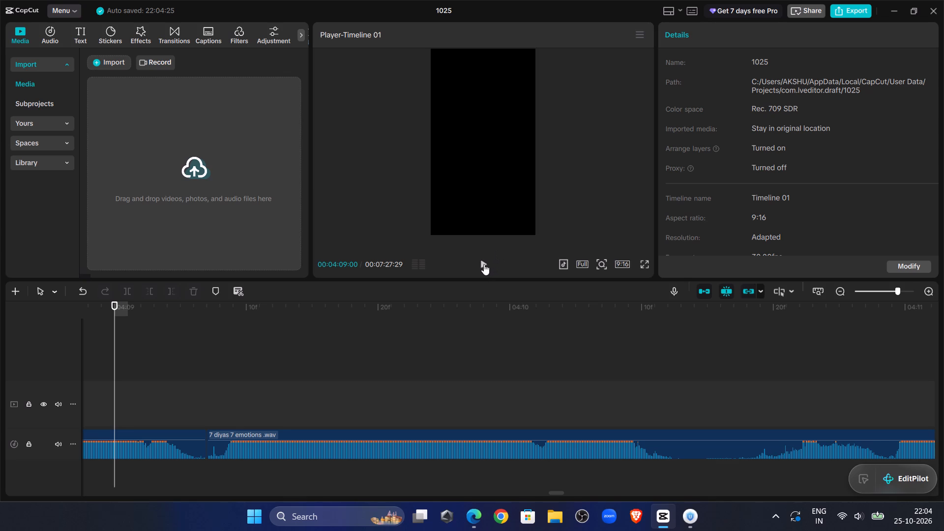
{"action": "left_click", "coordinate": [482, 263]}
{"action": "left_click", "coordinate": [485, 263]}
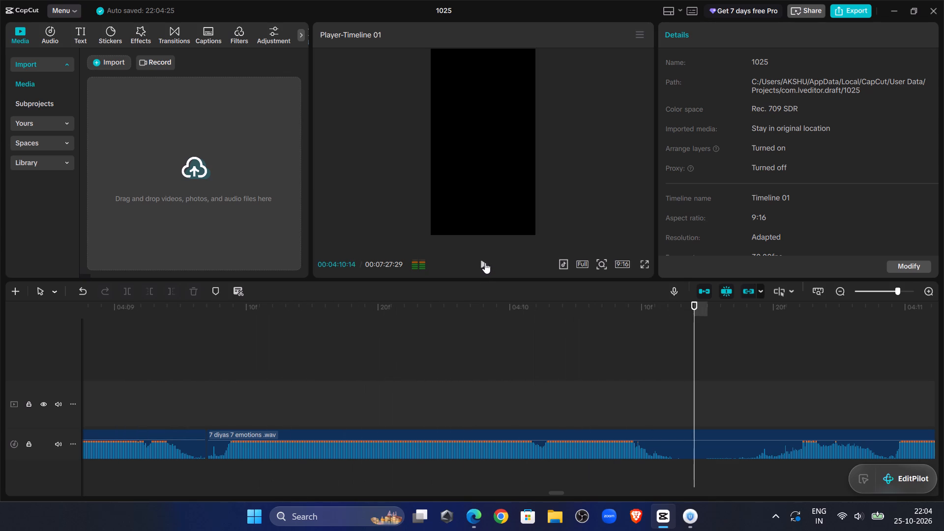
{"action": "left_click", "coordinate": [570, 438]}
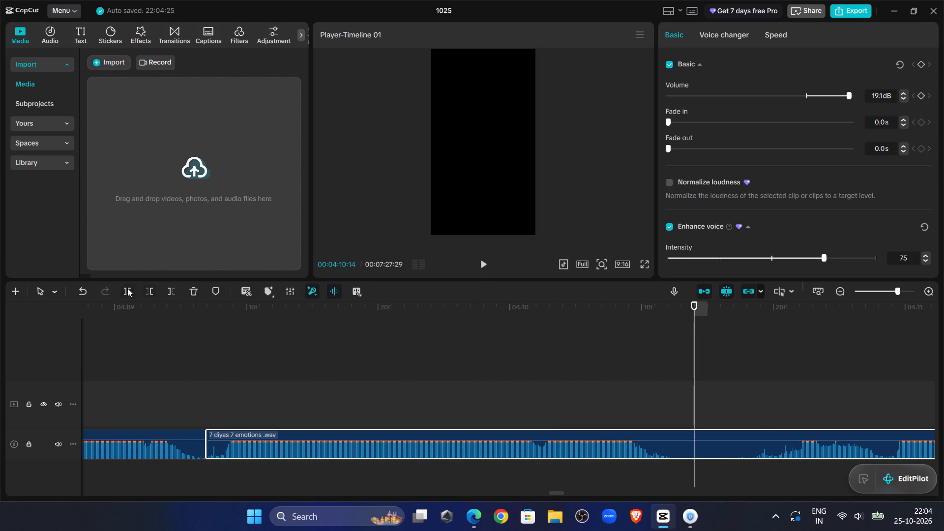
{"action": "left_click", "coordinate": [127, 288]}
Listen past the 00:04:10:14 split, trim the new clip's start up to 00:04:10:28 and move it flush against the preceding clip.
{"action": "left_click", "coordinate": [476, 265]}
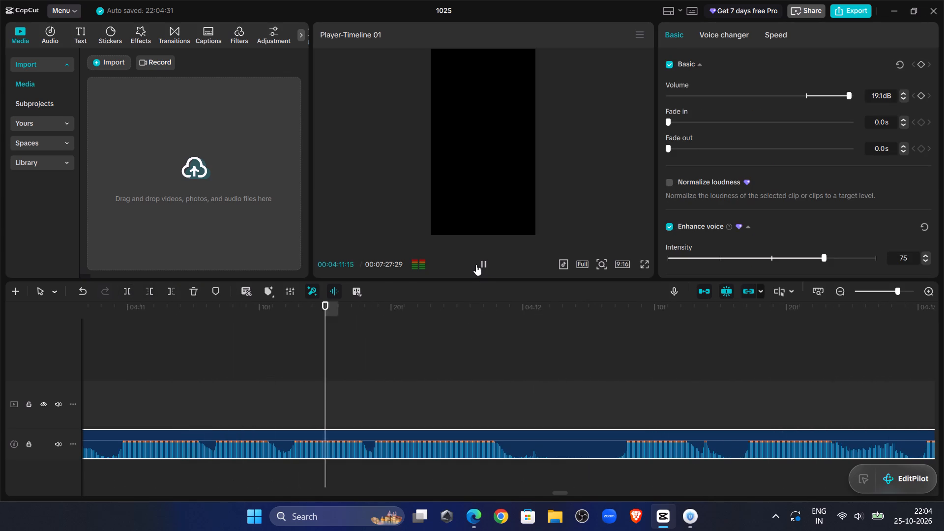
{"action": "left_click", "coordinate": [476, 265]}
{"action": "left_click", "coordinate": [479, 266]}
{"action": "left_click", "coordinate": [512, 326]}
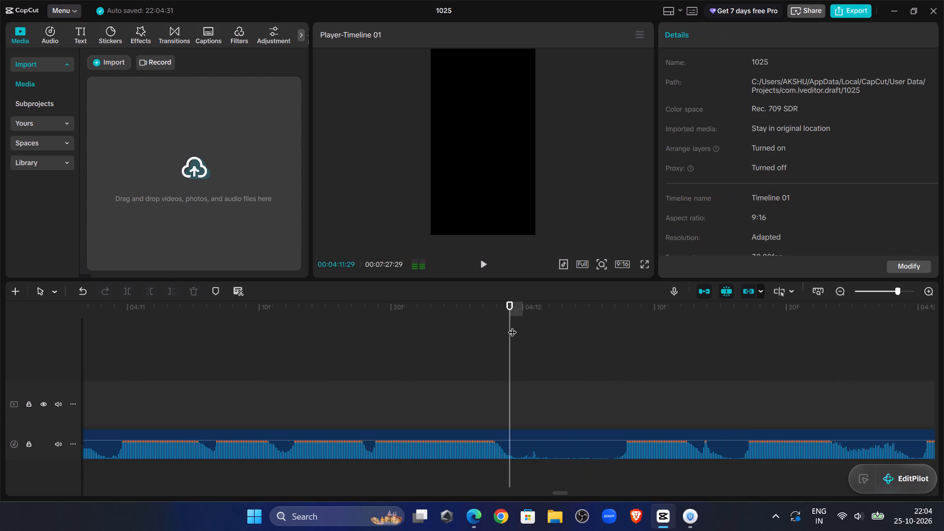
{"action": "left_click_drag", "start_coordinate": [512, 326], "coordinate": [332, 421]}
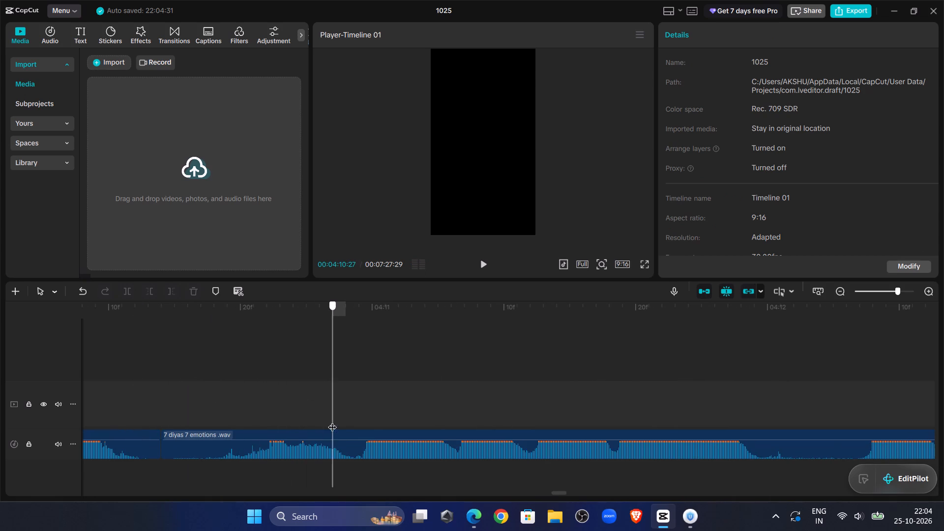
{"action": "left_click_drag", "start_coordinate": [332, 421], "coordinate": [347, 439]}
{"action": "left_click", "coordinate": [348, 440]}
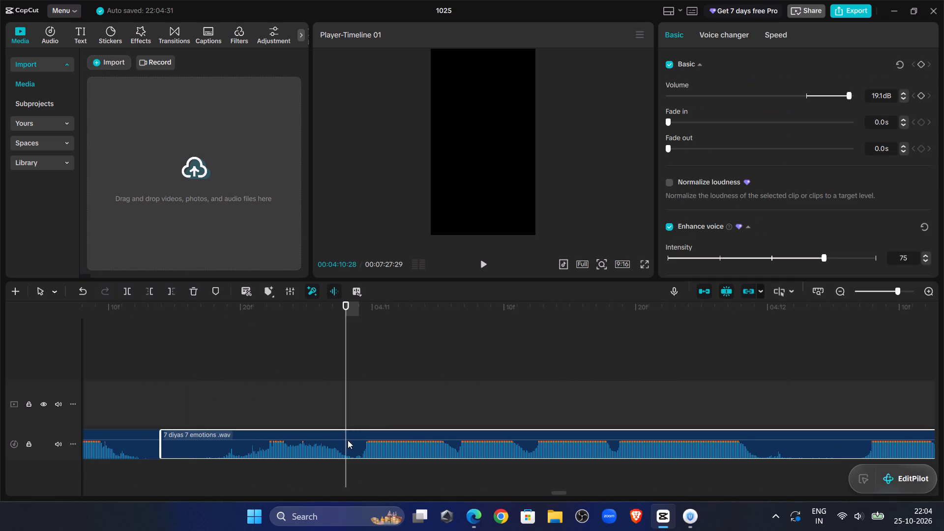
{"action": "left_click", "coordinate": [151, 293]}
{"action": "left_click_drag", "start_coordinate": [469, 431], "coordinate": [285, 435]}
Check the 00:04:10:14 join, trim the preceding clip's end back to 00:04:10:13 and move the following clip flush against it.
{"action": "left_click", "coordinate": [113, 329]}
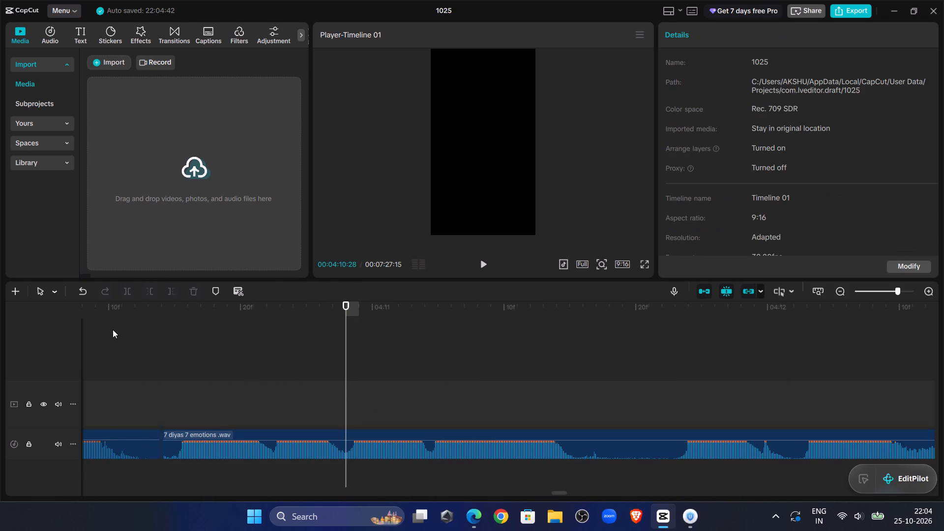
{"action": "left_click_drag", "start_coordinate": [113, 329], "coordinate": [200, 331]}
{"action": "double_click", "coordinate": [483, 264]}
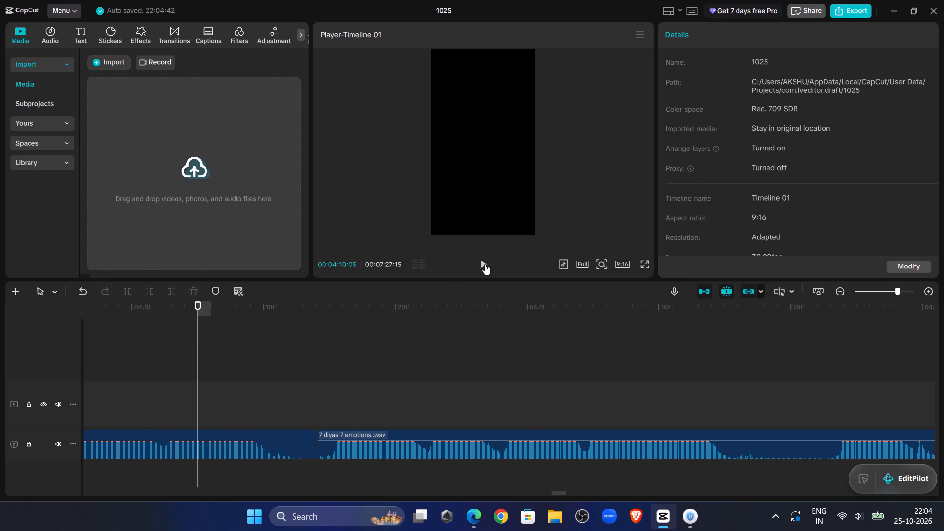
{"action": "left_click", "coordinate": [295, 361]}
{"action": "left_click_drag", "start_coordinate": [296, 361], "coordinate": [308, 372]}
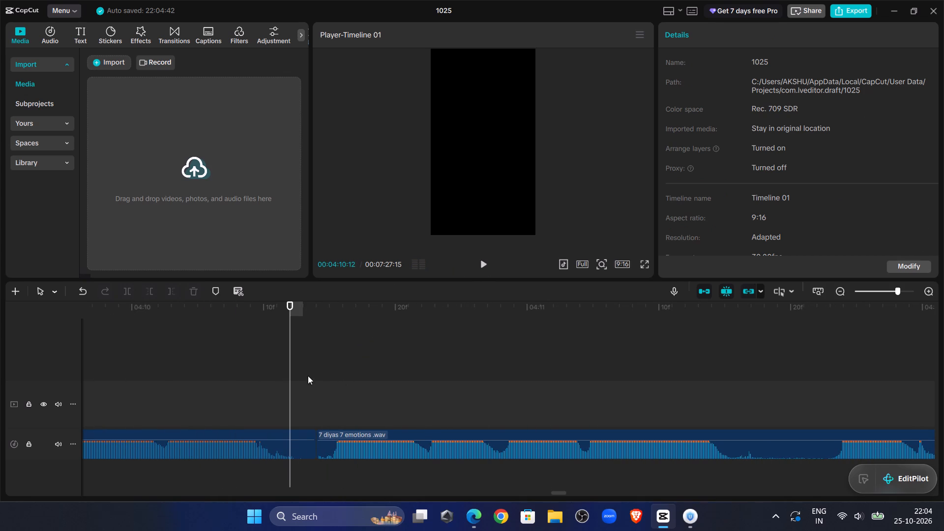
{"action": "left_click", "coordinate": [306, 379]}
{"action": "left_click", "coordinate": [296, 429]}
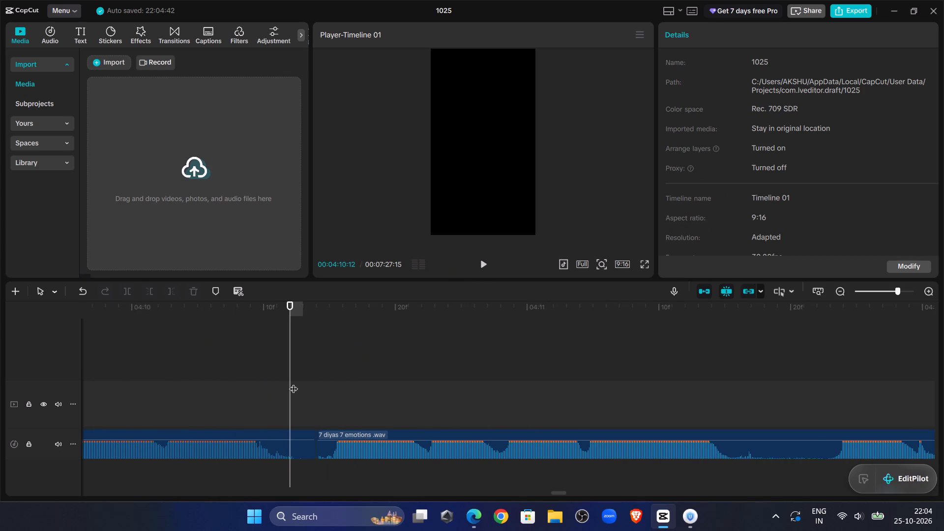
{"action": "left_click", "coordinate": [294, 383]}
{"action": "left_click", "coordinate": [295, 392]}
{"action": "left_click", "coordinate": [295, 407]}
{"action": "left_click", "coordinate": [300, 413]}
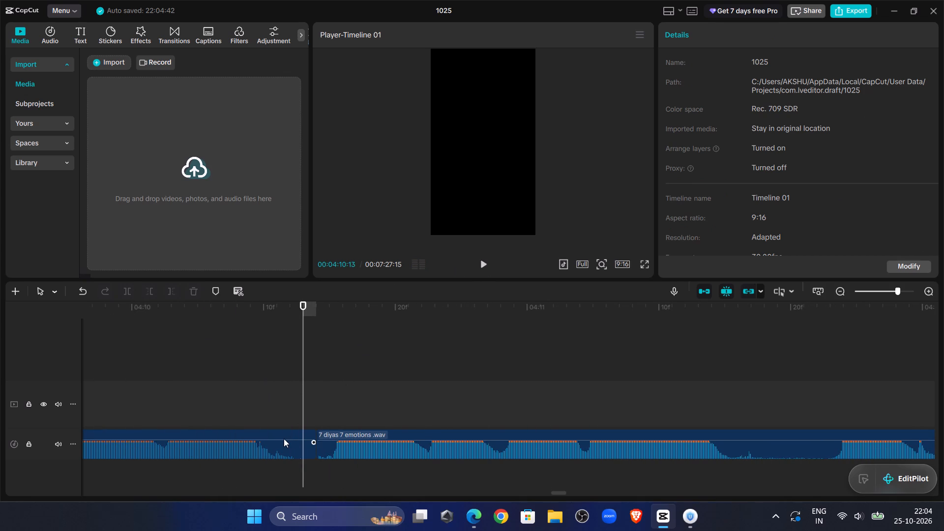
{"action": "left_click", "coordinate": [284, 439]}
{"action": "left_click", "coordinate": [171, 291]}
{"action": "left_click", "coordinate": [342, 451]}
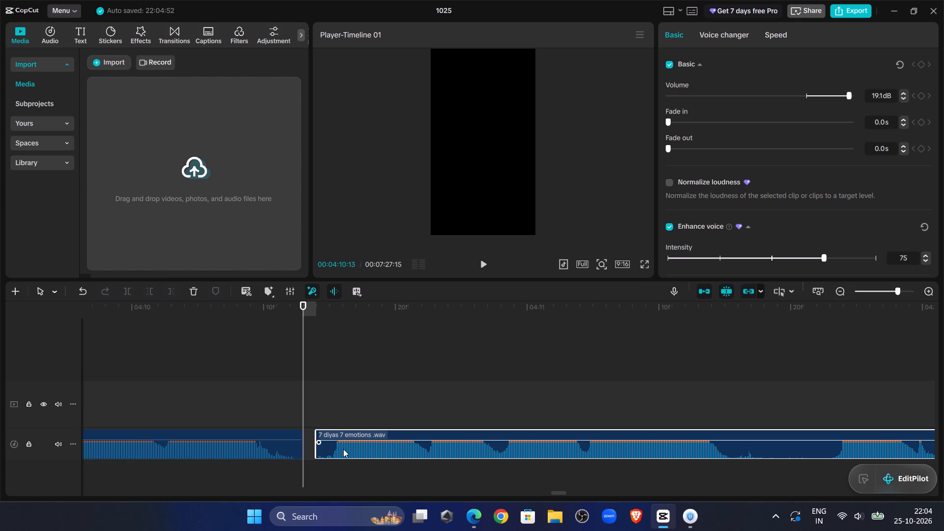
{"action": "left_click_drag", "start_coordinate": [367, 434], "coordinate": [353, 448]}
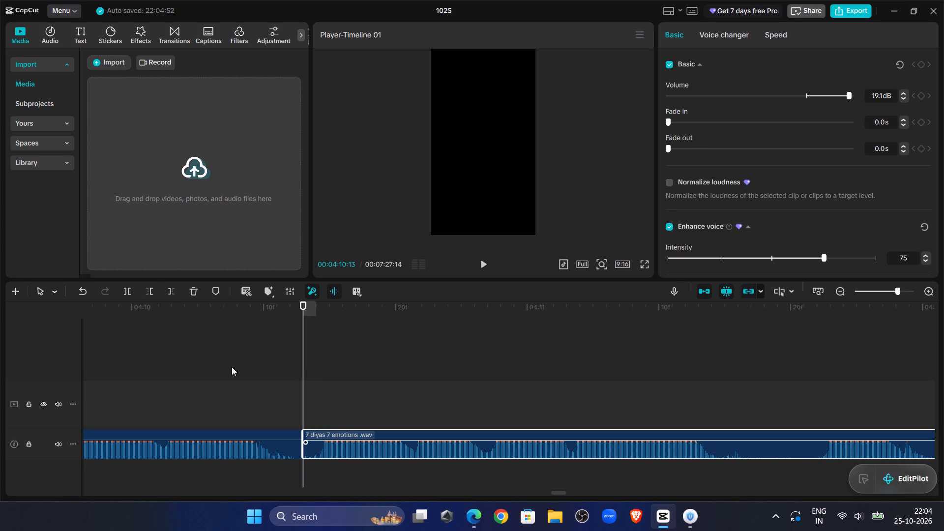
Replay the narration across the 00:04:10:13 join and split the clip at the pause at 00:04:11:17.
{"action": "left_click", "coordinate": [148, 334]}
{"action": "left_click", "coordinate": [478, 265]}
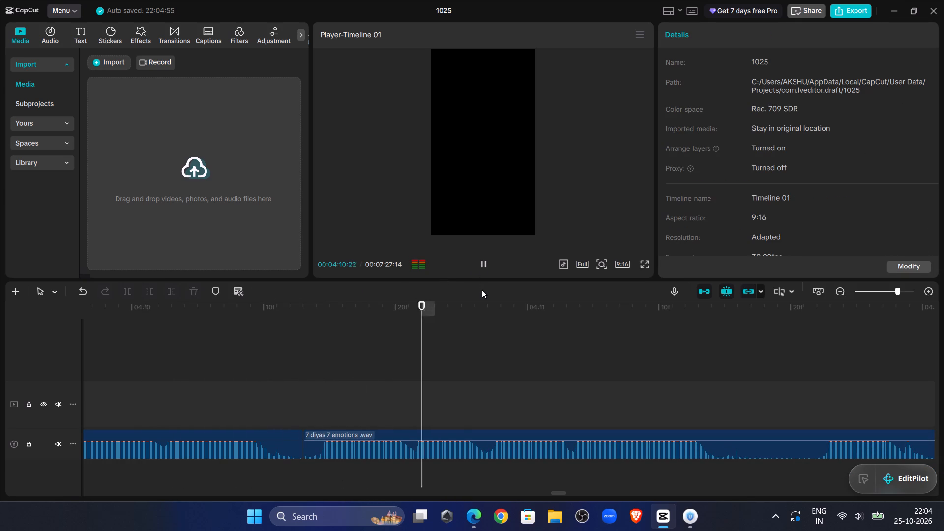
{"action": "left_click", "coordinate": [480, 271]}
{"action": "left_click", "coordinate": [730, 448]}
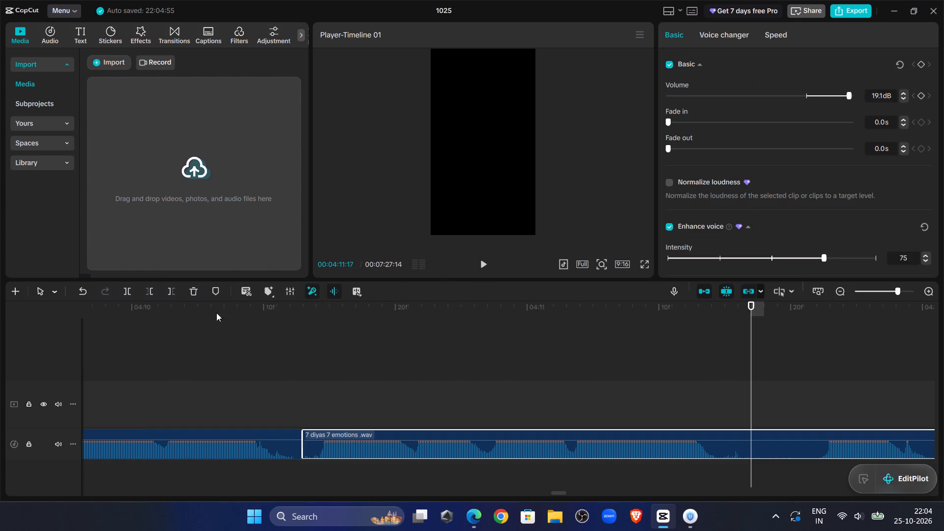
{"action": "left_click", "coordinate": [127, 293]}
Listen past the 00:04:11:17 split, trim the new clip's start up to 00:04:11:21 and move it flush against the preceding clip.
{"action": "left_click", "coordinate": [491, 265]}
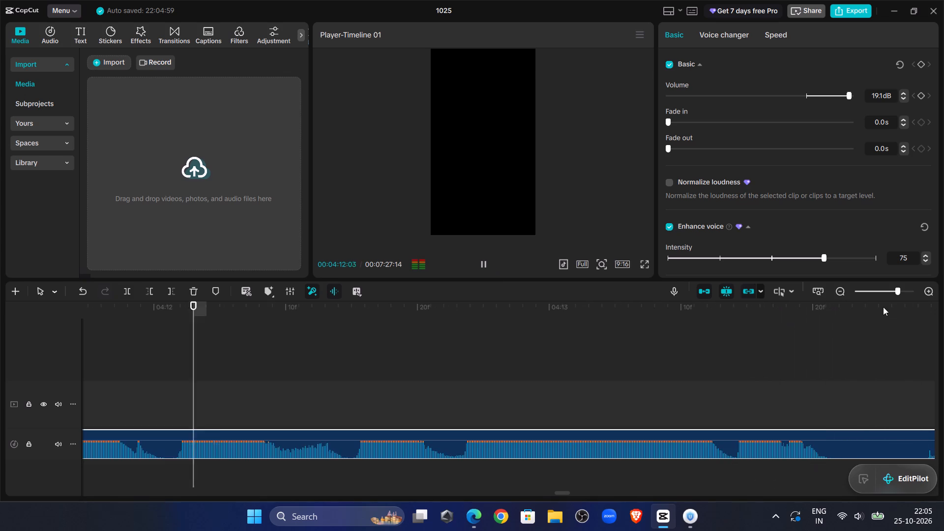
{"action": "left_click", "coordinate": [884, 294]}
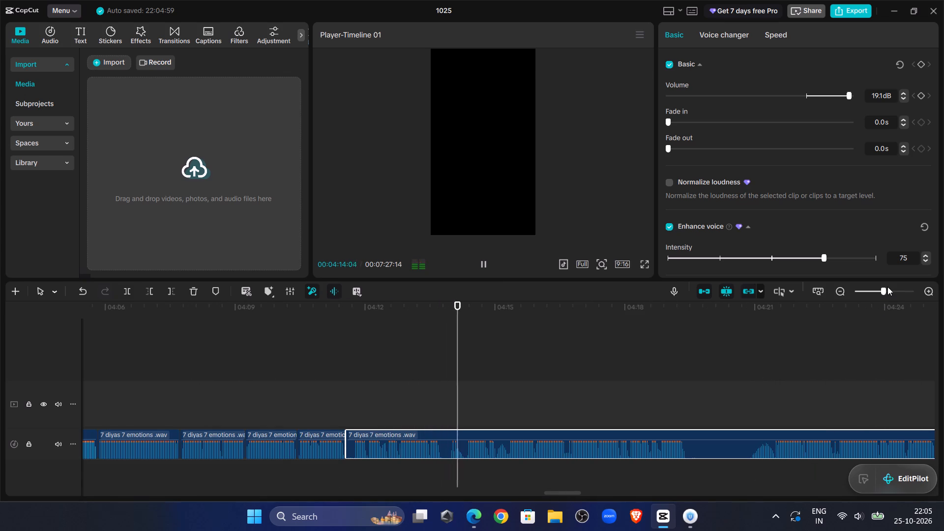
{"action": "left_click", "coordinate": [347, 378]}
{"action": "left_click", "coordinate": [479, 268]}
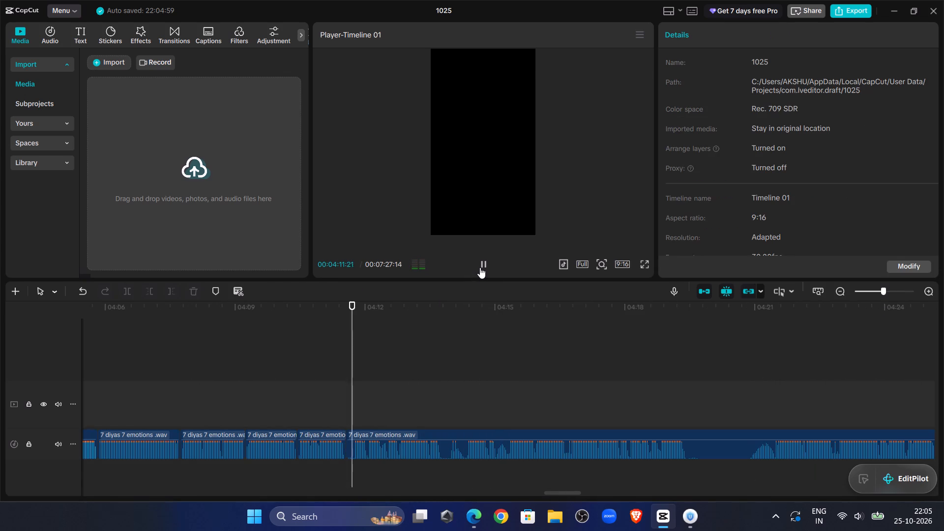
{"action": "left_click", "coordinate": [480, 267]}
{"action": "left_click", "coordinate": [894, 291]}
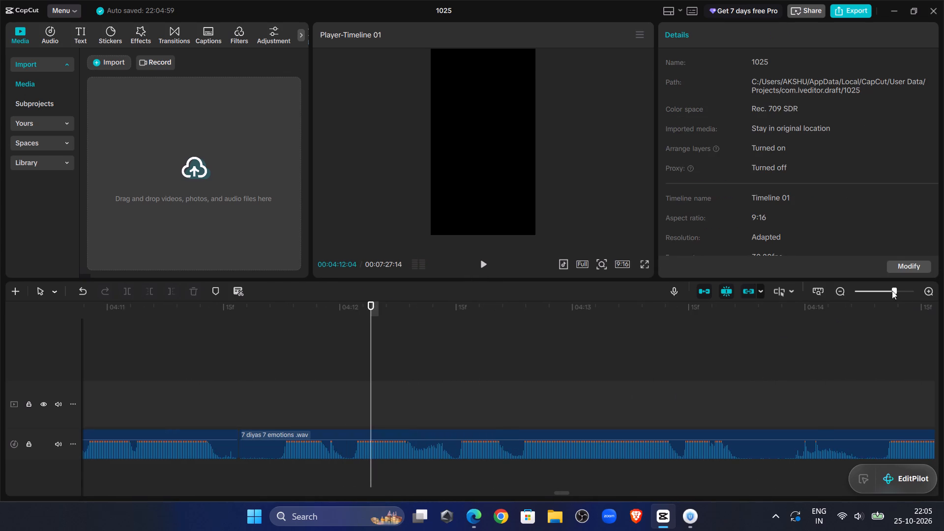
{"action": "left_click", "coordinate": [270, 387]}
{"action": "left_click_drag", "start_coordinate": [274, 387], "coordinate": [279, 396]}
{"action": "left_click_drag", "start_coordinate": [279, 396], "coordinate": [276, 395]}
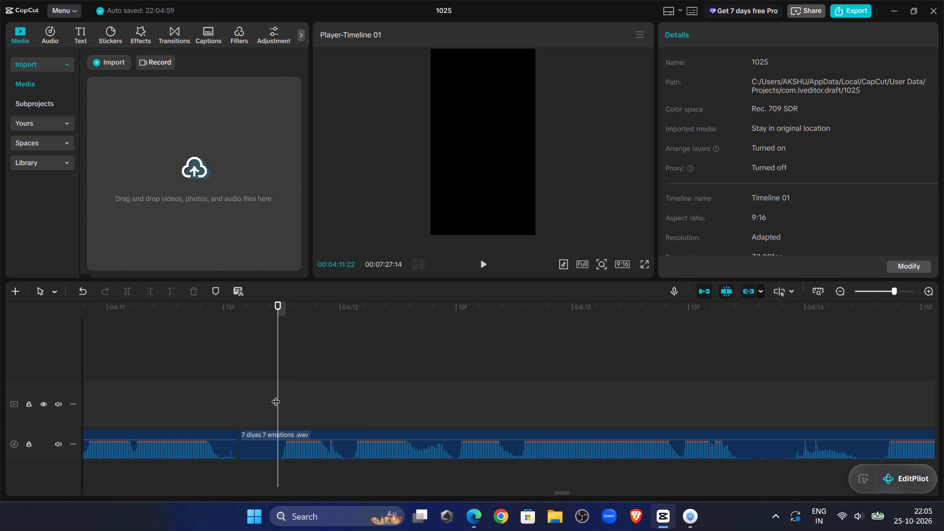
{"action": "left_click_drag", "start_coordinate": [276, 395], "coordinate": [273, 394]}
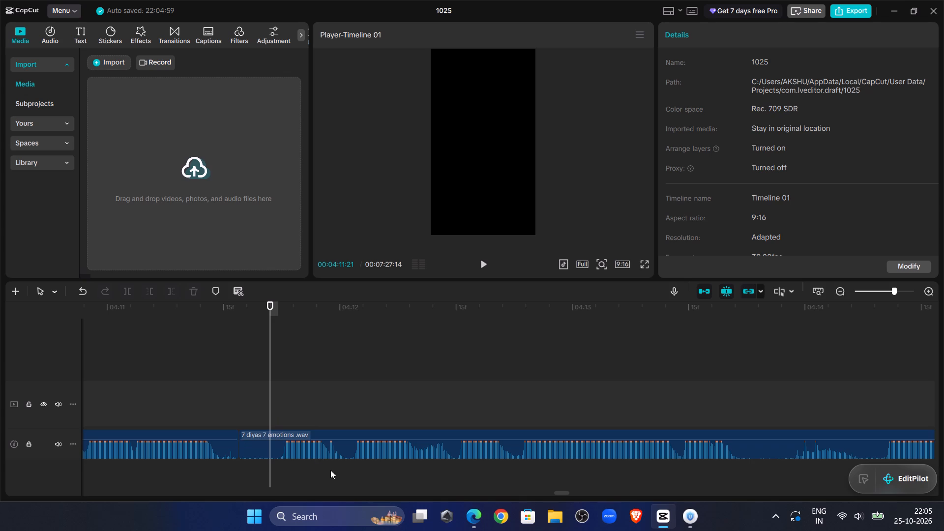
{"action": "left_click", "coordinate": [314, 448]}
{"action": "left_click", "coordinate": [150, 295]}
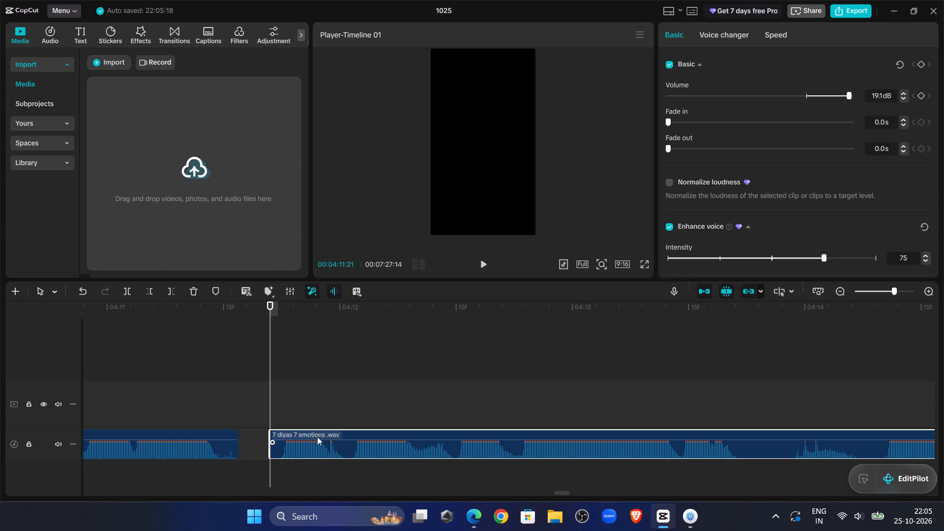
{"action": "left_click_drag", "start_coordinate": [318, 435], "coordinate": [288, 439]}
Replay the narration across the 00:04:11:17 join and split the clip at 00:04:12:07.
{"action": "left_click", "coordinate": [175, 362]}
{"action": "left_click", "coordinate": [484, 259]}
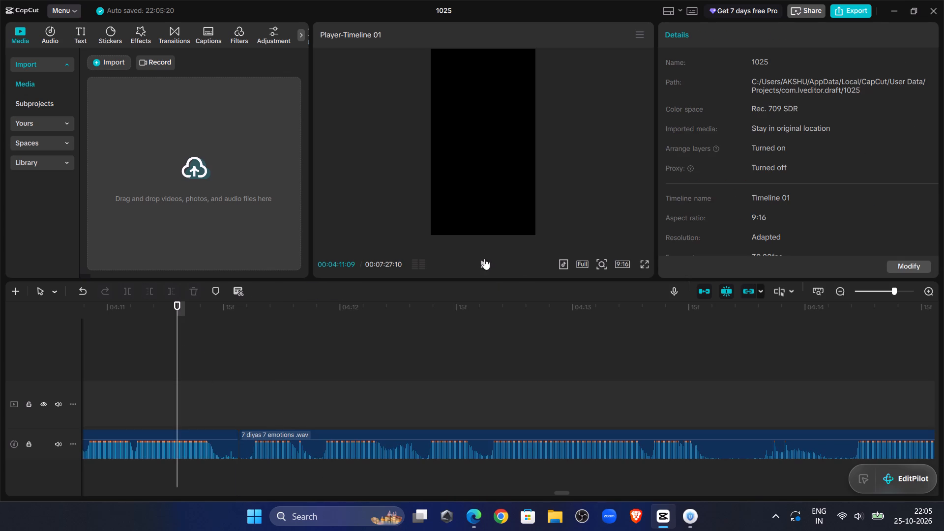
{"action": "left_click", "coordinate": [484, 259]}
{"action": "left_click", "coordinate": [311, 362]}
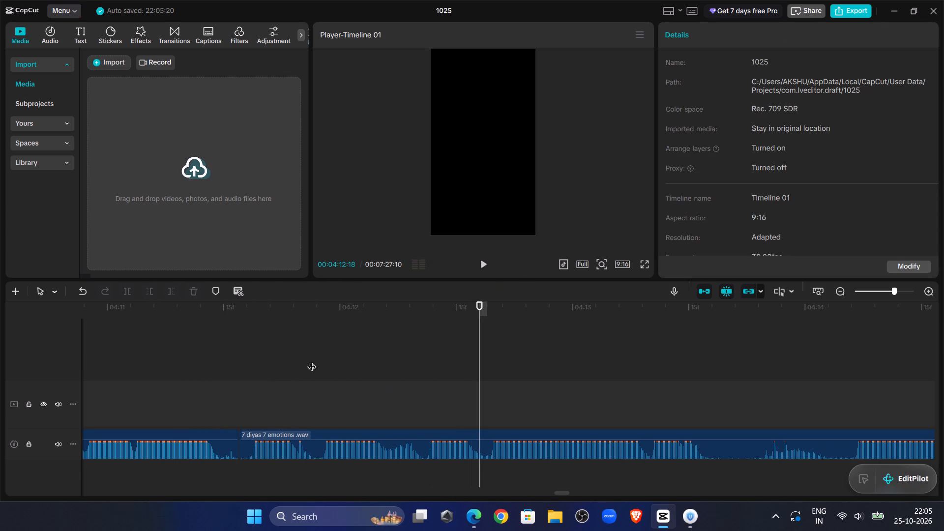
{"action": "left_click", "coordinate": [483, 259]}
{"action": "left_click", "coordinate": [483, 259]}
{"action": "left_click", "coordinate": [398, 396]}
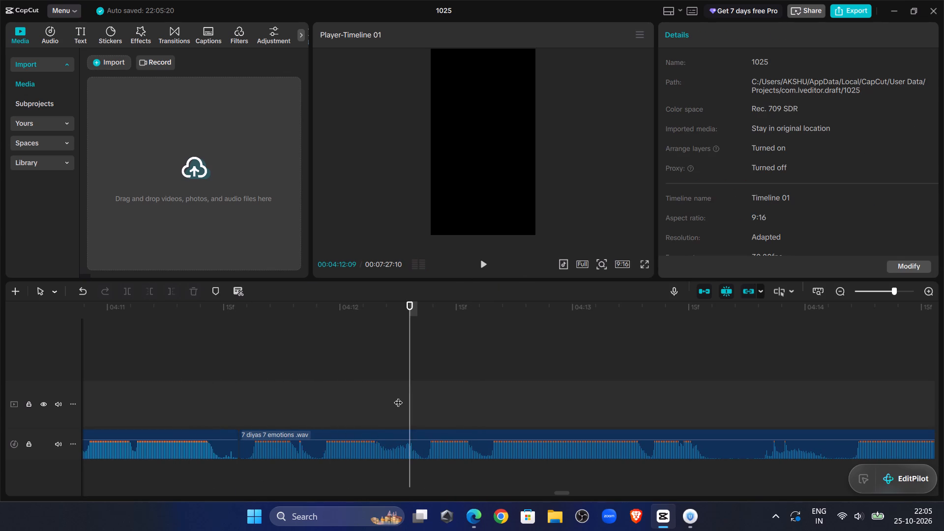
{"action": "left_click", "coordinate": [393, 397]}
{"action": "left_click", "coordinate": [383, 443]}
{"action": "left_click", "coordinate": [124, 292]}
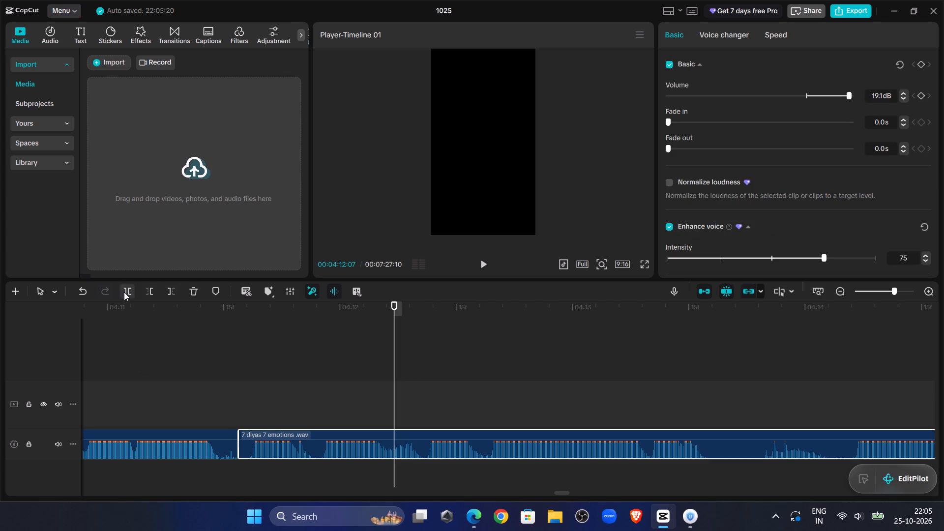
Listen past the 00:04:12:07 split, trim the new clip's start up to 00:04:12:11 and move it flush against the preceding clip.
{"action": "double_click", "coordinate": [481, 263]}
{"action": "left_click", "coordinate": [418, 421]}
{"action": "left_click_drag", "start_coordinate": [422, 419], "coordinate": [428, 421]}
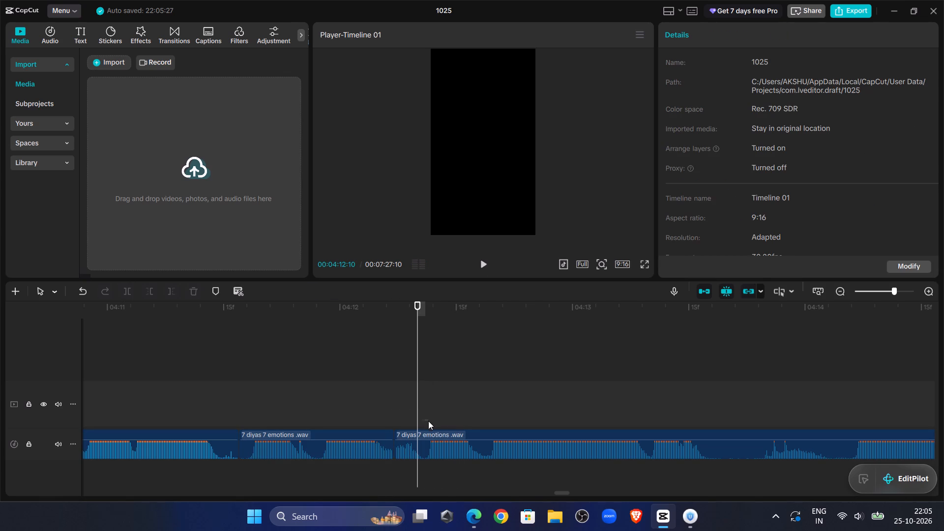
{"action": "left_click_drag", "start_coordinate": [428, 421], "coordinate": [428, 422]}
{"action": "left_click", "coordinate": [427, 422]}
{"action": "left_click", "coordinate": [428, 442]}
{"action": "left_click", "coordinate": [151, 293]}
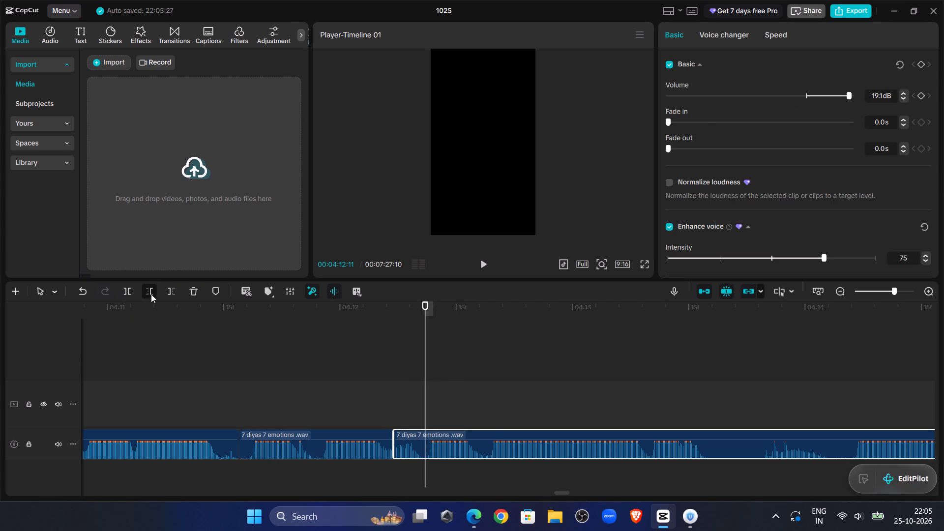
{"action": "left_click_drag", "start_coordinate": [453, 430], "coordinate": [420, 437]}
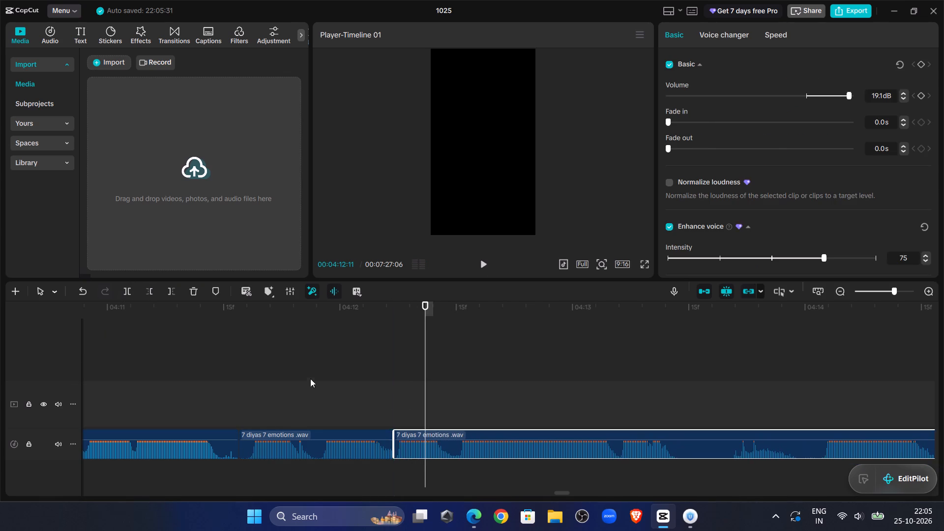
Replay the narration across the 00:04:12:07 join and split the clip at the pause at 00:04:13:15.
{"action": "left_click", "coordinate": [299, 369]}
{"action": "left_click", "coordinate": [478, 264]}
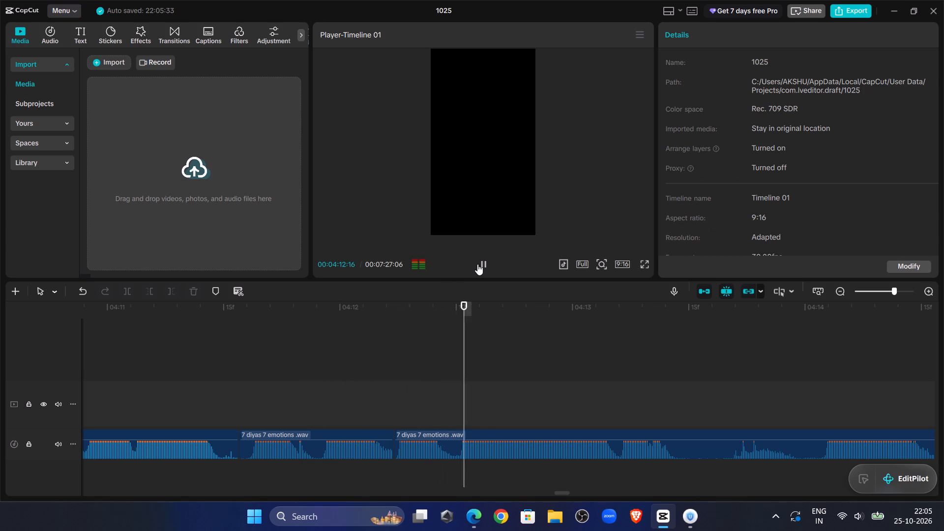
{"action": "left_click", "coordinate": [477, 264]}
{"action": "left_click", "coordinate": [668, 450]}
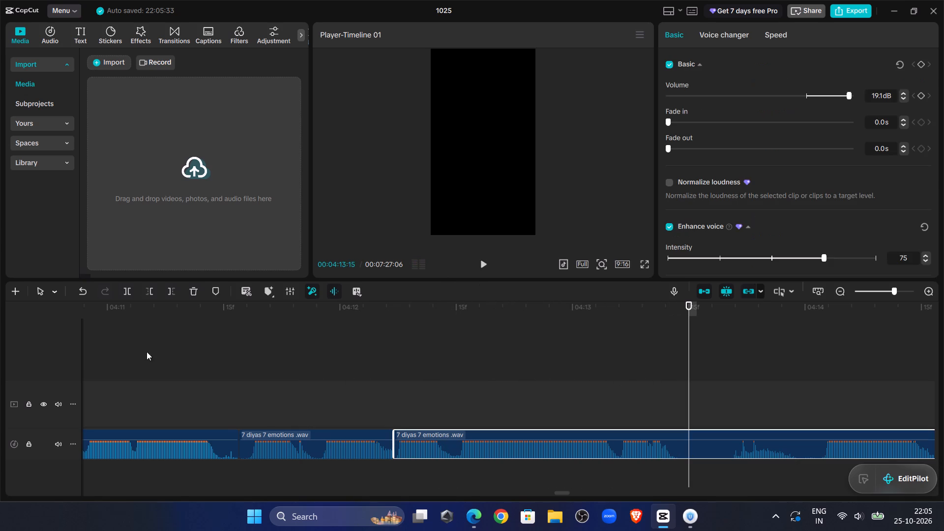
{"action": "left_click", "coordinate": [123, 295]}
Listen past the 00:04:13:15 split, trim the new clip's start up to 00:04:14:02 and move it back to close the gap with the preceding clip.
{"action": "left_click", "coordinate": [471, 267]}
{"action": "left_click", "coordinate": [478, 268]}
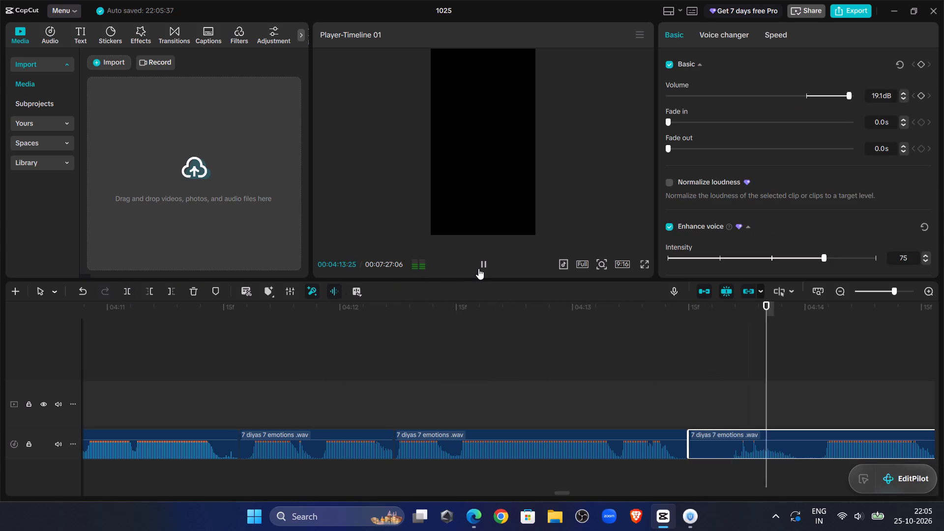
{"action": "left_click", "coordinate": [156, 380]}
{"action": "left_click_drag", "start_coordinate": [158, 379], "coordinate": [135, 383]}
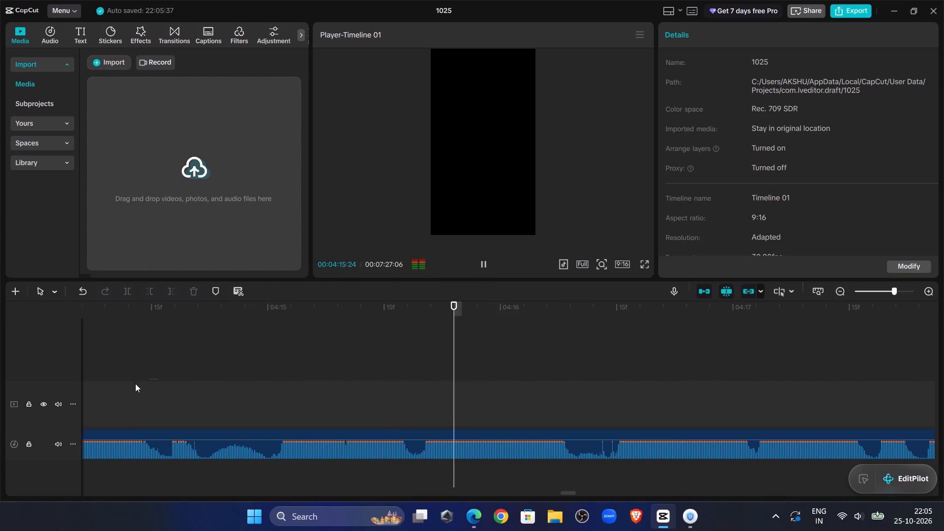
{"action": "left_click_drag", "start_coordinate": [135, 383], "coordinate": [116, 388]}
{"action": "triple_click", "coordinate": [116, 388]}
{"action": "left_click_drag", "start_coordinate": [114, 388], "coordinate": [101, 390]}
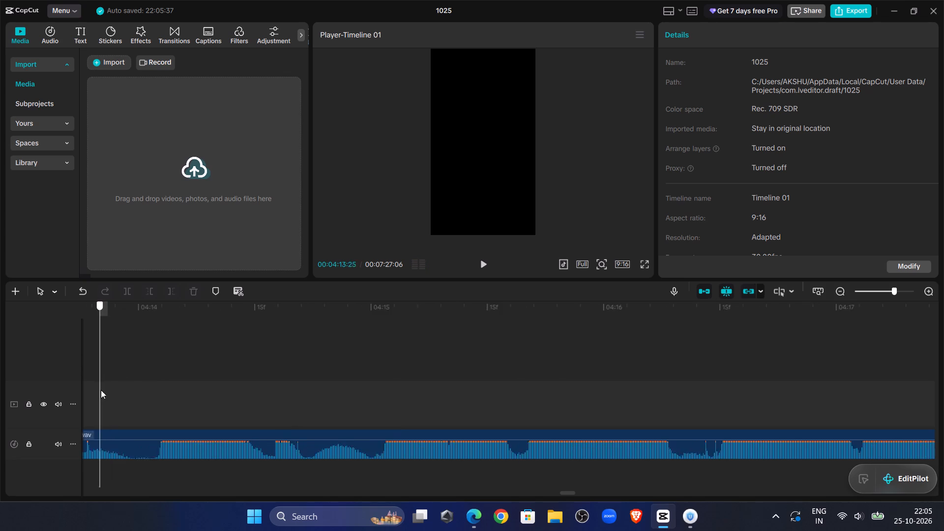
{"action": "left_click_drag", "start_coordinate": [101, 390], "coordinate": [311, 423]}
{"action": "left_click", "coordinate": [294, 451]}
{"action": "left_click", "coordinate": [149, 289]}
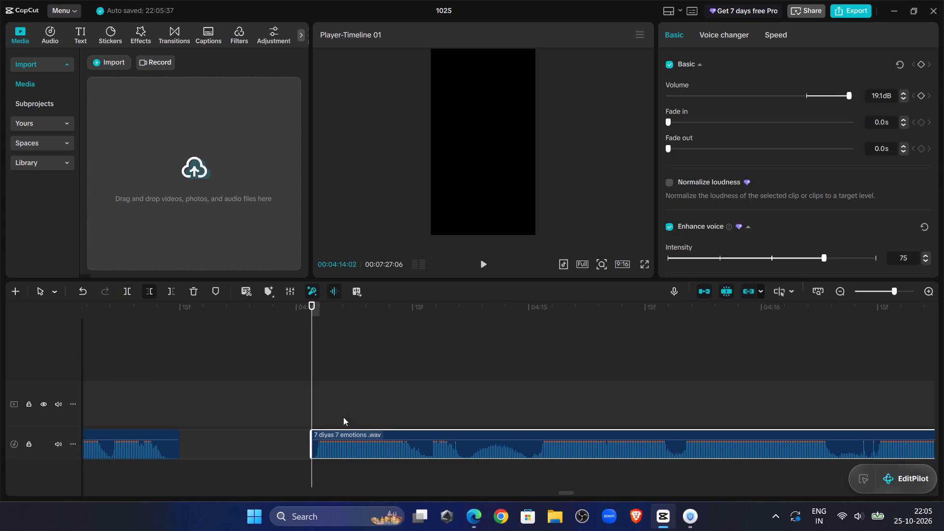
{"action": "left_click_drag", "start_coordinate": [371, 436], "coordinate": [240, 452]}
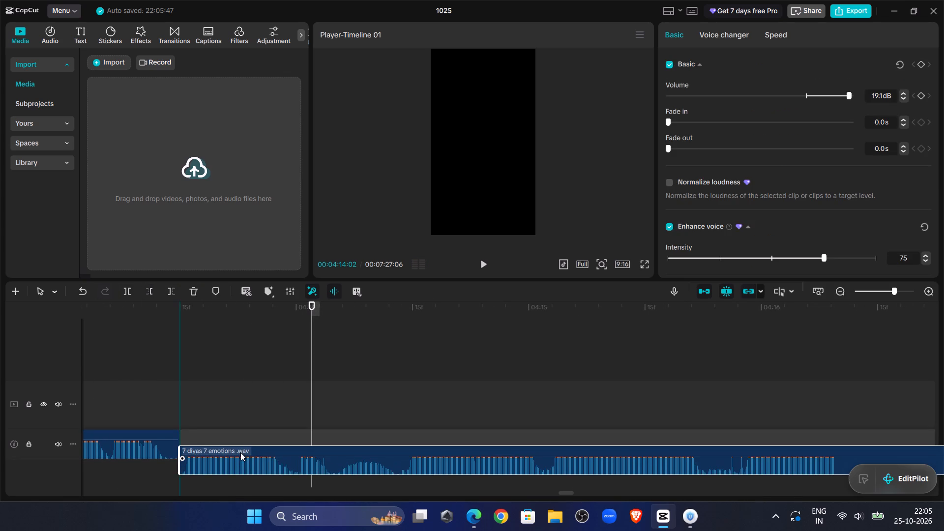
{"action": "left_click_drag", "start_coordinate": [240, 452], "coordinate": [230, 446]}
{"action": "left_click_drag", "start_coordinate": [195, 431], "coordinate": [207, 412]}
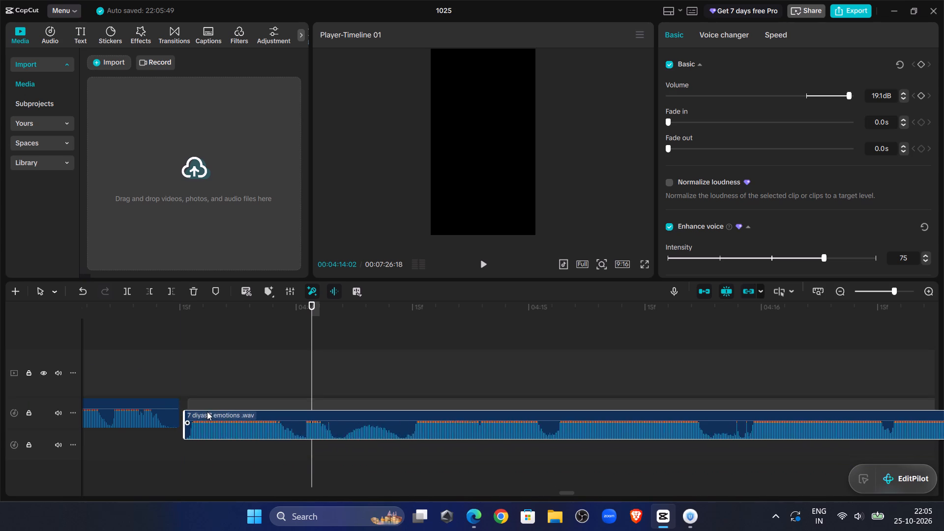
{"action": "left_click_drag", "start_coordinate": [207, 412], "coordinate": [205, 412]}
Replay the narration across the 00:04:13:15 join and split the clip at the pause at 00:04:14:05.
{"action": "left_click", "coordinate": [109, 348]}
{"action": "left_click_drag", "start_coordinate": [109, 348], "coordinate": [134, 360]}
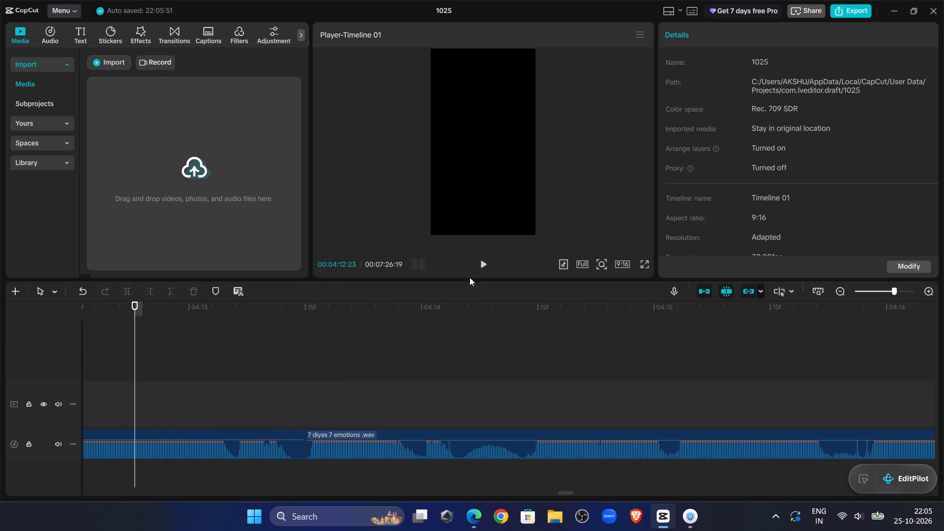
{"action": "left_click", "coordinate": [479, 262]}
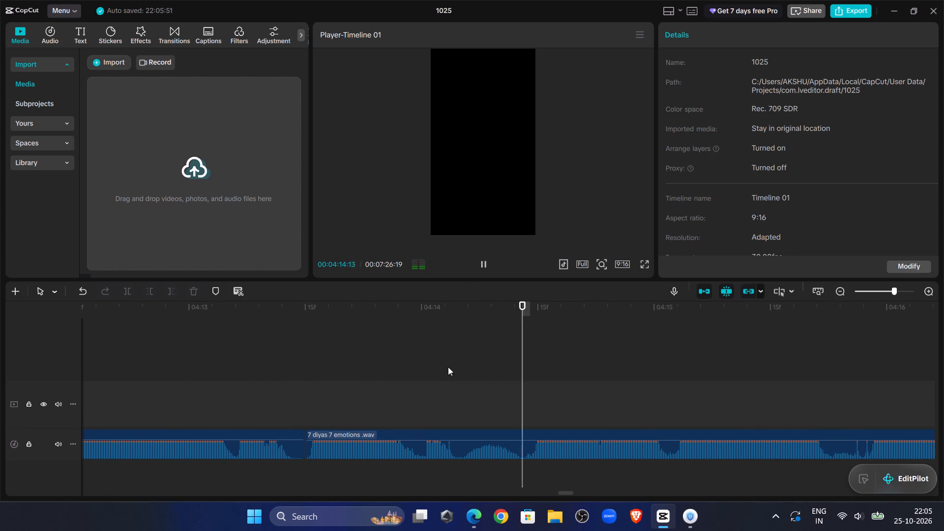
{"action": "left_click", "coordinate": [432, 383]}
{"action": "left_click", "coordinate": [361, 364]}
{"action": "double_click", "coordinate": [478, 267]}
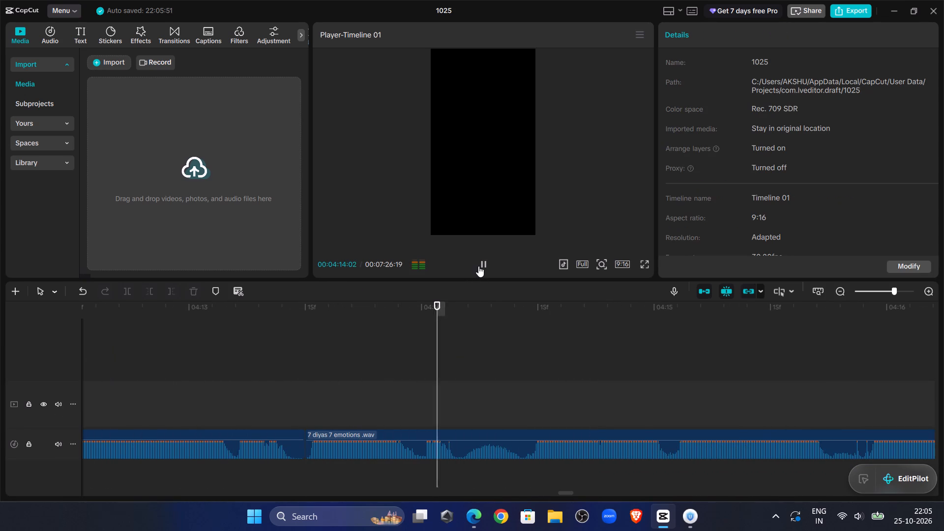
{"action": "double_click", "coordinate": [484, 265]}
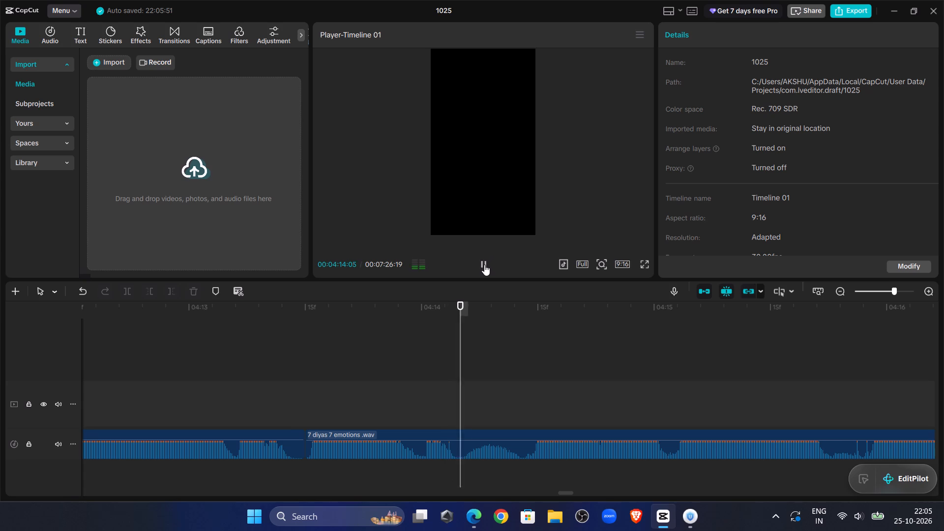
{"action": "left_click", "coordinate": [439, 339]}
{"action": "left_click_drag", "start_coordinate": [438, 340], "coordinate": [457, 363]}
{"action": "left_click", "coordinate": [417, 438]}
{"action": "left_click", "coordinate": [120, 285]}
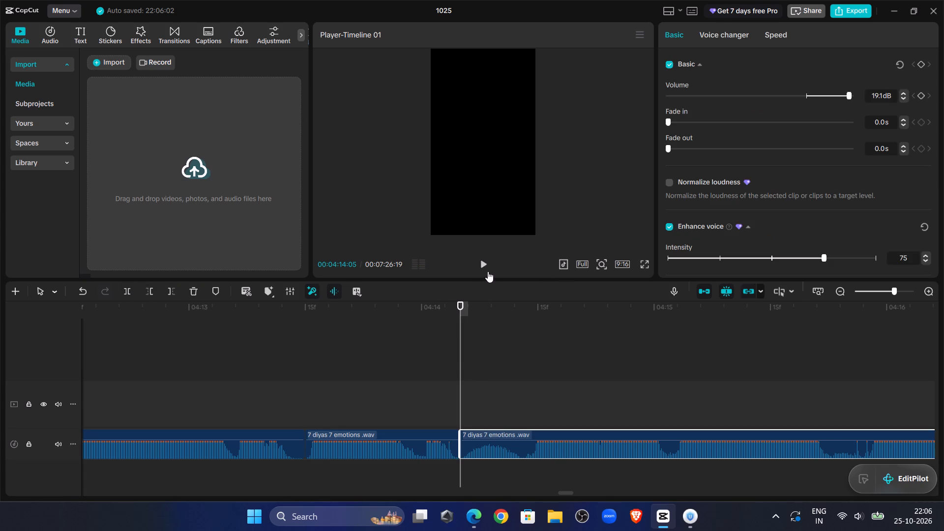
Listen past the 00:04:14:05 split, trim the new clip's start up to 00:04:14:13 and move it flush against the preceding clip.
{"action": "double_click", "coordinate": [488, 271]}
{"action": "left_click", "coordinate": [534, 405]}
{"action": "left_click", "coordinate": [526, 399]}
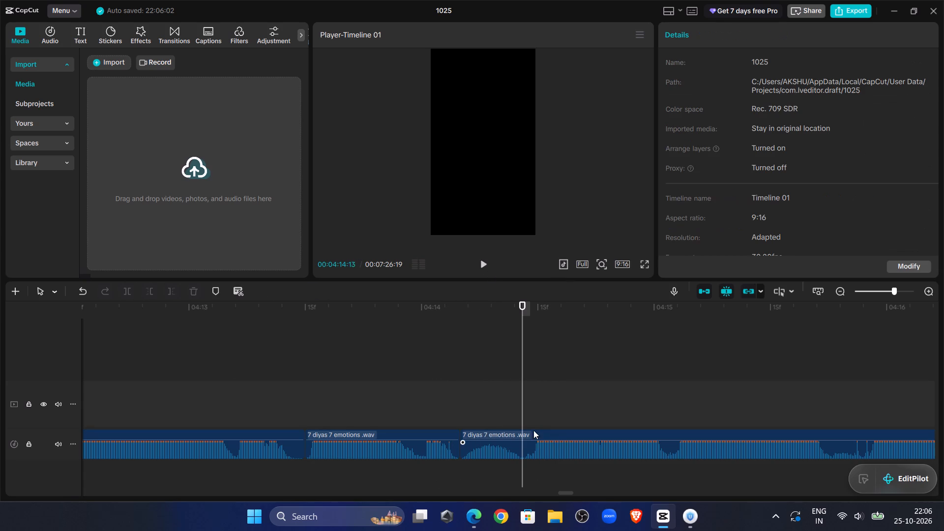
{"action": "left_click", "coordinate": [533, 439]}
{"action": "left_click", "coordinate": [150, 289]}
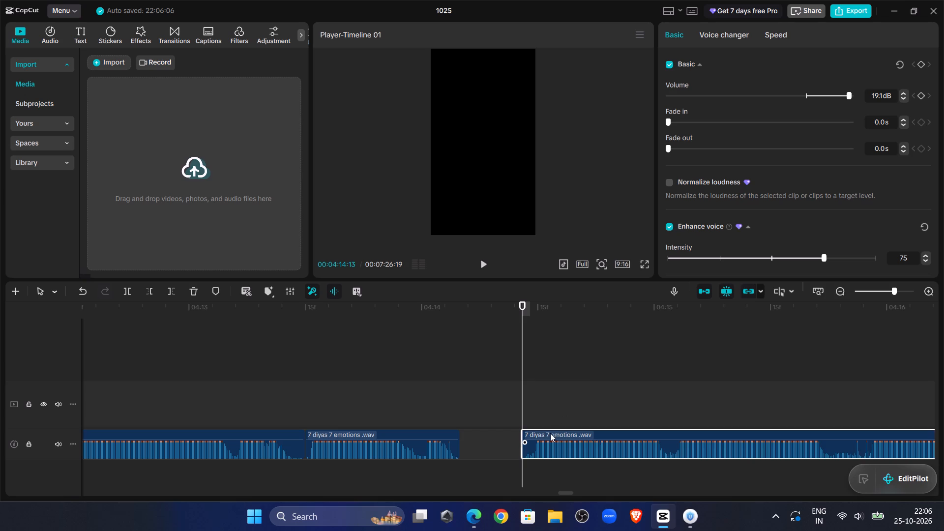
{"action": "left_click_drag", "start_coordinate": [548, 434], "coordinate": [486, 442]}
Replay the narration across the 00:04:14:05 join, trim the last clip's start up to 00:04:20:09 and move it flush against the preceding clip.
{"action": "left_click", "coordinate": [415, 360]}
{"action": "left_click", "coordinate": [498, 253]}
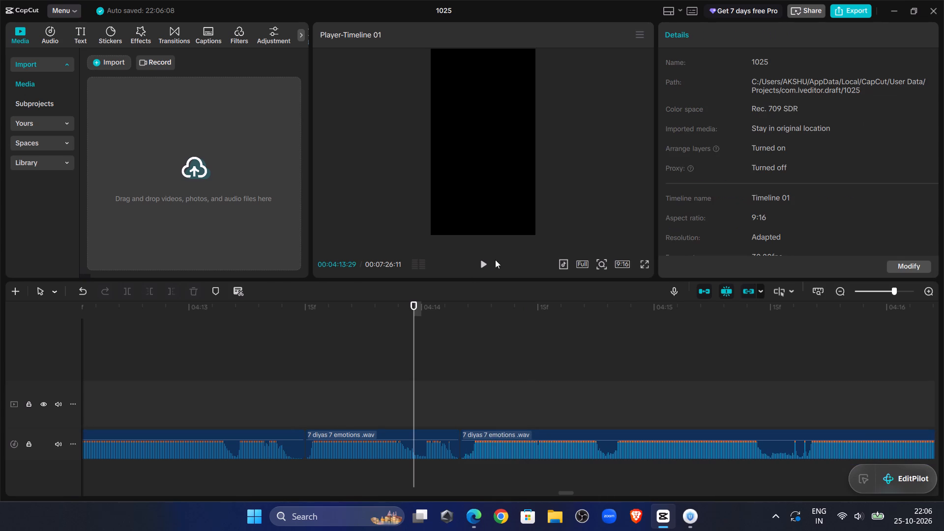
{"action": "left_click", "coordinate": [489, 264]}
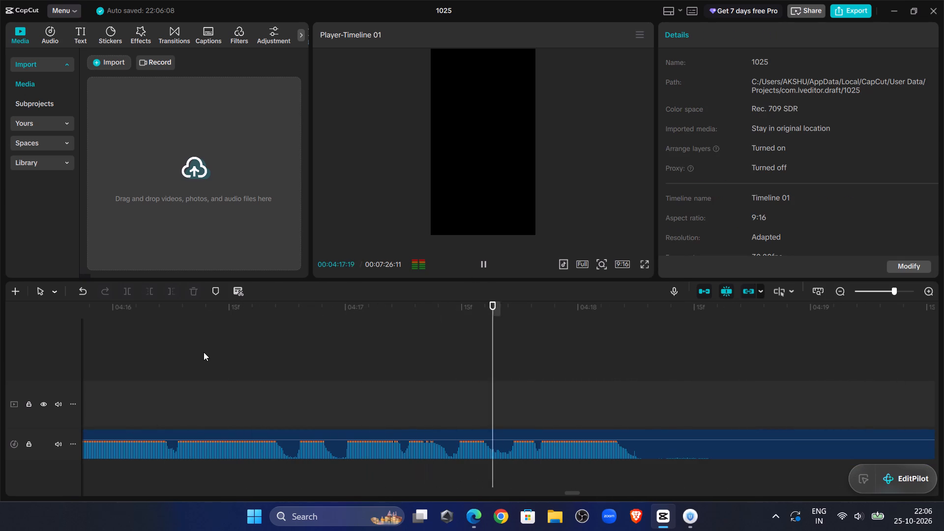
{"action": "left_click", "coordinate": [881, 292]}
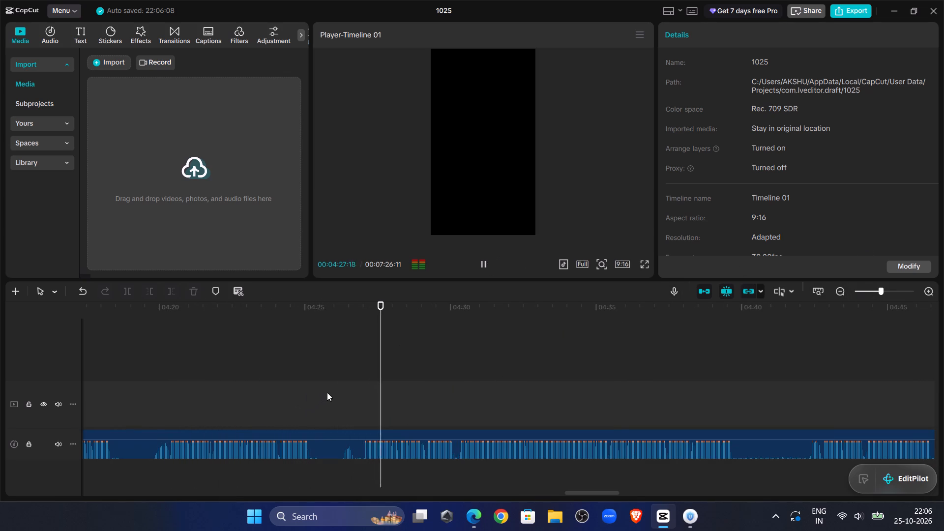
{"action": "left_click", "coordinate": [149, 378]}
{"action": "left_click_drag", "start_coordinate": [149, 378], "coordinate": [172, 397]}
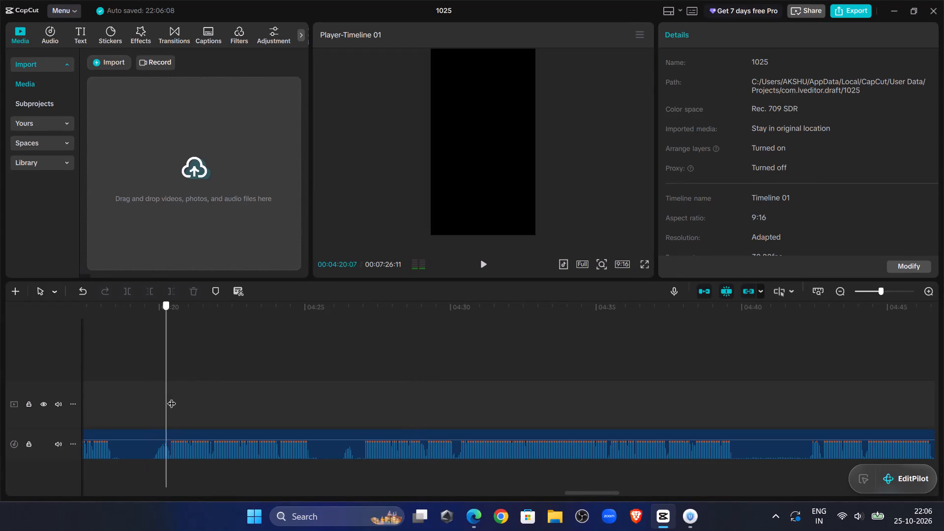
{"action": "left_click_drag", "start_coordinate": [172, 397], "coordinate": [169, 397]}
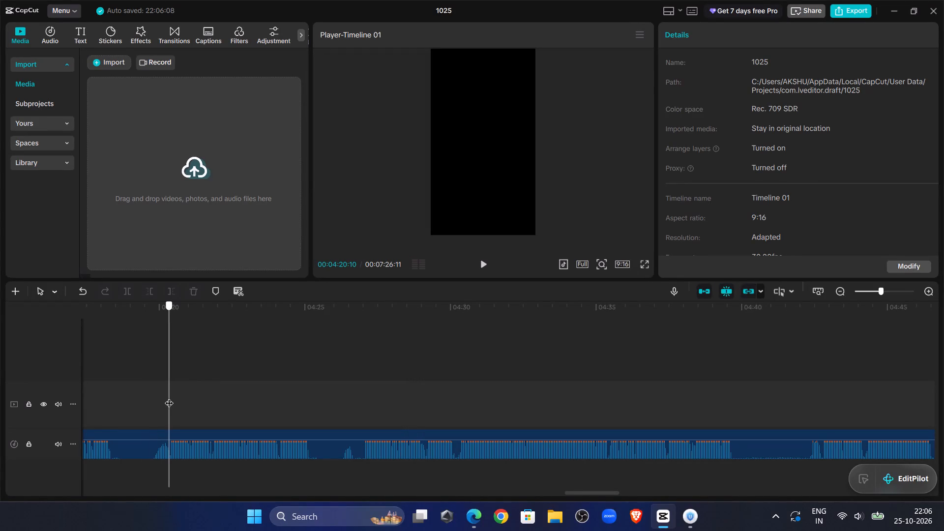
{"action": "left_click_drag", "start_coordinate": [169, 397], "coordinate": [168, 397]}
{"action": "left_click", "coordinate": [165, 456]}
{"action": "left_click", "coordinate": [151, 293]}
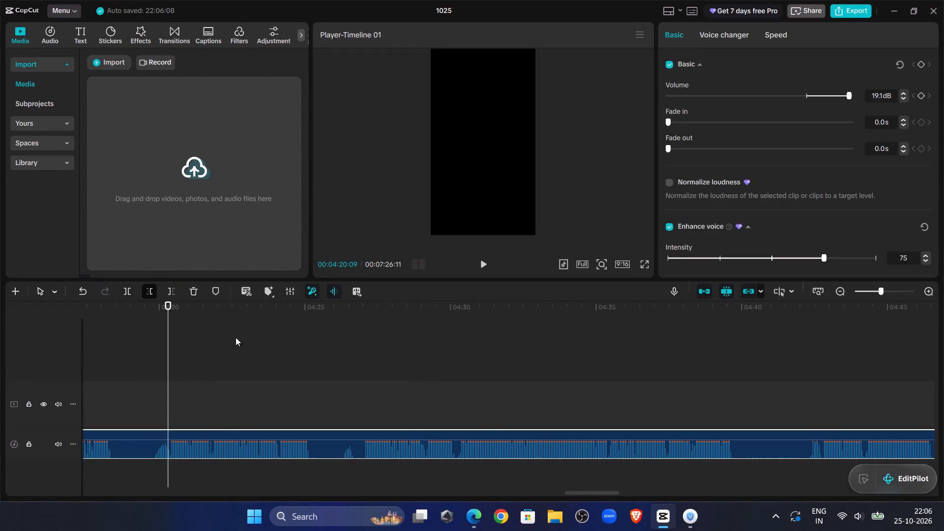
{"action": "left_click_drag", "start_coordinate": [714, 431], "coordinate": [0, 530]}
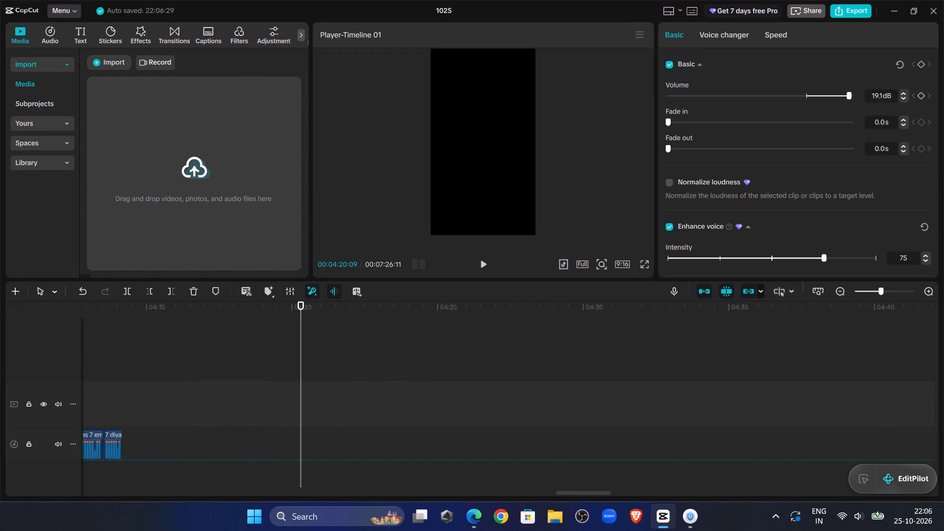
{"action": "left_click_drag", "start_coordinate": [0, 530], "coordinate": [881, 439]}
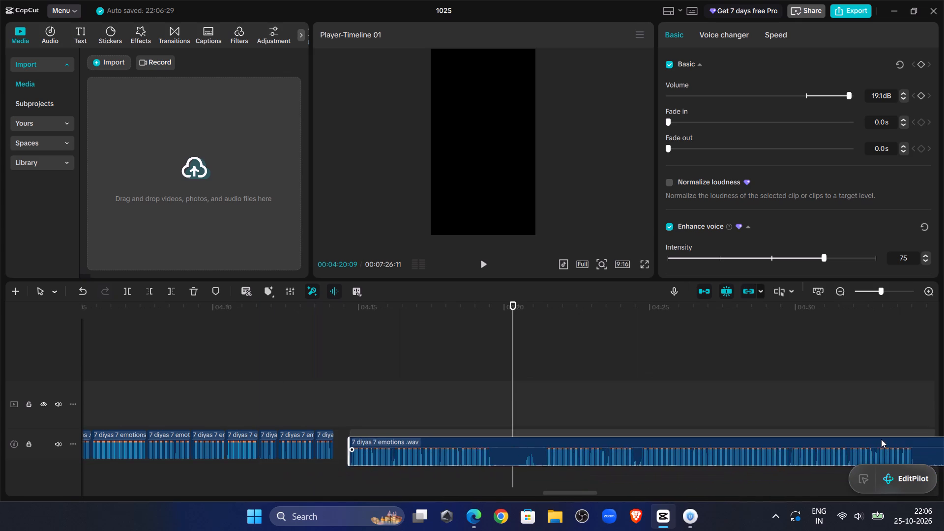
{"action": "left_click_drag", "start_coordinate": [881, 439], "coordinate": [881, 441]}
Replay the narration across the 00:04:14:05 join and split the clip at the pause at 00:04:15:18.
{"action": "left_click", "coordinate": [329, 389]}
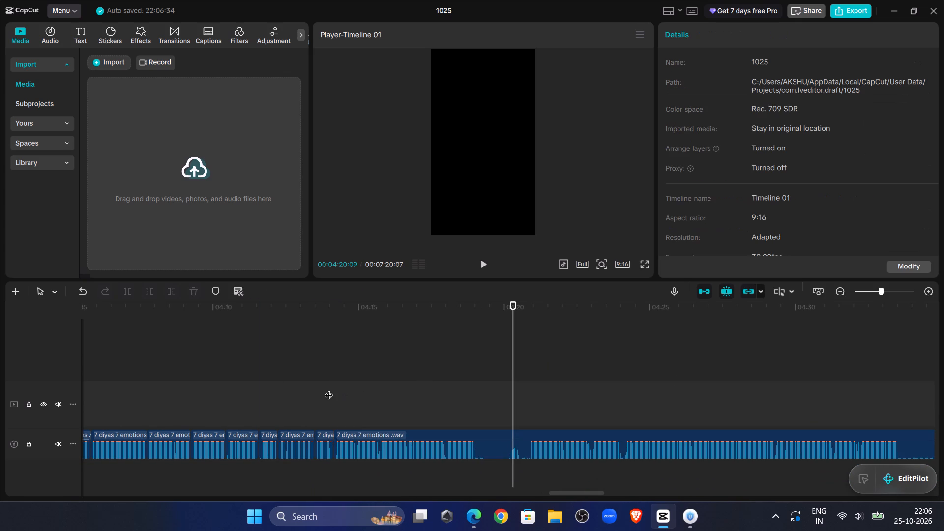
{"action": "left_click", "coordinate": [321, 374]}
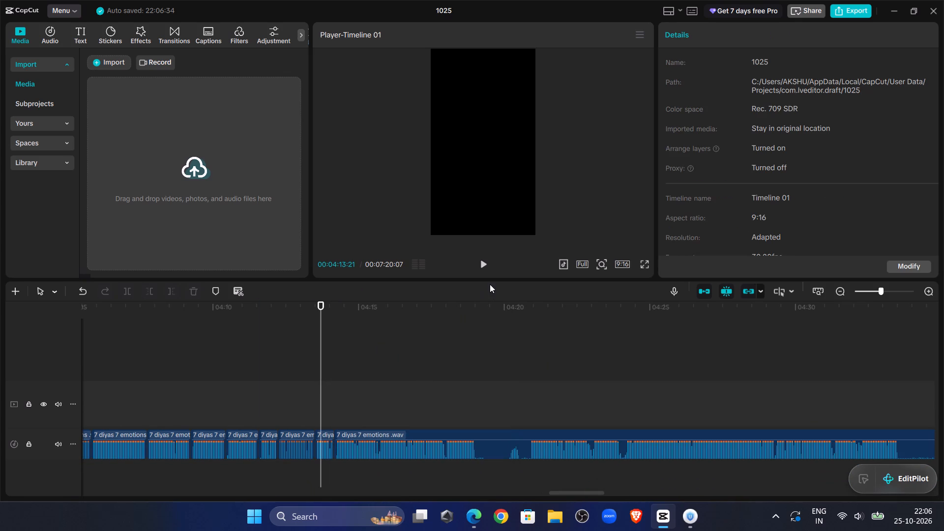
{"action": "left_click", "coordinate": [298, 340]}
{"action": "left_click", "coordinate": [488, 264]}
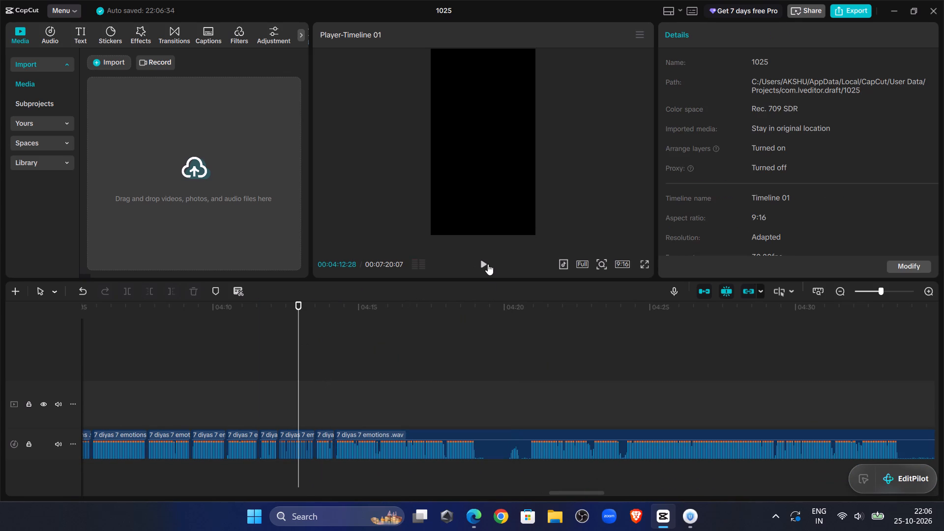
{"action": "left_click", "coordinate": [893, 292]}
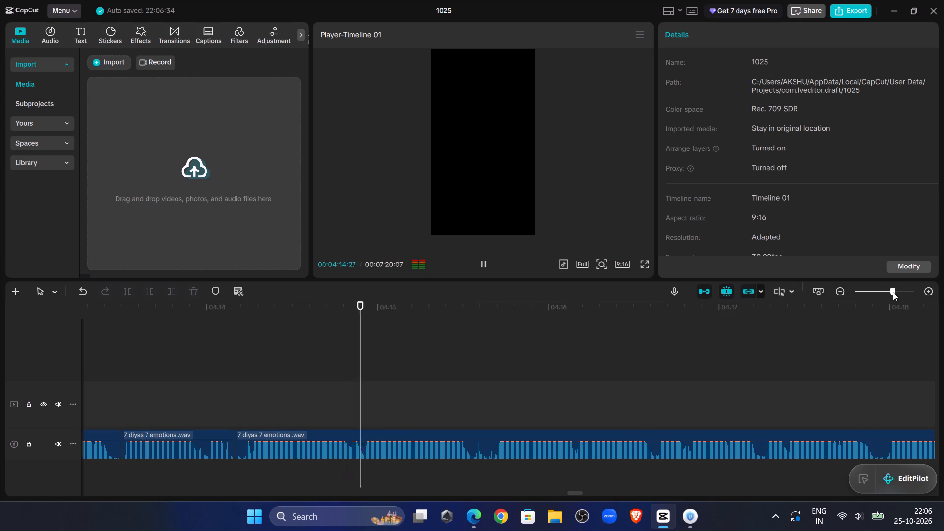
{"action": "left_click", "coordinate": [484, 359]}
{"action": "left_click", "coordinate": [480, 370]}
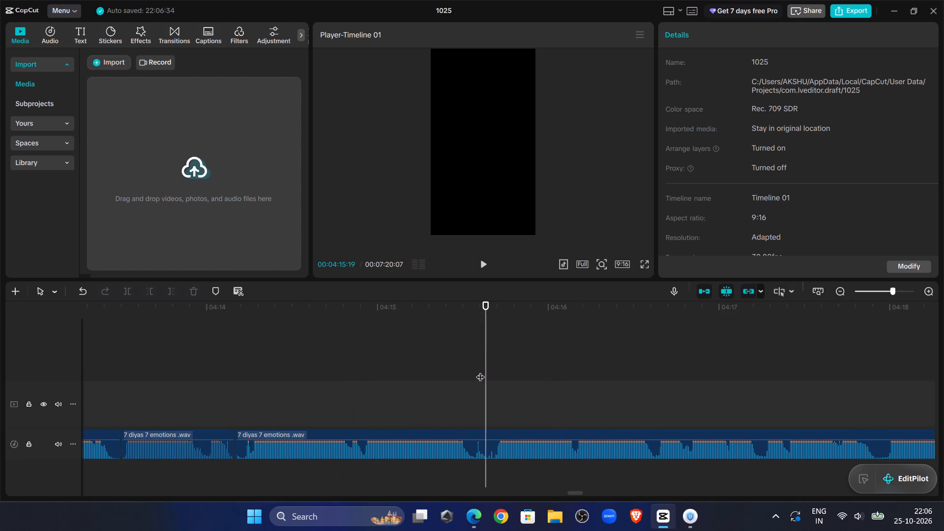
{"action": "left_click", "coordinate": [480, 374]}
{"action": "left_click_drag", "start_coordinate": [480, 382], "coordinate": [478, 387]}
{"action": "left_click", "coordinate": [476, 392]}
{"action": "left_click", "coordinate": [481, 398]}
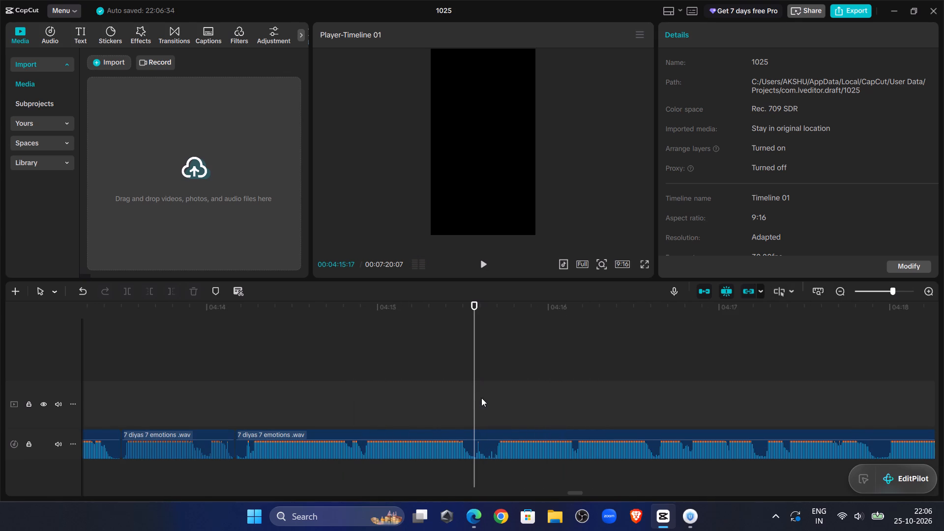
{"action": "left_click", "coordinate": [475, 436]}
{"action": "left_click", "coordinate": [129, 292]}
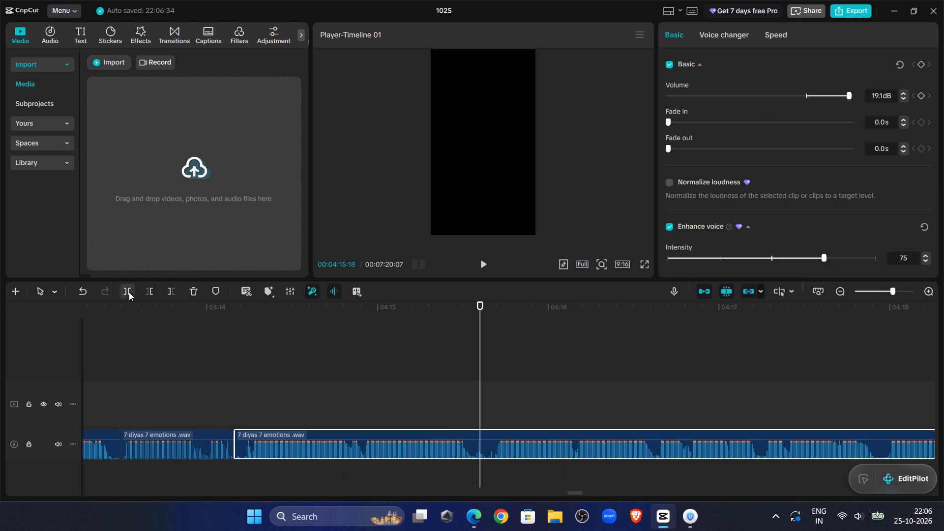
Listen past the 00:04:15:18 split, trim the new clip's start up to 00:04:20:26 and move it back flush against the preceding clip.
{"action": "left_click", "coordinate": [472, 260]}
{"action": "left_click", "coordinate": [477, 262]}
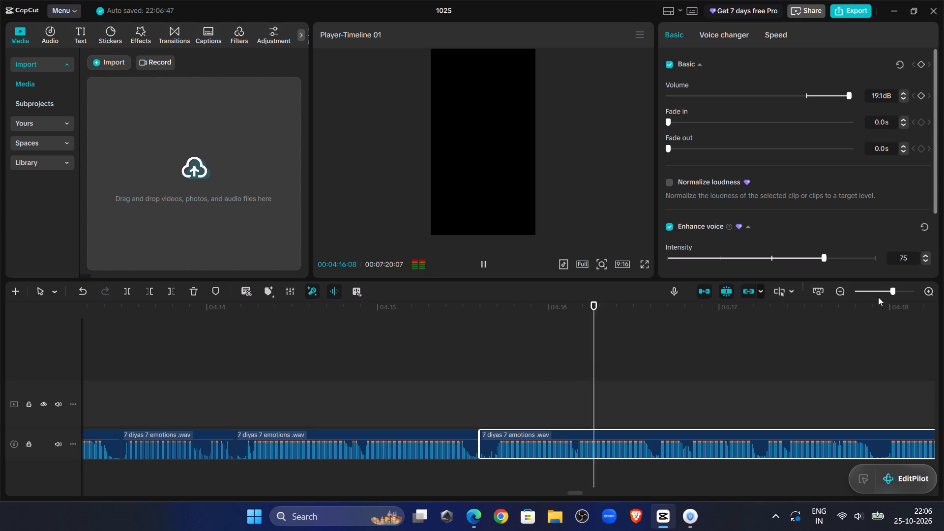
{"action": "left_click", "coordinate": [888, 293]}
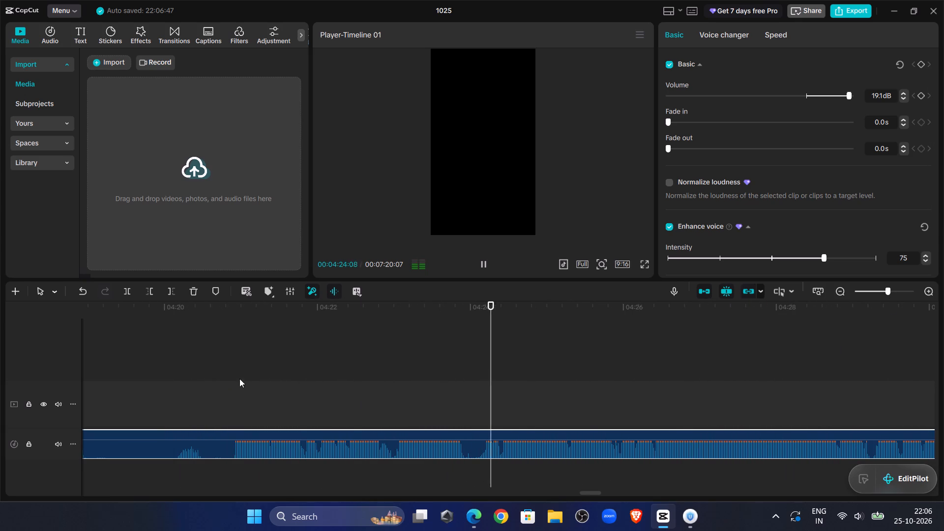
{"action": "left_click", "coordinate": [204, 390]}
{"action": "left_click_drag", "start_coordinate": [204, 390], "coordinate": [231, 414]}
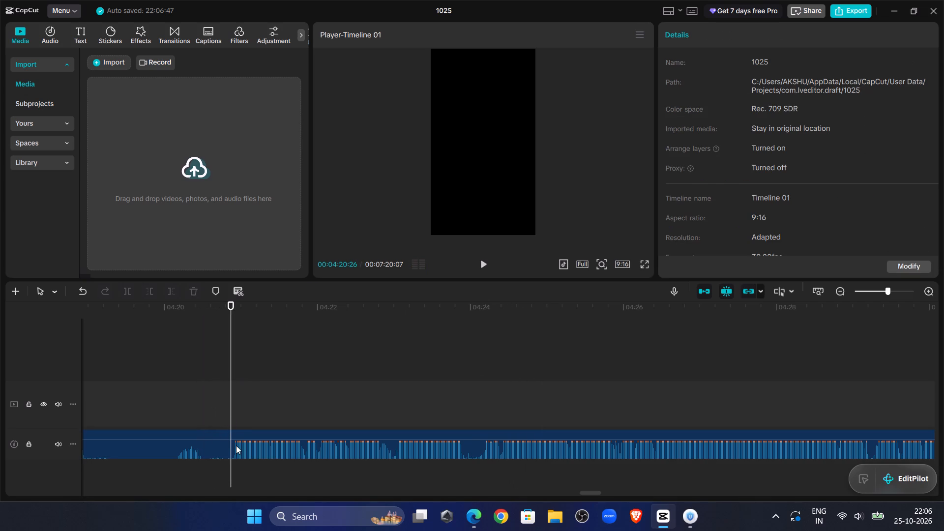
{"action": "left_click", "coordinate": [236, 445]}
{"action": "left_click", "coordinate": [149, 292]}
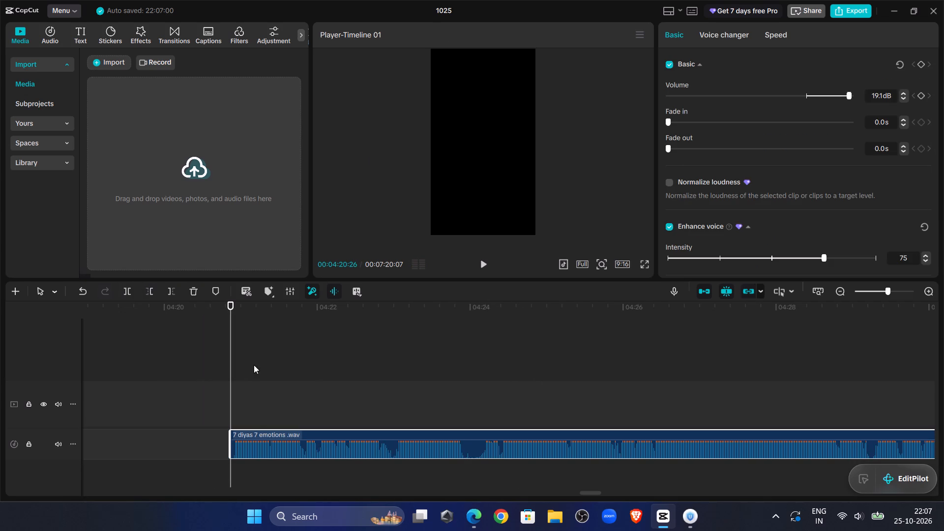
{"action": "left_click_drag", "start_coordinate": [706, 436], "coordinate": [0, 477]}
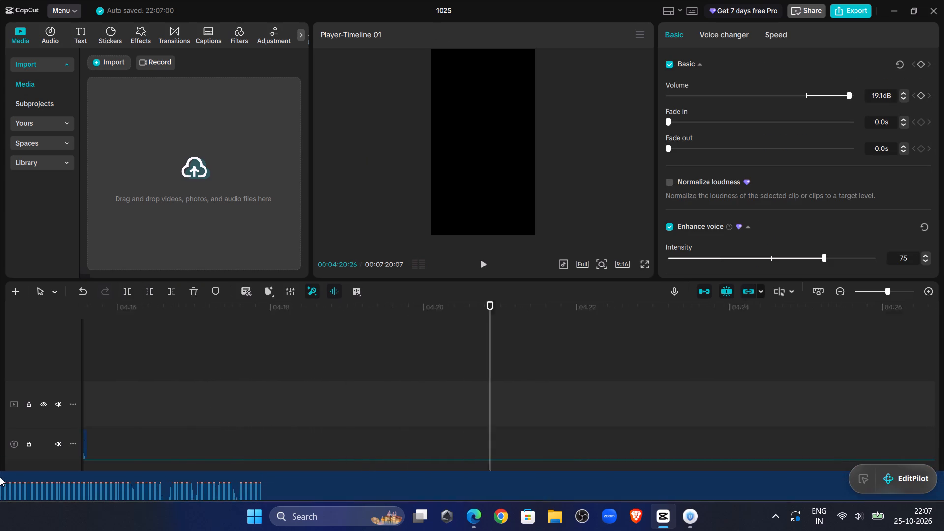
{"action": "left_click_drag", "start_coordinate": [0, 477], "coordinate": [811, 447]}
Replay the narration across the 00:04:15:18 join and split the clip at the pause at 00:04:17:17.
{"action": "left_click", "coordinate": [291, 365]}
{"action": "left_click", "coordinate": [487, 269]}
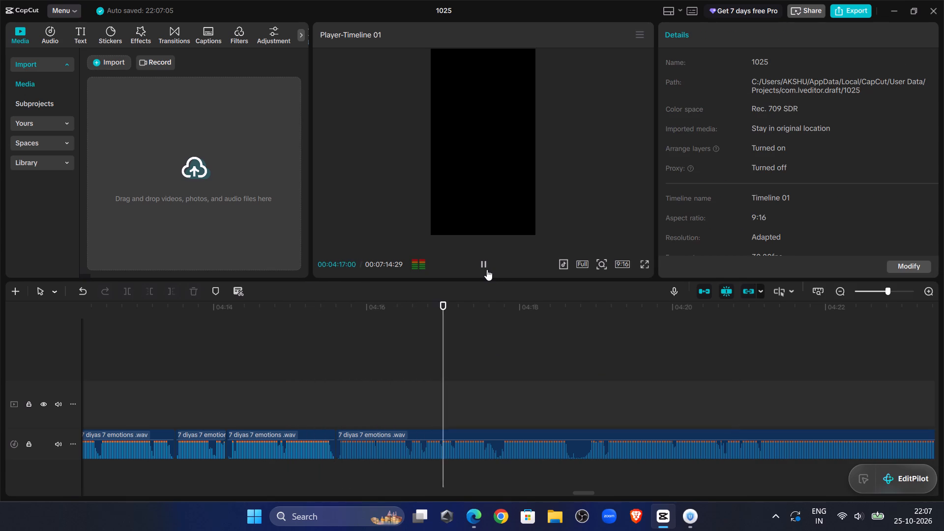
{"action": "left_click", "coordinate": [480, 354]}
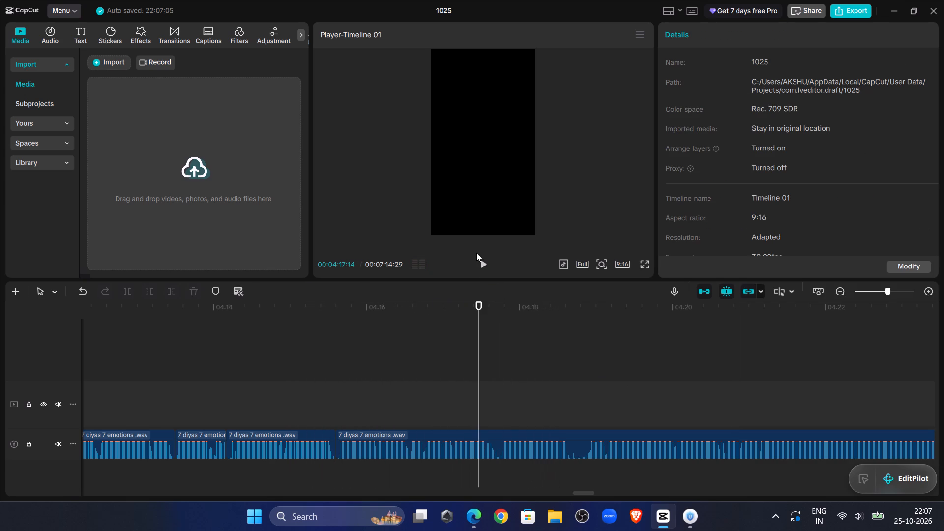
{"action": "double_click", "coordinate": [483, 266]}
{"action": "left_click", "coordinate": [493, 361]}
{"action": "left_click", "coordinate": [490, 363]}
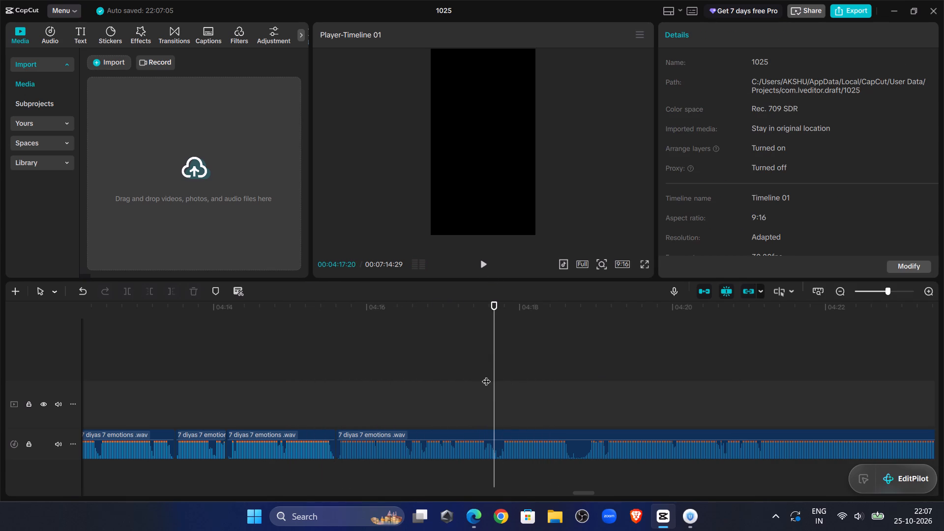
{"action": "left_click", "coordinate": [486, 375]}
{"action": "left_click", "coordinate": [486, 375]}
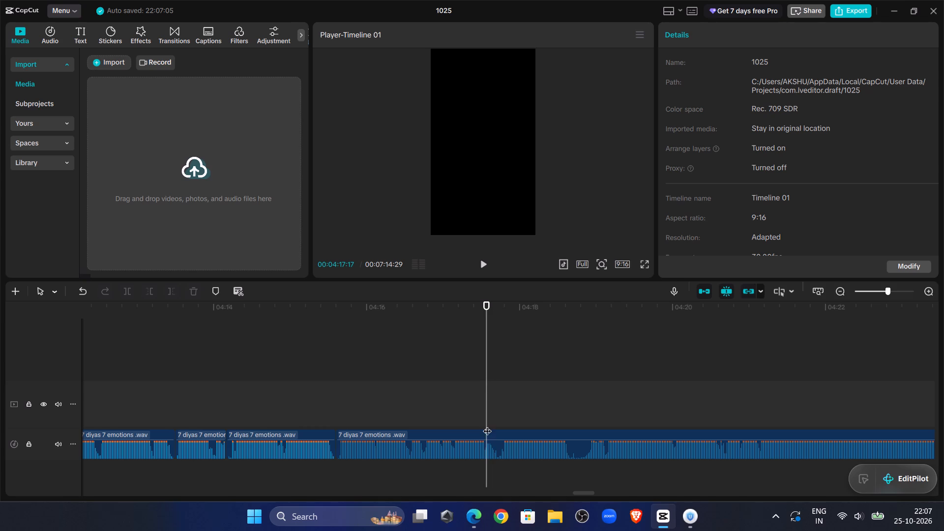
{"action": "left_click", "coordinate": [487, 441]}
{"action": "left_click", "coordinate": [127, 294]}
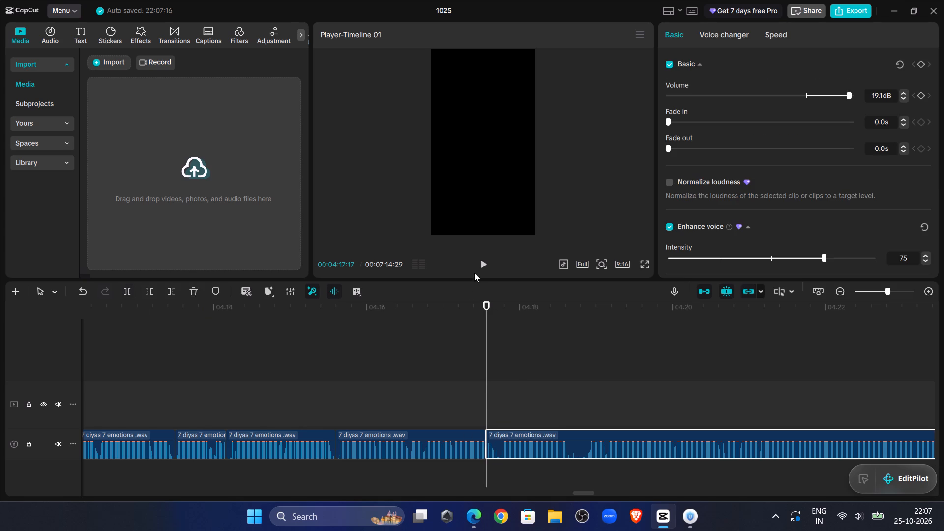
Listen past the 00:04:17:17 split, trim the new clip's start up to 00:04:17:21 and move it back to close the gap.
{"action": "double_click", "coordinate": [480, 265]}
{"action": "left_click", "coordinate": [493, 372]}
{"action": "left_click_drag", "start_coordinate": [494, 373], "coordinate": [497, 379]}
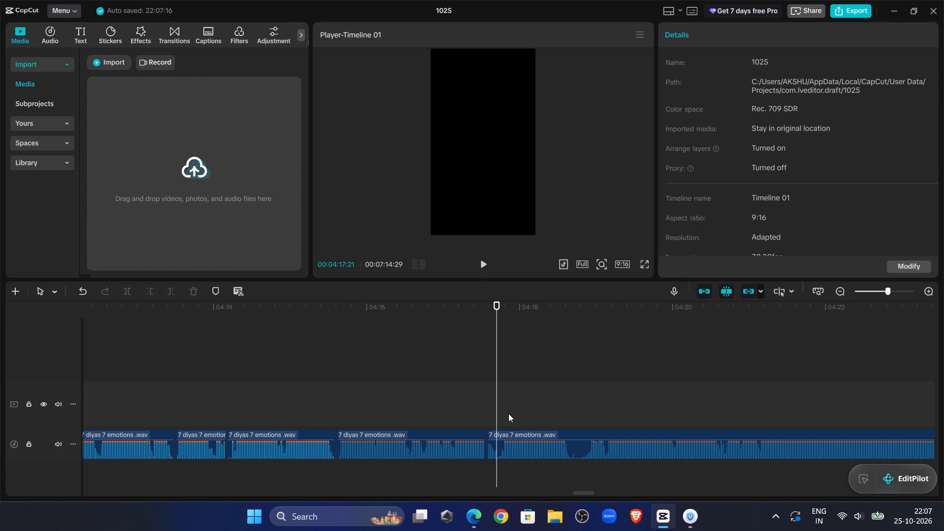
{"action": "left_click", "coordinate": [513, 437]}
{"action": "left_click", "coordinate": [147, 291]}
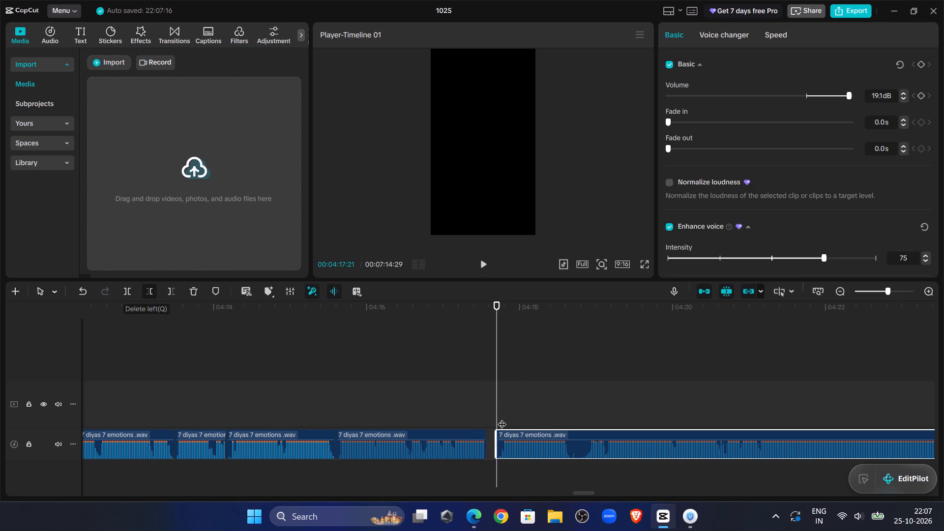
{"action": "left_click_drag", "start_coordinate": [525, 431], "coordinate": [513, 435]}
Replay the narration across the 00:04:17:17 join and split the clip at the pause at 00:04:18:17.
{"action": "left_click", "coordinate": [429, 366]}
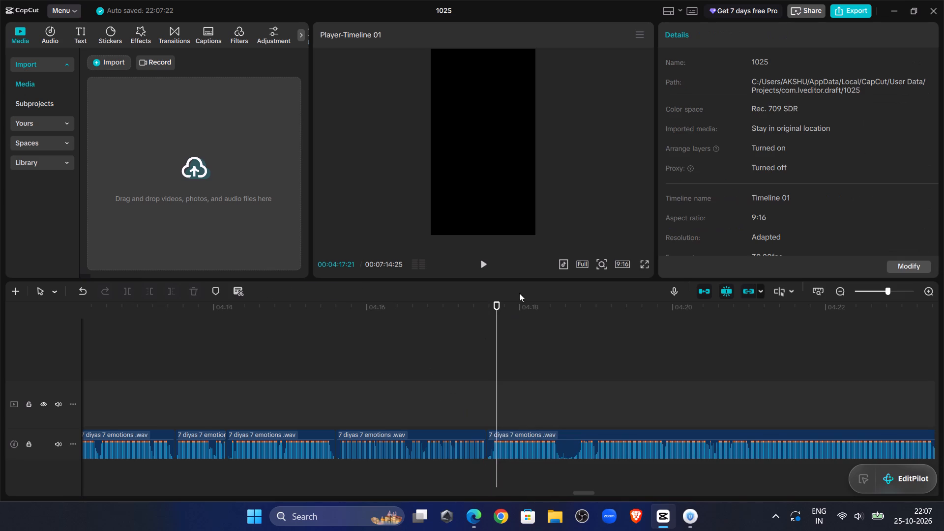
{"action": "left_click", "coordinate": [461, 341]}
{"action": "left_click", "coordinate": [472, 269]}
{"action": "left_click", "coordinate": [481, 265]}
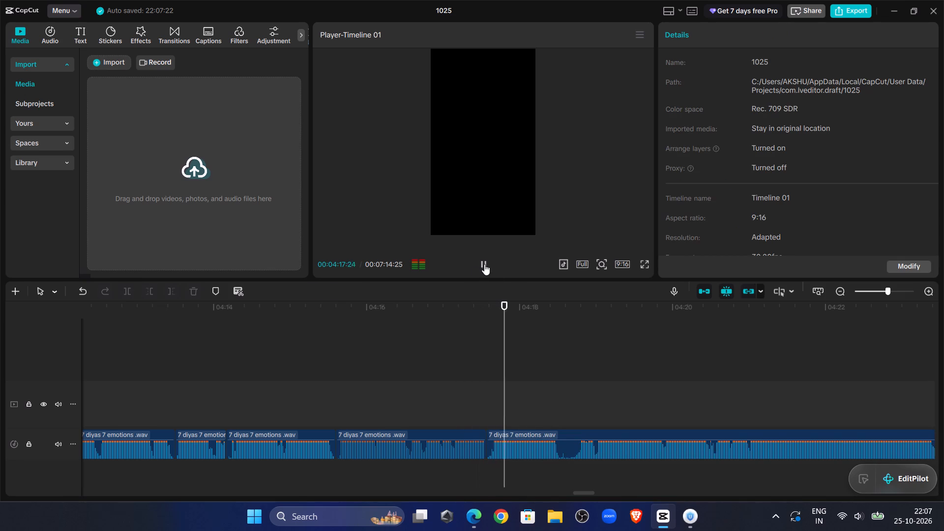
{"action": "left_click", "coordinate": [484, 264]}
{"action": "left_click_drag", "start_coordinate": [562, 390], "coordinate": [564, 397]}
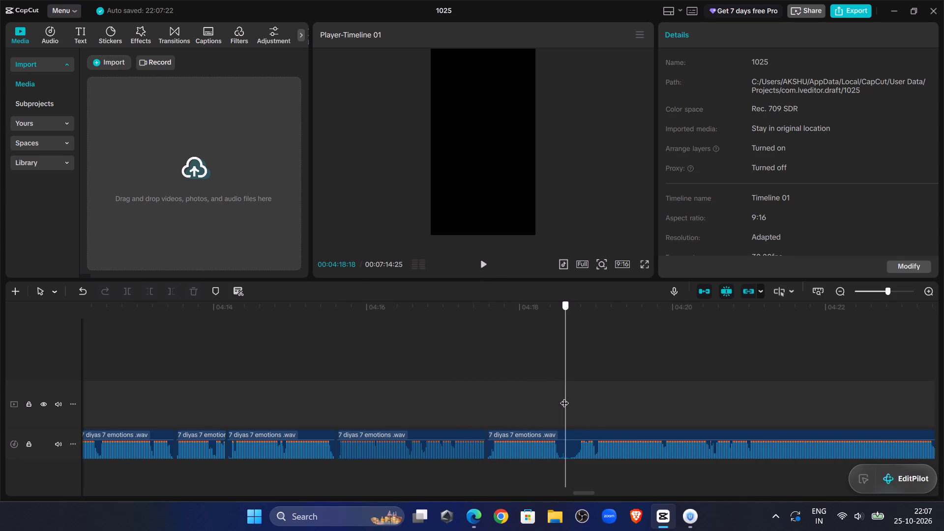
{"action": "left_click_drag", "start_coordinate": [564, 397], "coordinate": [564, 398]}
{"action": "left_click", "coordinate": [561, 441]}
{"action": "left_click", "coordinate": [137, 292]}
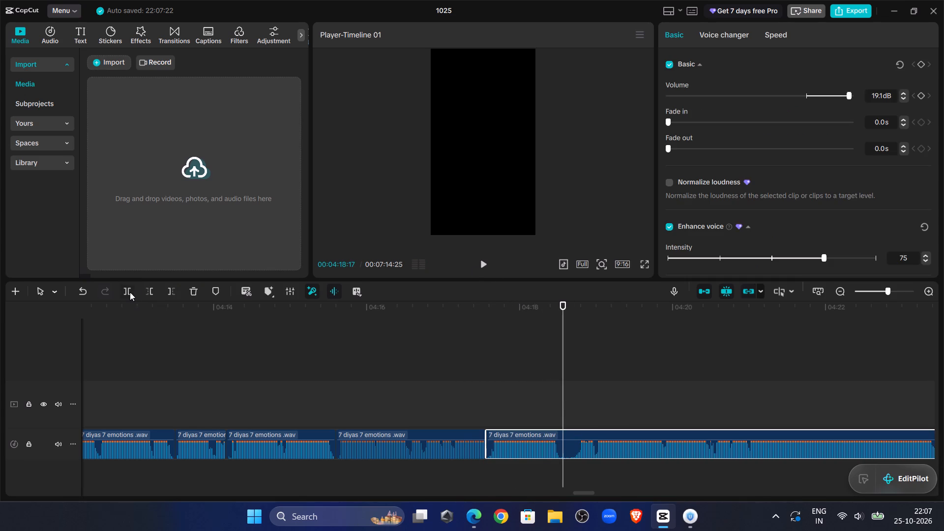
{"action": "left_click", "coordinate": [126, 291]}
Listen past the 00:04:18:17 split, trim the new clip's start up to 00:04:18:20 and move it flush against the preceding clip.
{"action": "double_click", "coordinate": [480, 261]}
{"action": "left_click", "coordinate": [567, 388]}
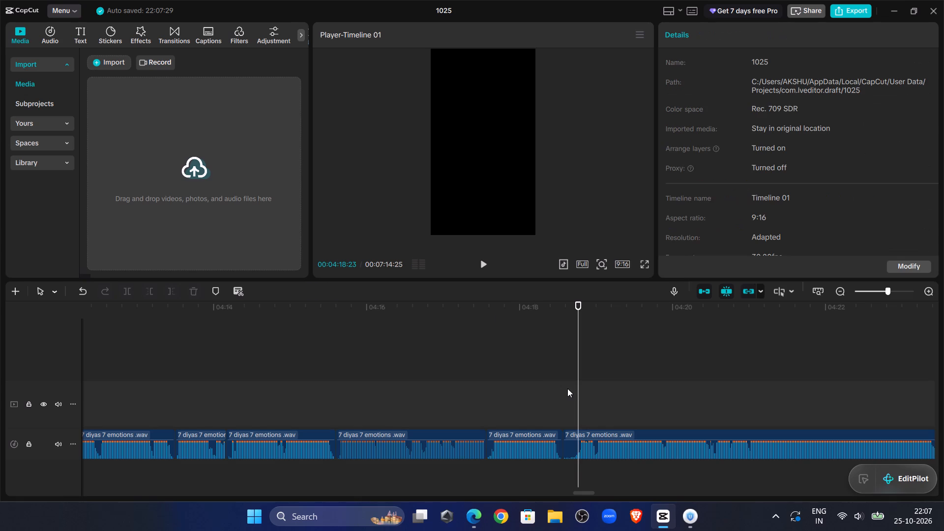
{"action": "left_click_drag", "start_coordinate": [567, 388], "coordinate": [570, 393]}
{"action": "left_click", "coordinate": [574, 449]}
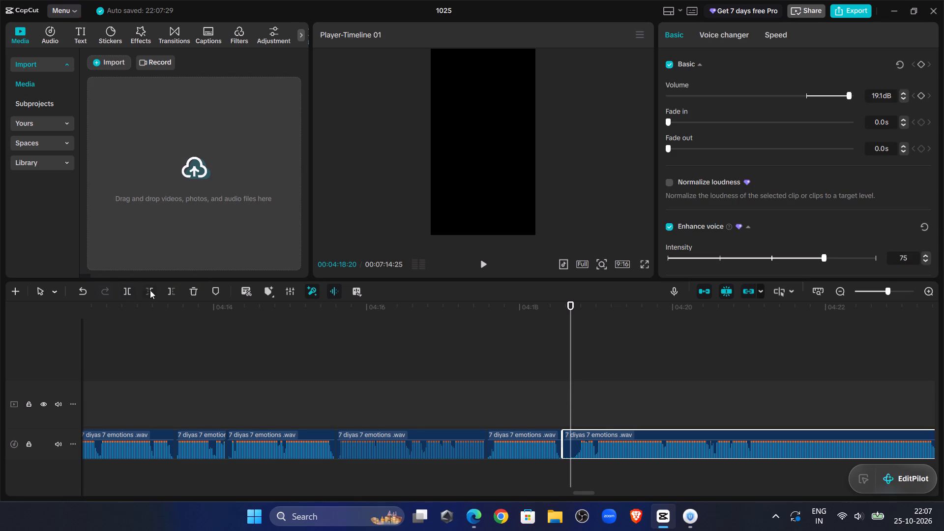
{"action": "left_click", "coordinate": [150, 290]}
{"action": "left_click_drag", "start_coordinate": [598, 432], "coordinate": [588, 437]}
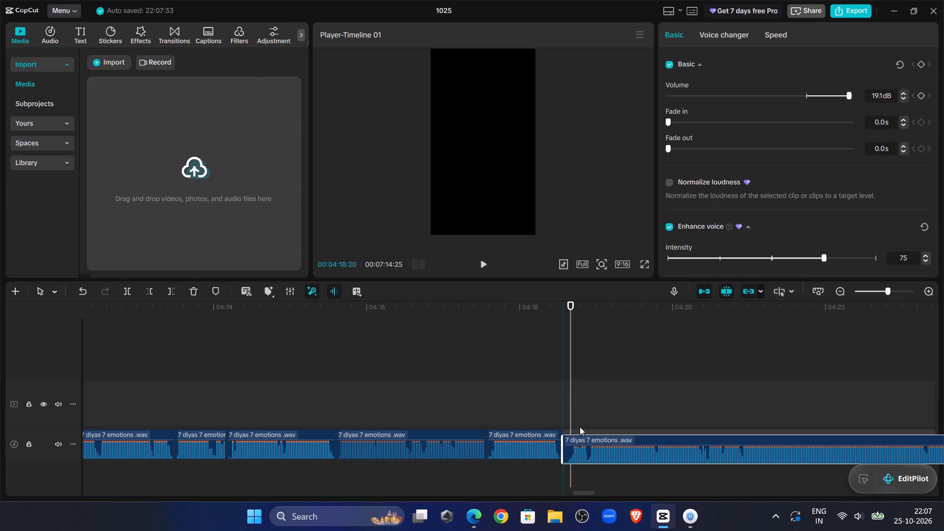
Replay the narration across the 00:04:18:17 join to check the cut.
{"action": "left_click", "coordinate": [534, 371]}
{"action": "left_click", "coordinate": [483, 275]}
{"action": "left_click", "coordinate": [484, 265]}
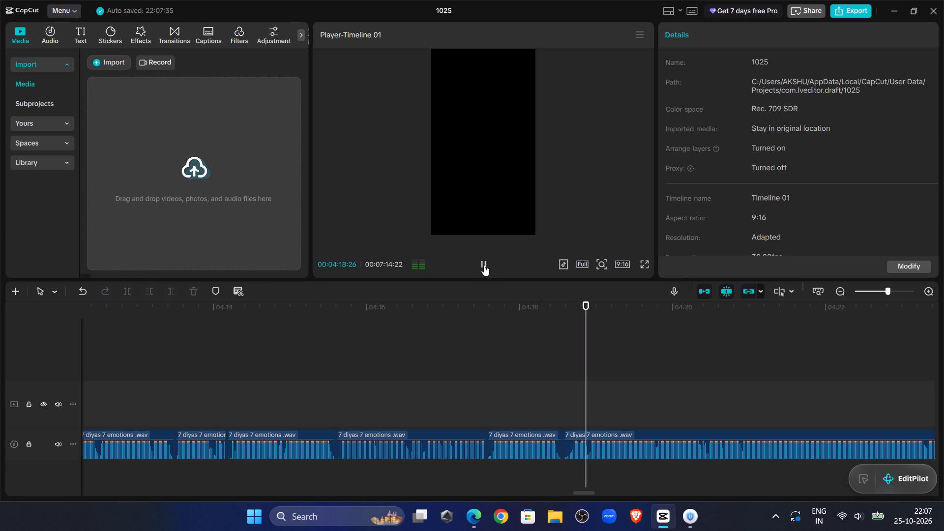
{"action": "left_click", "coordinate": [523, 357]}
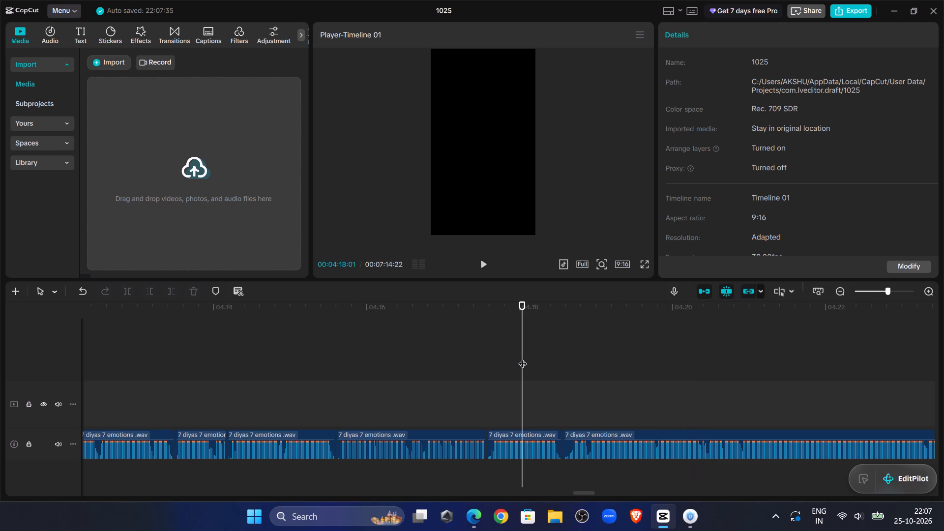
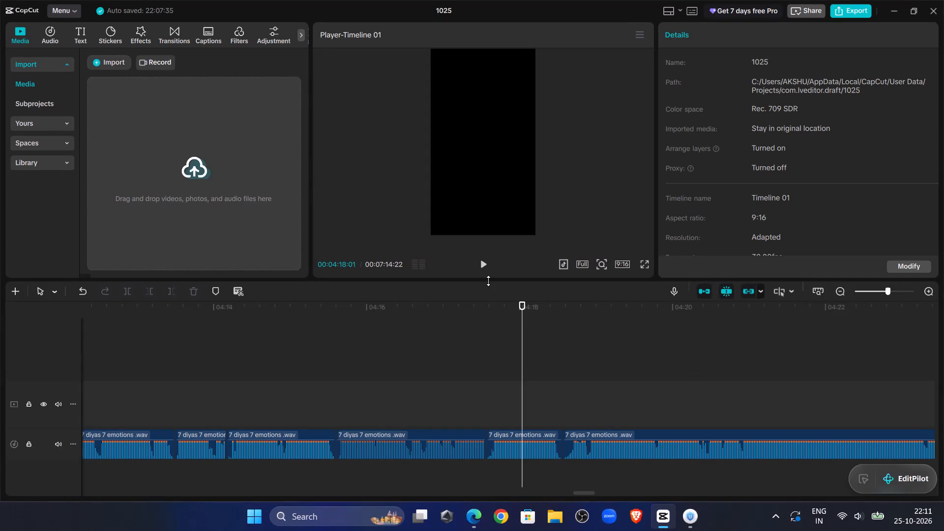
Listen past the 00:04:18:17 join, trim the following clip's start up to 00:04:18:26 and move it back flush against the preceding clip.
{"action": "left_click", "coordinate": [480, 262]}
{"action": "left_click", "coordinate": [551, 366]}
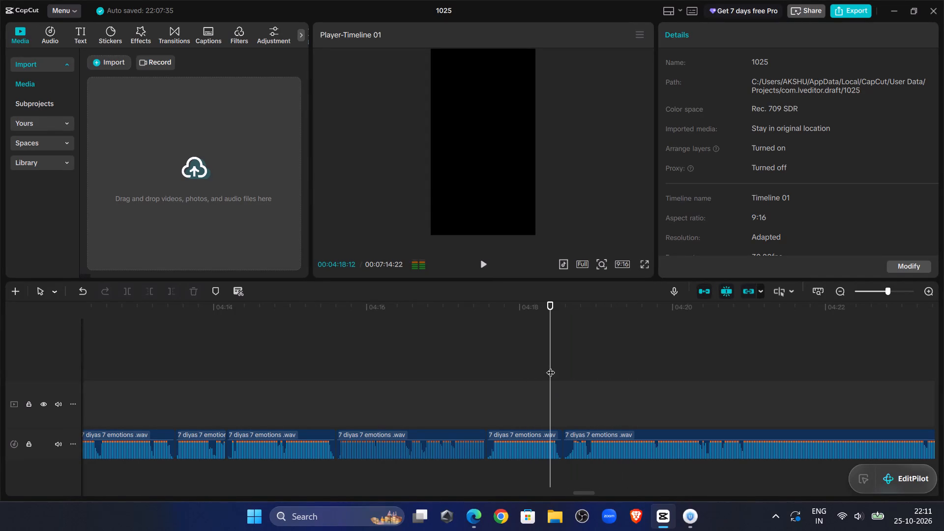
{"action": "left_click", "coordinate": [484, 264]}
{"action": "left_click", "coordinate": [484, 264]}
{"action": "left_click", "coordinate": [606, 439]}
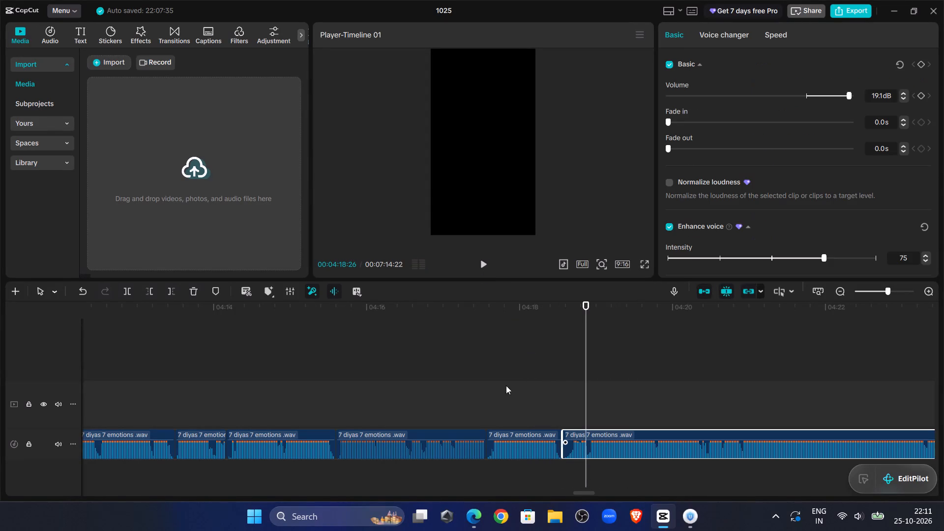
{"action": "left_click", "coordinate": [146, 287]}
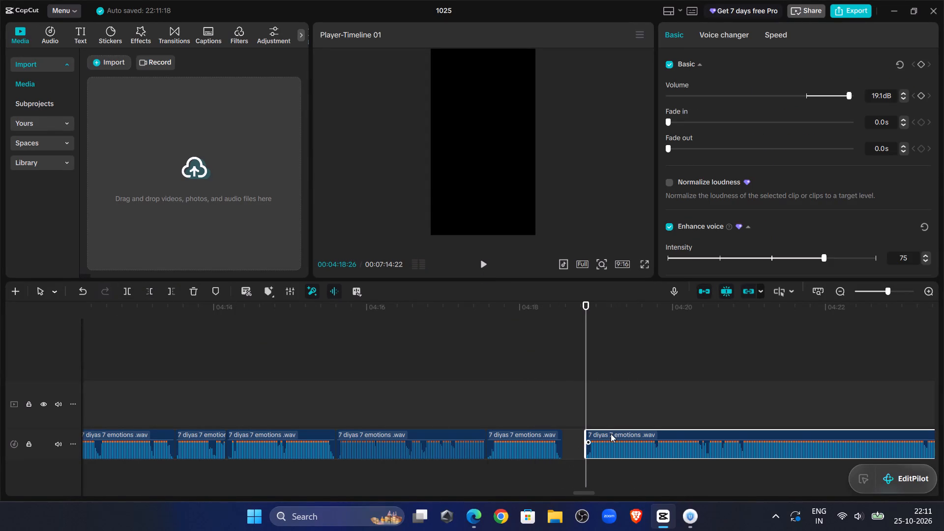
{"action": "left_click_drag", "start_coordinate": [611, 434], "coordinate": [578, 440]}
{"action": "left_click_drag", "start_coordinate": [653, 432], "coordinate": [611, 457]}
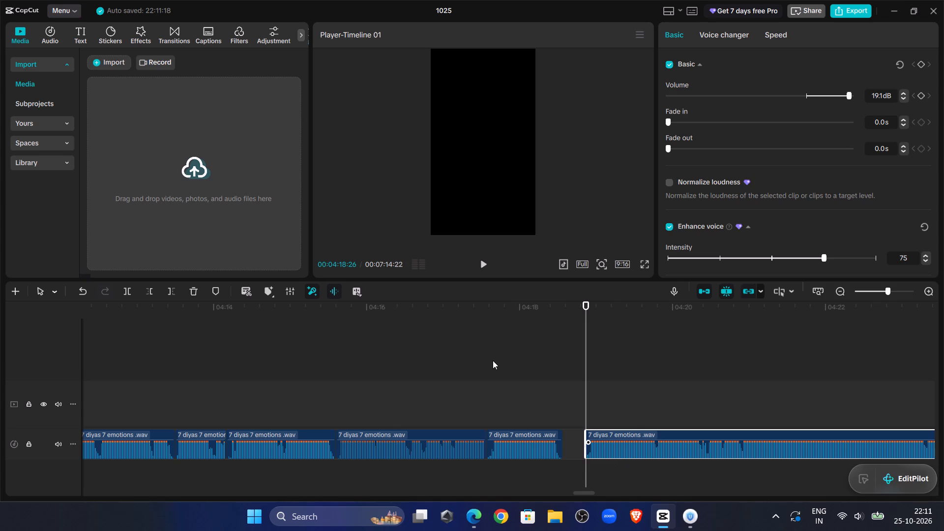
{"action": "left_click", "coordinate": [490, 357]}
{"action": "double_click", "coordinate": [475, 339]}
{"action": "left_click", "coordinate": [543, 435]}
{"action": "left_click_drag", "start_coordinate": [543, 435], "coordinate": [613, 407]}
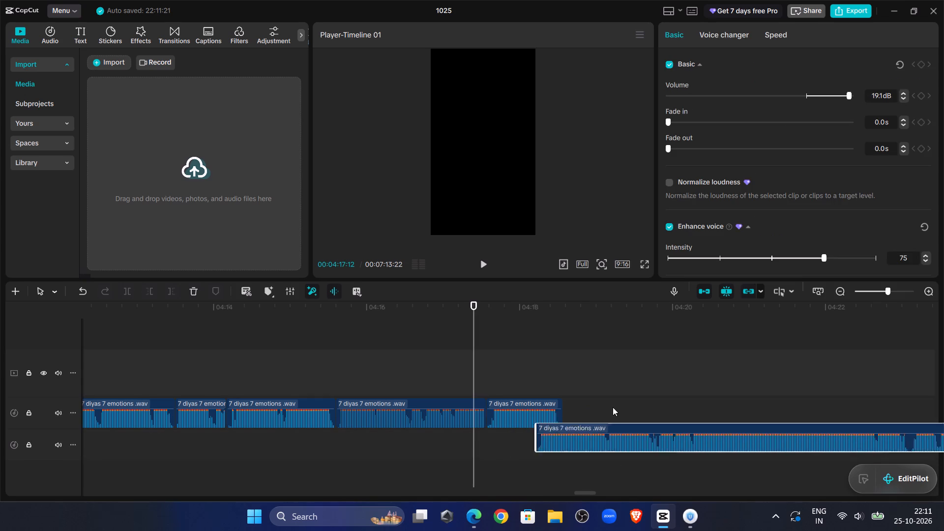
{"action": "left_click_drag", "start_coordinate": [613, 407], "coordinate": [598, 408]}
Replay the narration across the 00:04:18:17 join and split the clip at the pause at 00:04:20:05.
{"action": "left_click", "coordinate": [483, 270]}
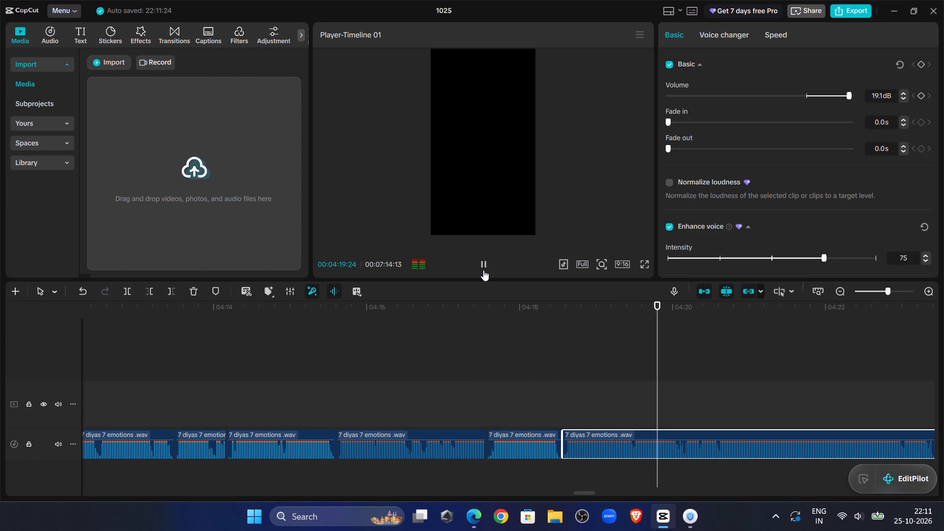
{"action": "left_click", "coordinate": [483, 269]}
{"action": "double_click", "coordinate": [687, 400]}
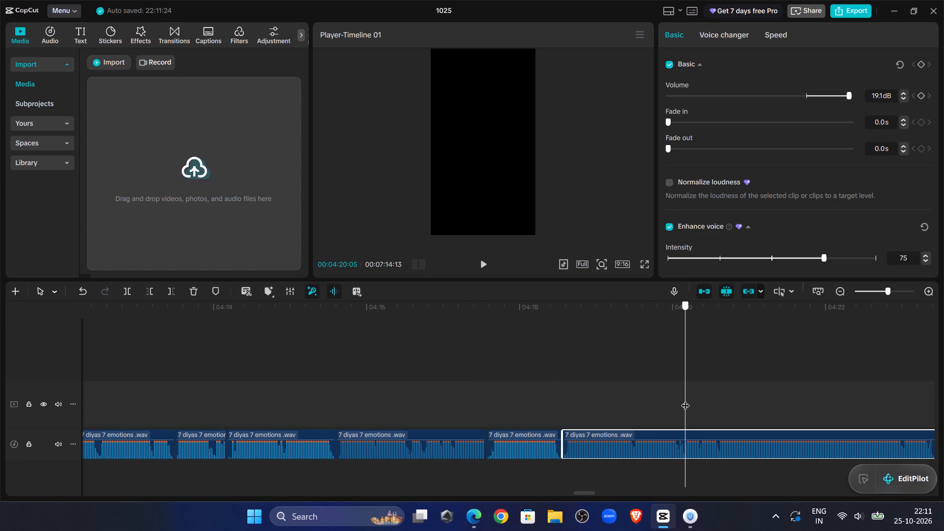
{"action": "left_click", "coordinate": [675, 434]}
{"action": "left_click", "coordinate": [126, 293]}
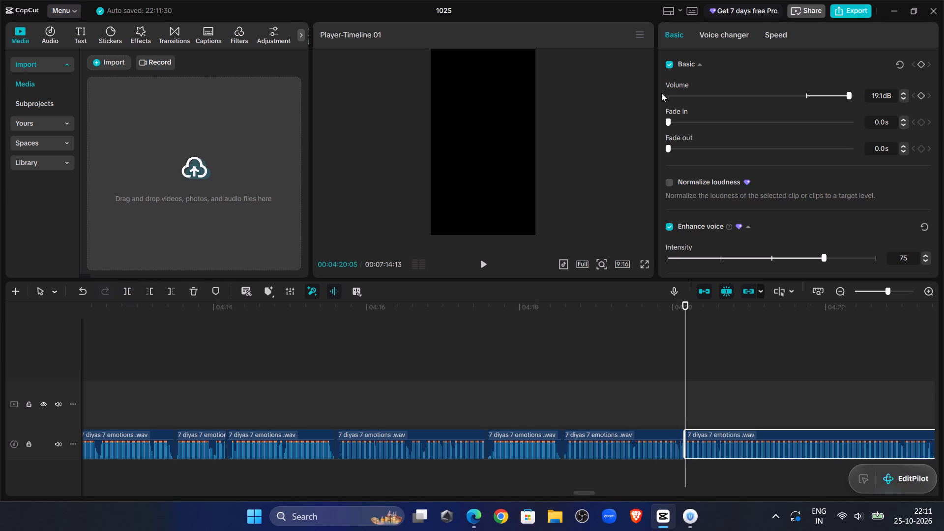
Listen past the 00:04:20:05 split, trim the new clip's start up to 00:04:20:10 and move it back to close the gap.
{"action": "double_click", "coordinate": [486, 263]}
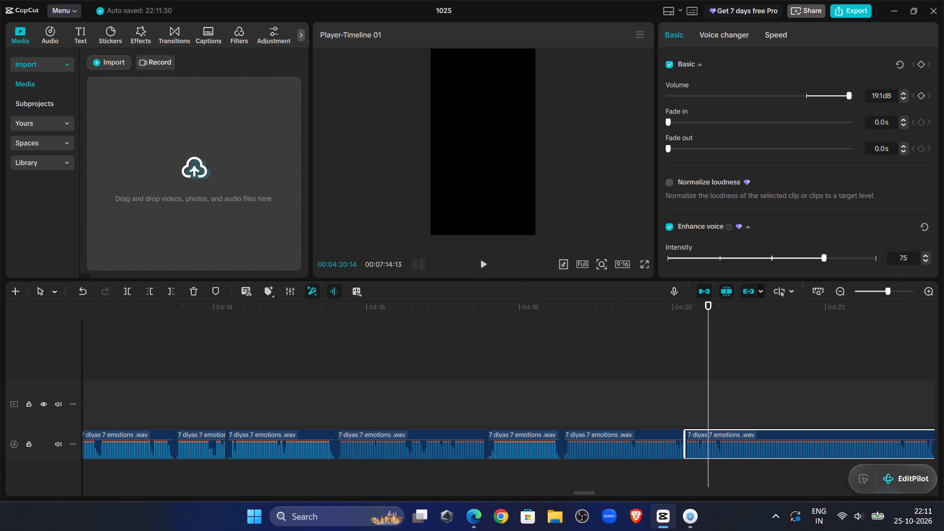
{"action": "left_click", "coordinate": [896, 289]}
{"action": "left_click", "coordinate": [659, 389]}
{"action": "left_click_drag", "start_coordinate": [659, 389], "coordinate": [663, 401]}
{"action": "left_click", "coordinate": [663, 404]}
{"action": "left_click", "coordinate": [664, 449]}
{"action": "left_click", "coordinate": [151, 288]}
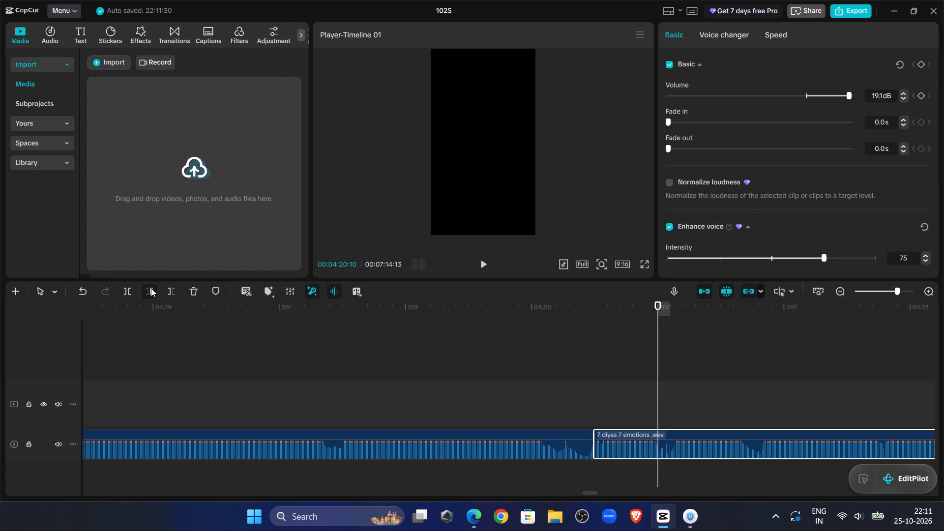
{"action": "left_click_drag", "start_coordinate": [678, 432], "coordinate": [617, 435]}
Replay the narration across the 00:04:20:05 join and split the clip at the pause at 00:04:23:08.
{"action": "left_click_drag", "start_coordinate": [471, 361], "coordinate": [475, 357]}
{"action": "left_click", "coordinate": [461, 350]}
{"action": "left_click", "coordinate": [475, 271]}
{"action": "double_click", "coordinate": [479, 265]}
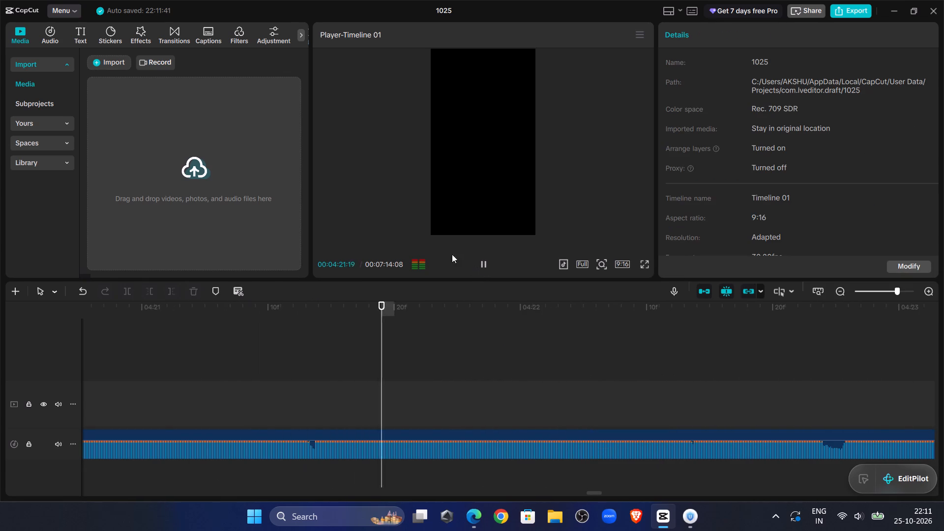
{"action": "left_click", "coordinate": [484, 266]}
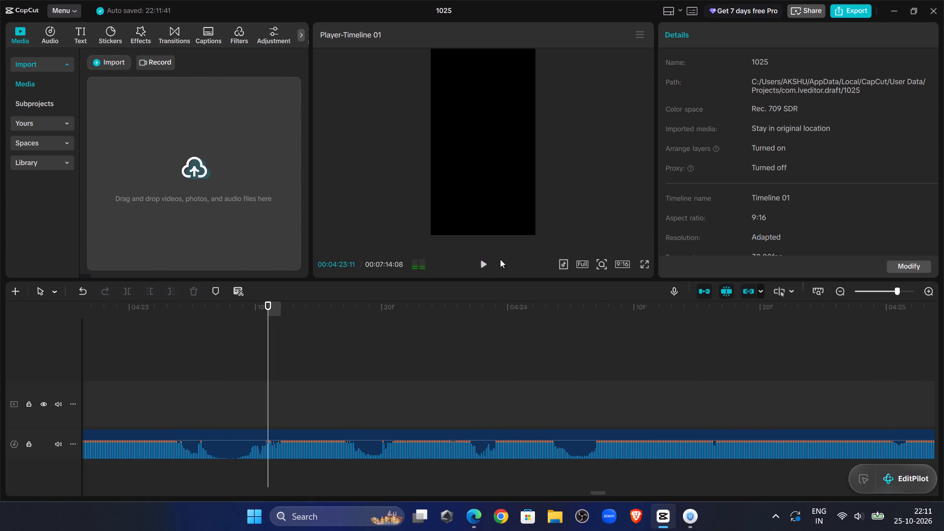
{"action": "left_click", "coordinate": [228, 385]}
{"action": "left_click_drag", "start_coordinate": [229, 385], "coordinate": [238, 390]}
{"action": "left_click", "coordinate": [238, 390]}
{"action": "left_click", "coordinate": [231, 387]}
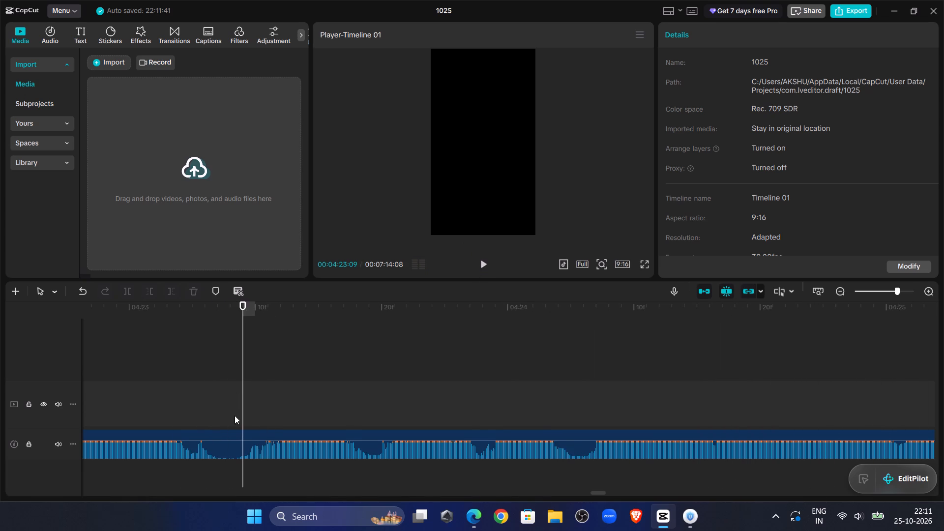
{"action": "left_click", "coordinate": [230, 449]}
{"action": "left_click", "coordinate": [136, 296]}
{"action": "left_click", "coordinate": [129, 291]}
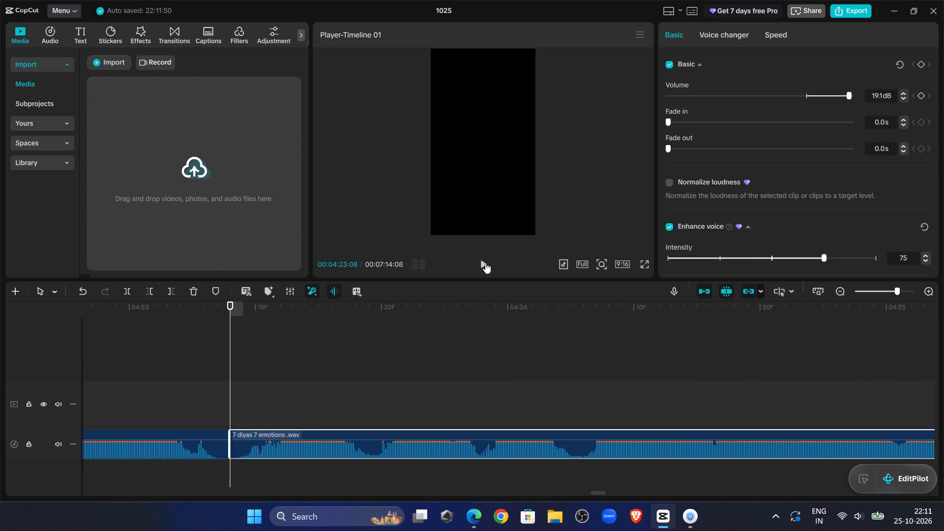
Listen past the 00:04:23:08 split, trim the unwanted take off the new clip's start up to 00:04:30:20 and move it flush against the preceding clip.
{"action": "left_click", "coordinate": [488, 263]}
{"action": "left_click", "coordinate": [884, 290]}
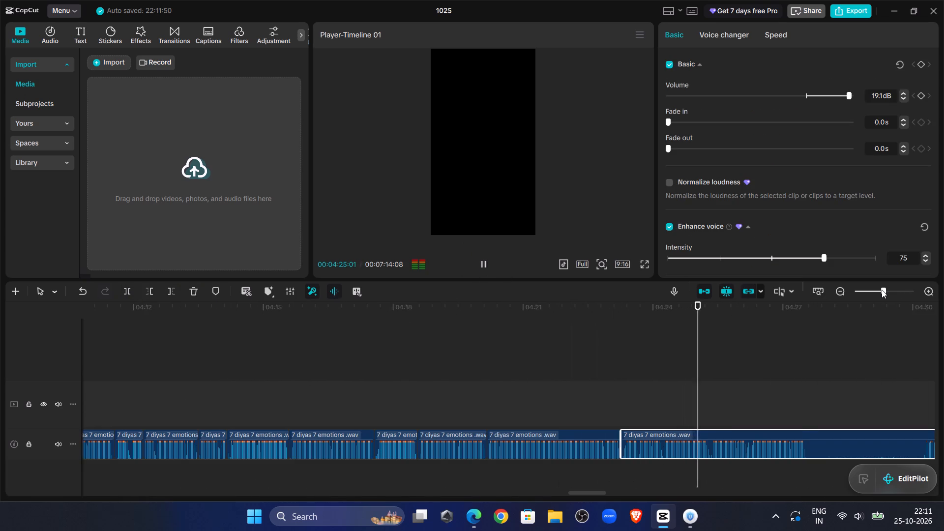
{"action": "left_click_drag", "start_coordinate": [594, 495], "coordinate": [604, 493]}
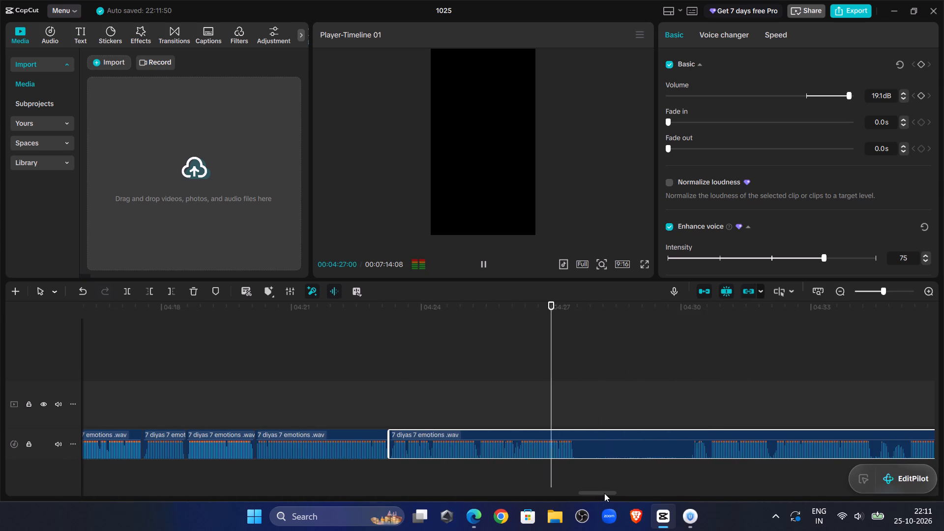
{"action": "left_click_drag", "start_coordinate": [604, 493], "coordinate": [606, 490]}
{"action": "left_click", "coordinate": [648, 380]}
{"action": "left_click", "coordinate": [479, 265]}
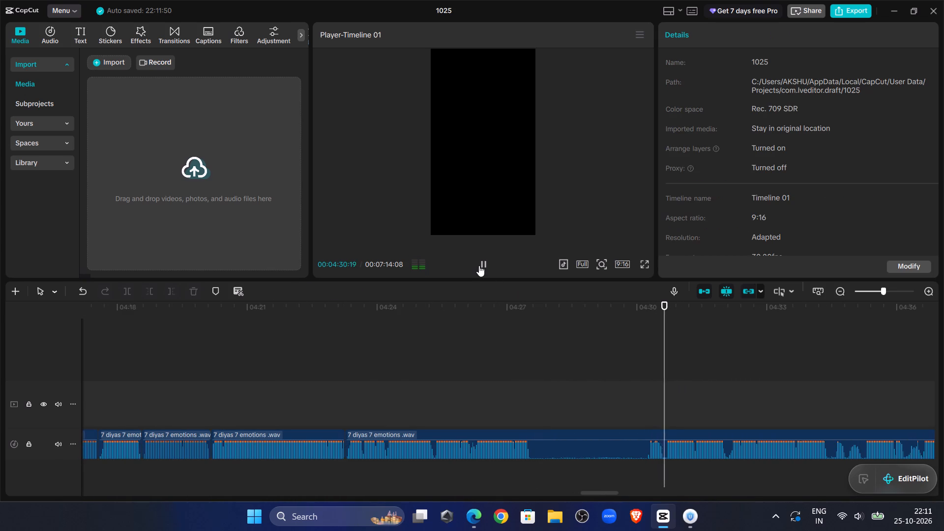
{"action": "left_click_drag", "start_coordinate": [588, 493], "coordinate": [600, 494]}
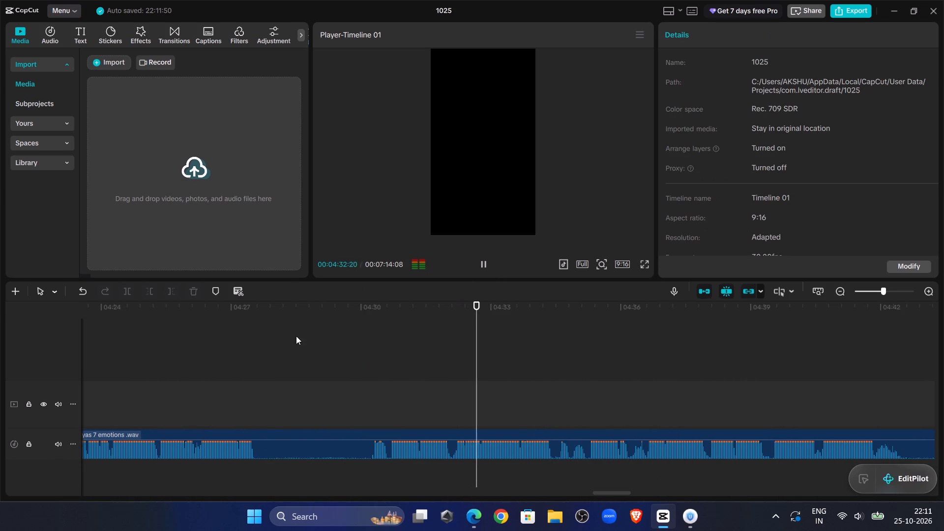
{"action": "left_click", "coordinate": [377, 392]}
{"action": "left_click_drag", "start_coordinate": [377, 392], "coordinate": [386, 403]}
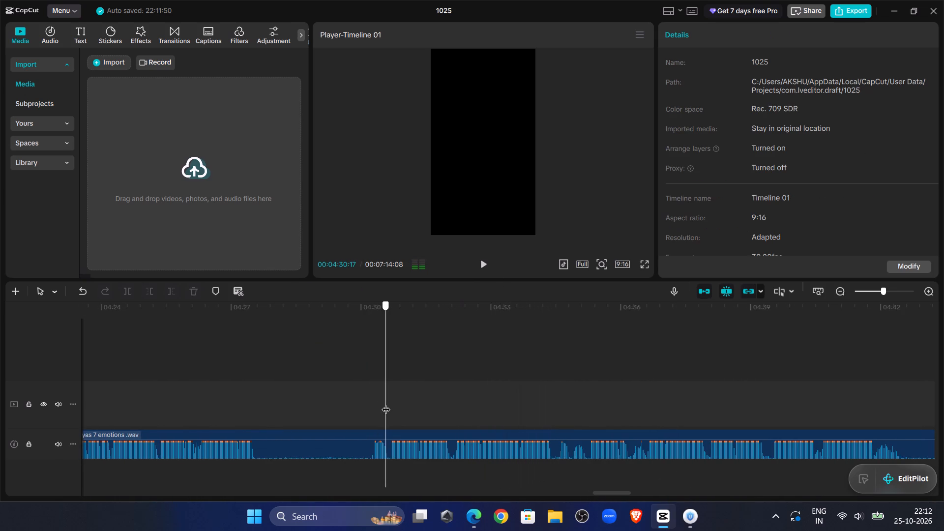
{"action": "left_click_drag", "start_coordinate": [386, 403], "coordinate": [389, 406]}
{"action": "left_click", "coordinate": [383, 444]}
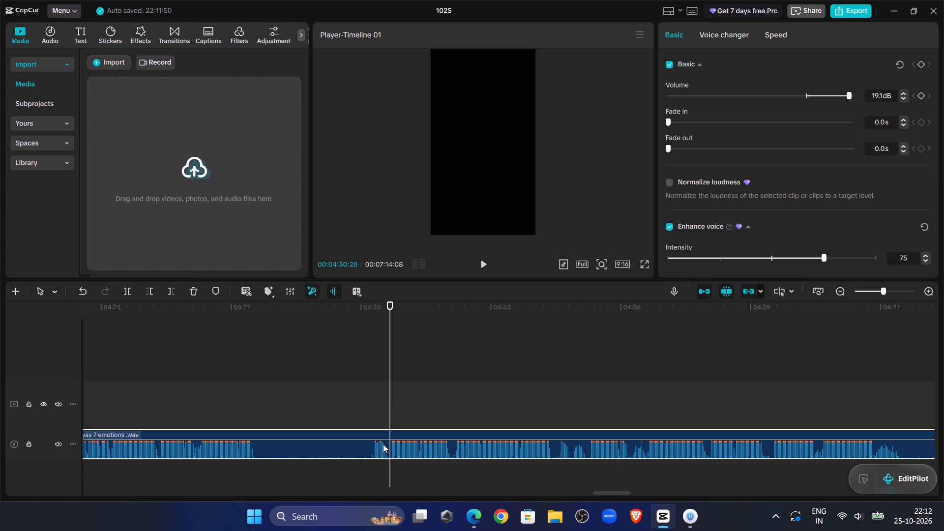
{"action": "left_click", "coordinate": [157, 291]}
{"action": "left_click", "coordinate": [153, 288]}
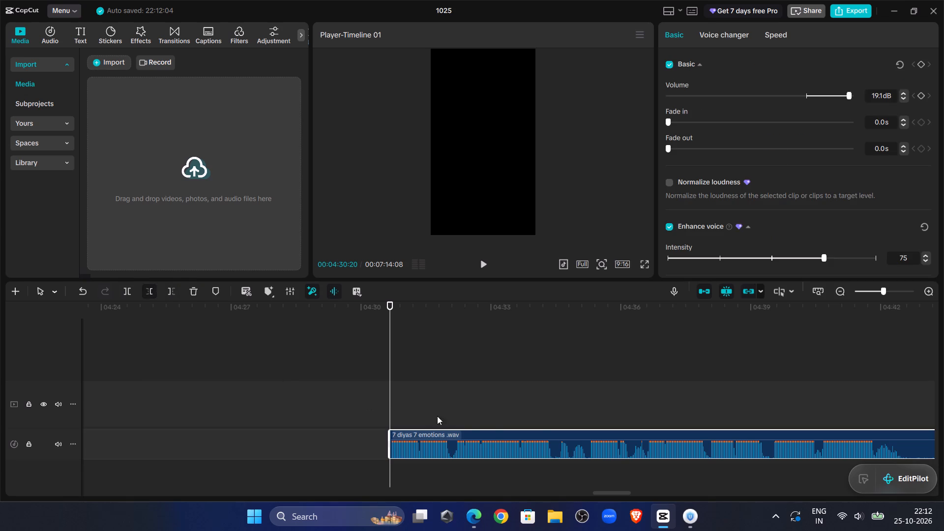
{"action": "left_click_drag", "start_coordinate": [756, 433], "coordinate": [501, 498]}
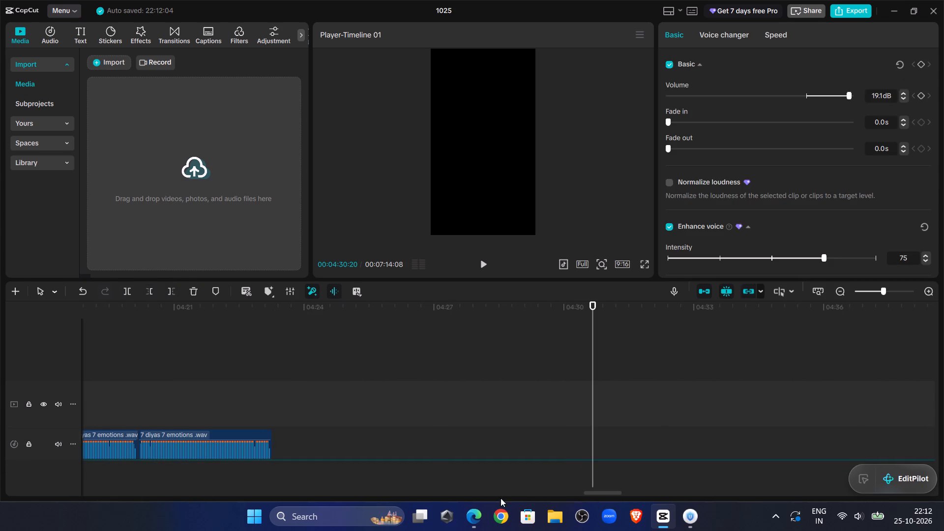
{"action": "left_click_drag", "start_coordinate": [501, 498], "coordinate": [636, 447]}
Replay the narration across the 00:04:23:08 join and split the clip at the pause at 00:04:24:21.
{"action": "left_click", "coordinate": [269, 334]}
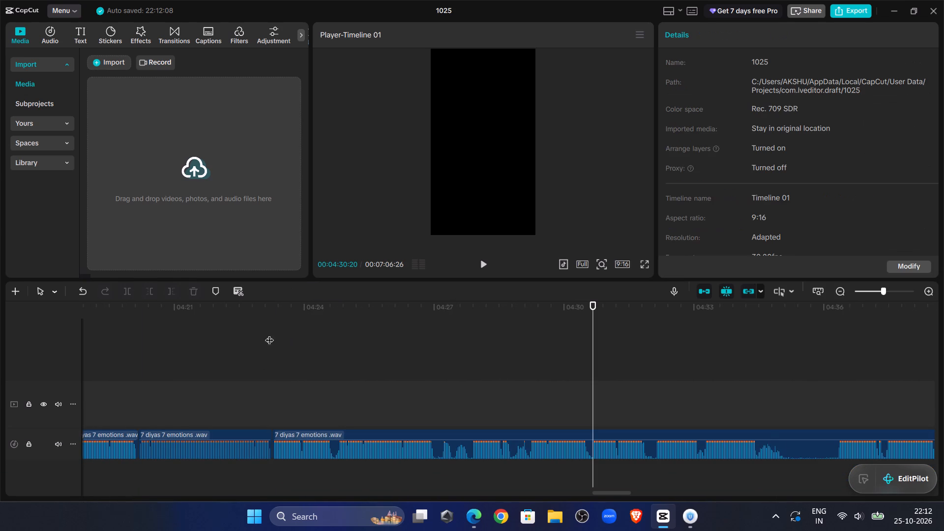
{"action": "left_click", "coordinate": [257, 359]}
{"action": "left_click", "coordinate": [244, 354]}
{"action": "left_click", "coordinate": [482, 270]}
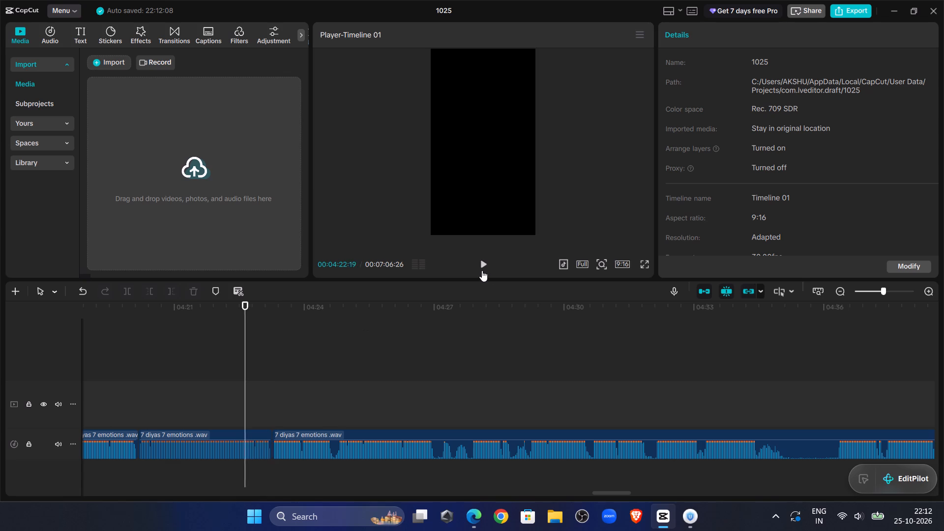
{"action": "left_click", "coordinate": [482, 268]}
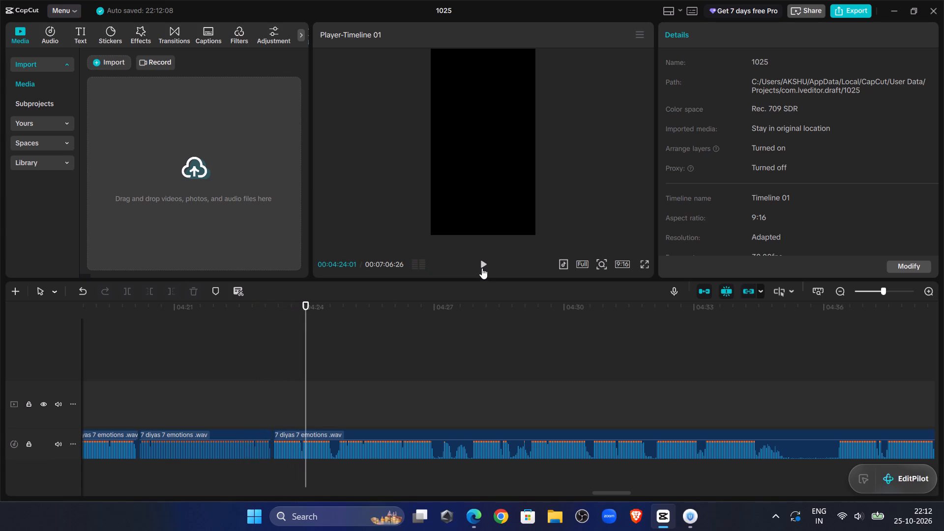
{"action": "left_click", "coordinate": [482, 268]}
{"action": "left_click", "coordinate": [309, 370]}
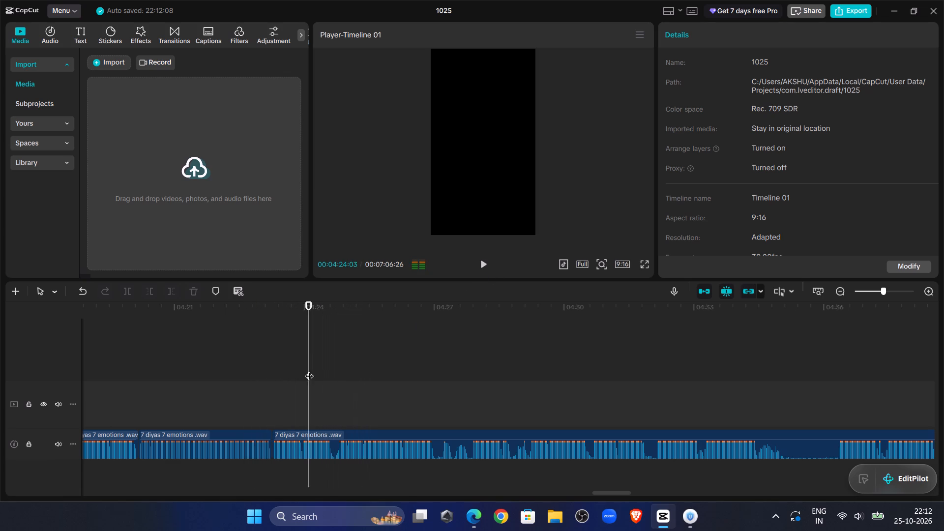
{"action": "left_click_drag", "start_coordinate": [309, 370], "coordinate": [334, 388]}
{"action": "left_click", "coordinate": [341, 438]}
{"action": "left_click", "coordinate": [139, 299]}
{"action": "left_click", "coordinate": [132, 295]}
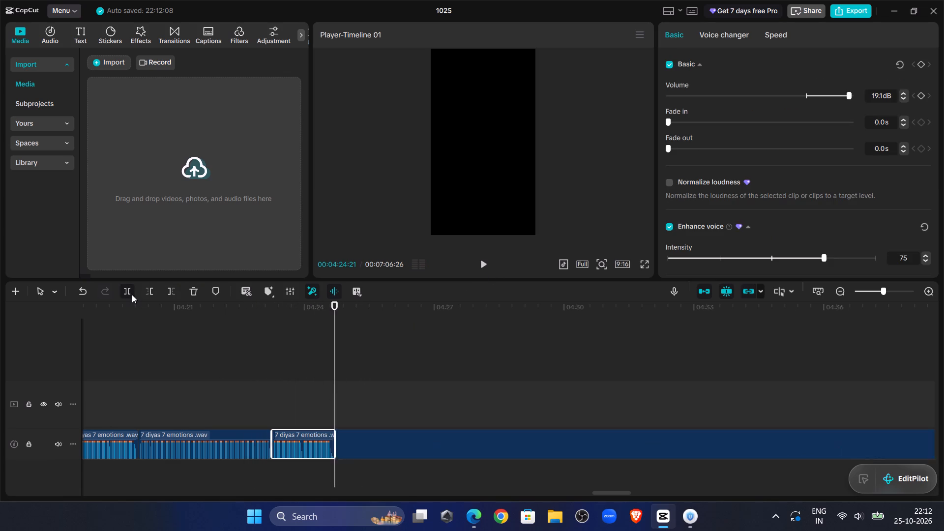
{"action": "left_click", "coordinate": [132, 295]}
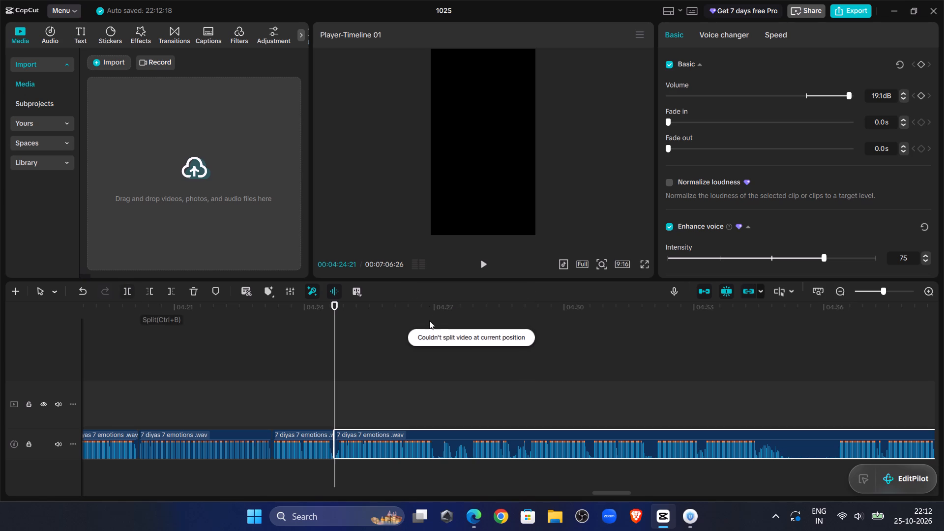
Listen past the 00:04:24:21 split, trim the new clip's start up to 00:04:24:29 and move it back to close the gap.
{"action": "left_click", "coordinate": [488, 254]}
{"action": "left_click", "coordinate": [481, 264]}
{"action": "left_click", "coordinate": [480, 264]}
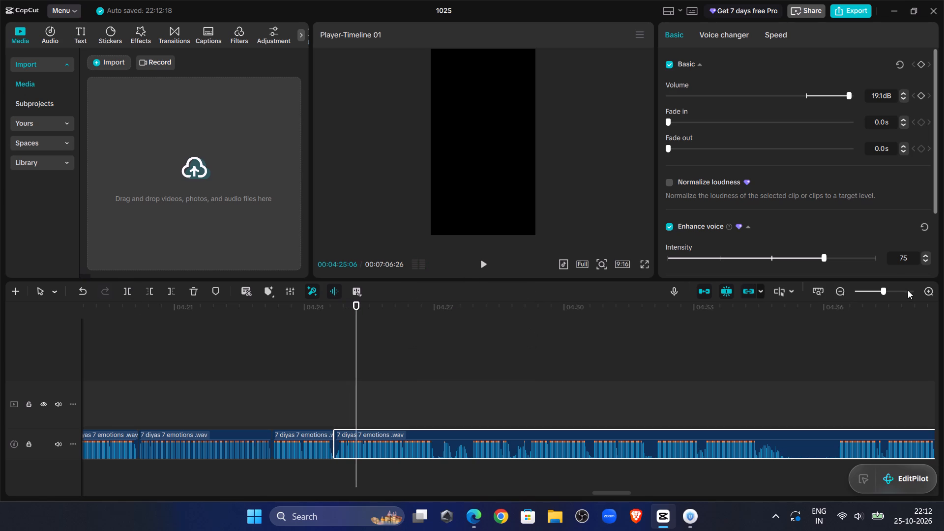
{"action": "left_click", "coordinate": [902, 290]}
{"action": "left_click", "coordinate": [240, 394]}
{"action": "left_click_drag", "start_coordinate": [240, 394], "coordinate": [249, 403]}
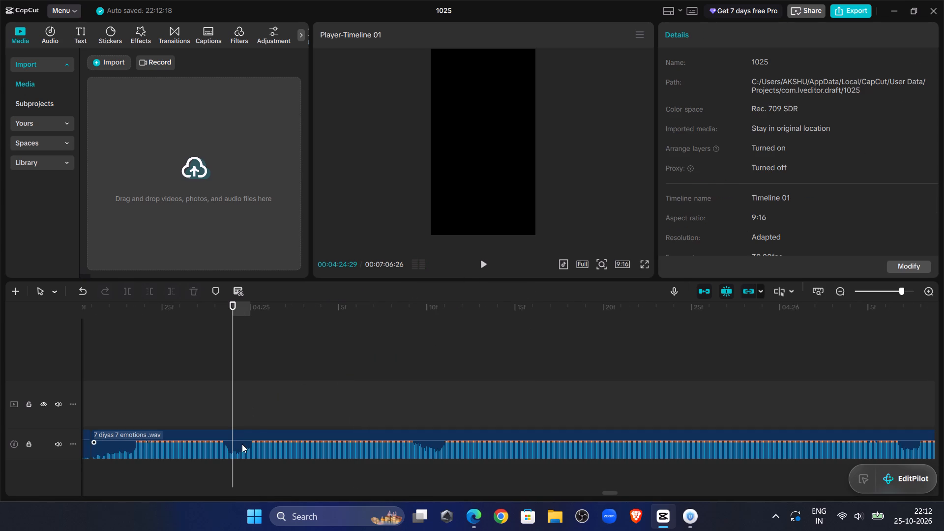
{"action": "left_click", "coordinate": [242, 444]}
{"action": "left_click", "coordinate": [153, 292]}
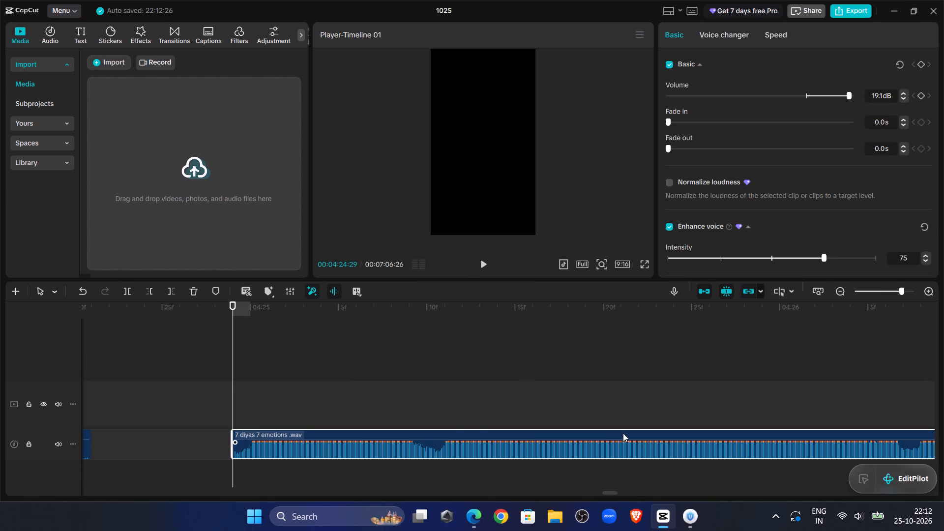
{"action": "left_click_drag", "start_coordinate": [623, 433], "coordinate": [670, 439]}
Replay the narration across the 00:04:24:21 join and split the clip at the end of the phrase at 00:04:26:16.
{"action": "left_click", "coordinate": [98, 343]}
{"action": "left_click", "coordinate": [478, 264]}
{"action": "left_click_drag", "start_coordinate": [477, 264], "coordinate": [471, 268]}
{"action": "left_click", "coordinate": [263, 396]}
{"action": "left_click", "coordinate": [479, 260]}
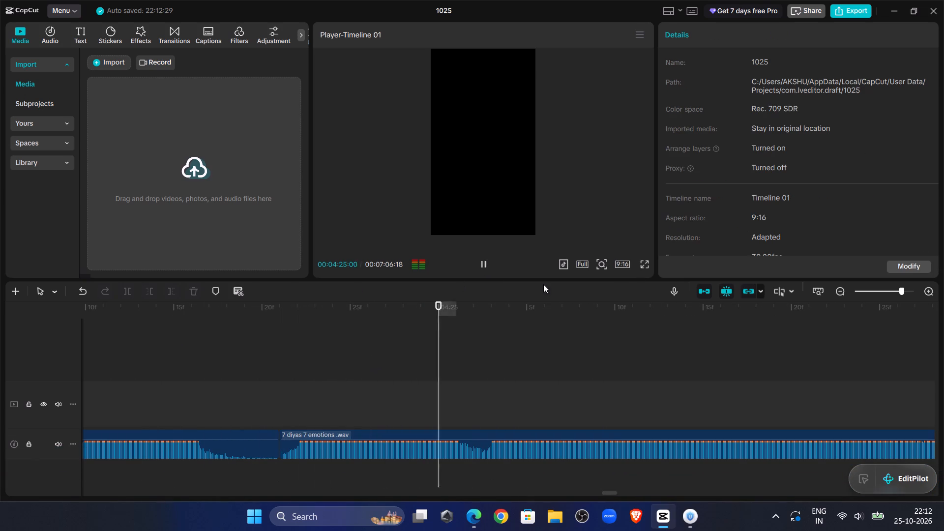
{"action": "left_click", "coordinate": [483, 265]}
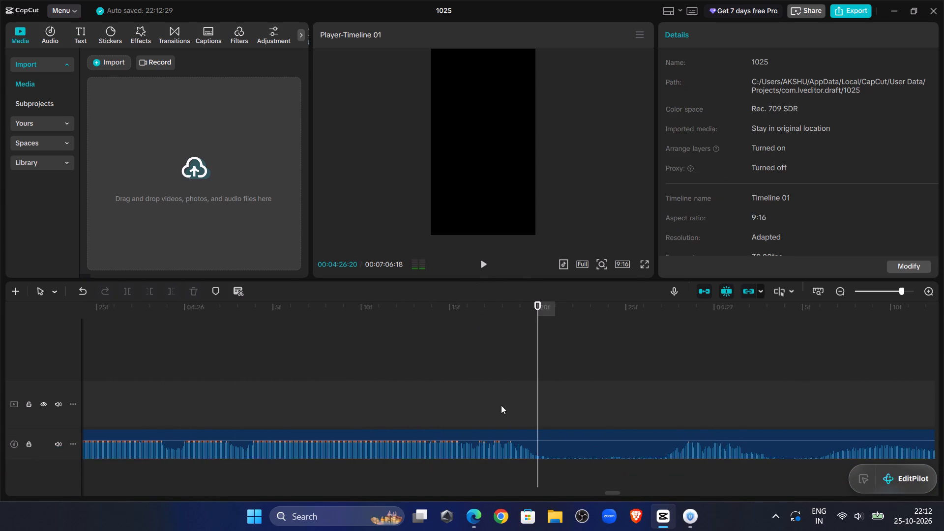
{"action": "left_click", "coordinate": [241, 349]}
{"action": "left_click", "coordinate": [484, 260]}
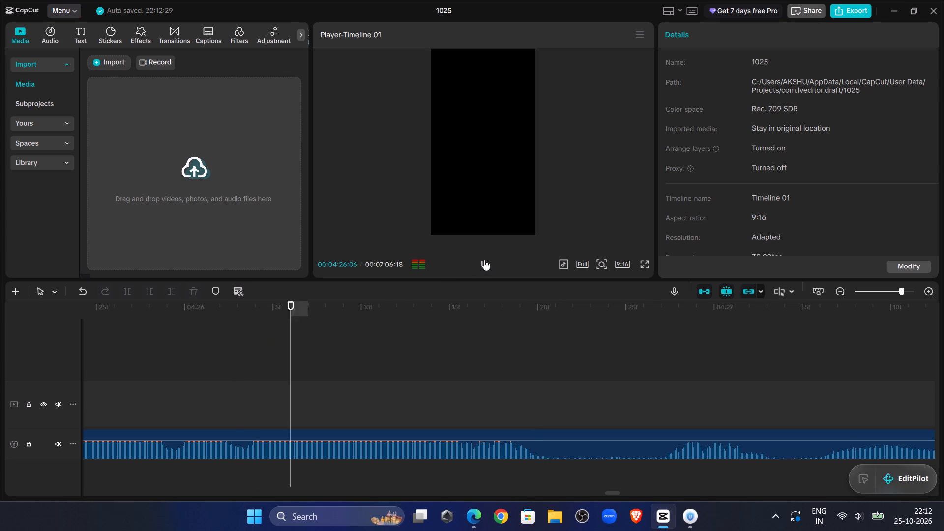
{"action": "left_click", "coordinate": [484, 260]}
{"action": "left_click", "coordinate": [496, 434]}
{"action": "left_click", "coordinate": [125, 285]}
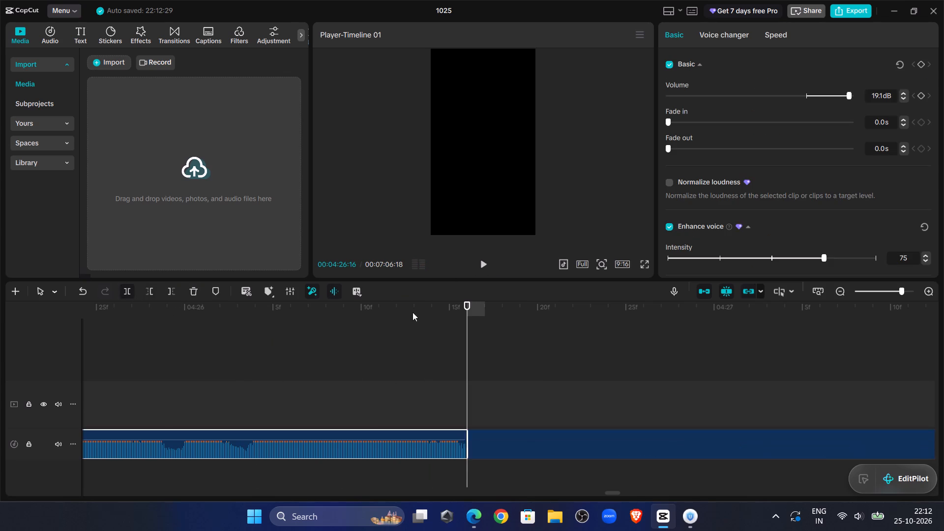
Listen past the 00:04:26:16 split, trim the unwanted take off the new clip's start up to 00:04:40:13 and move it flush against the preceding clip.
{"action": "left_click", "coordinate": [488, 264]}
{"action": "left_click", "coordinate": [886, 291]}
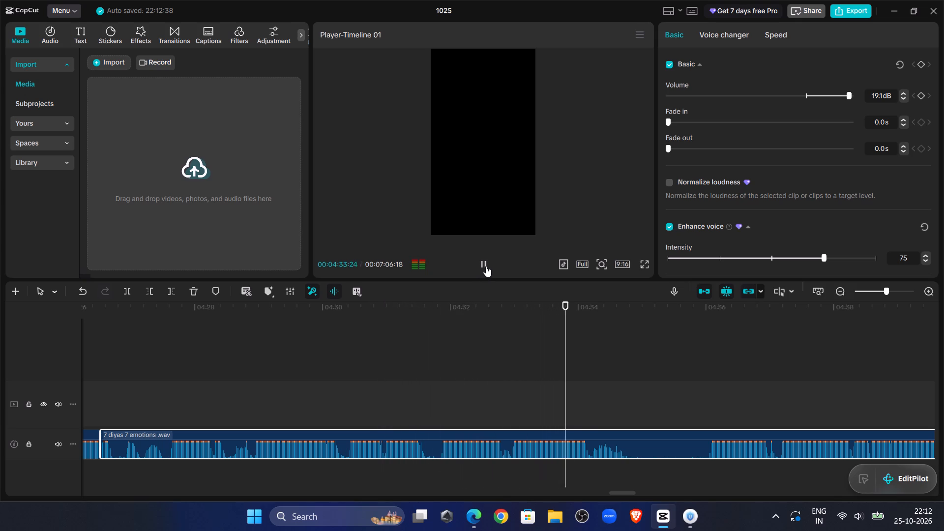
{"action": "left_click", "coordinate": [691, 376]}
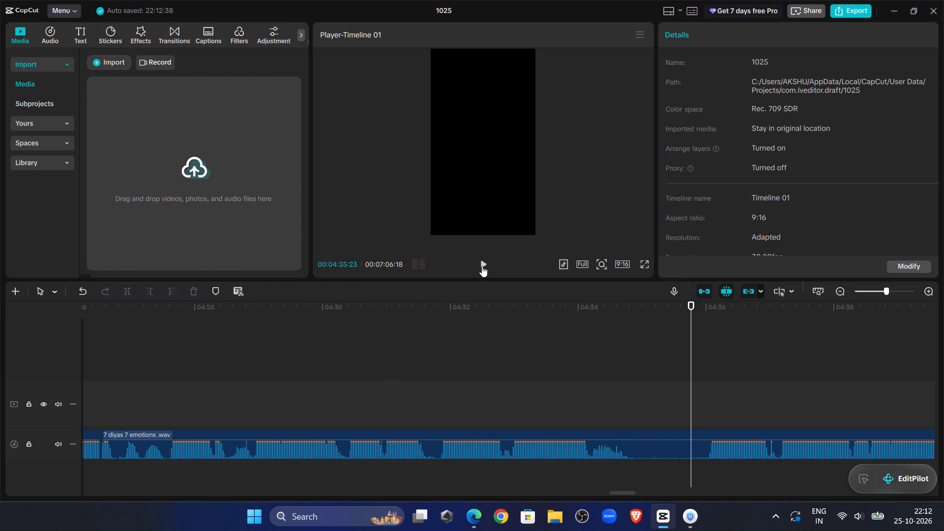
{"action": "left_click", "coordinate": [481, 264]}
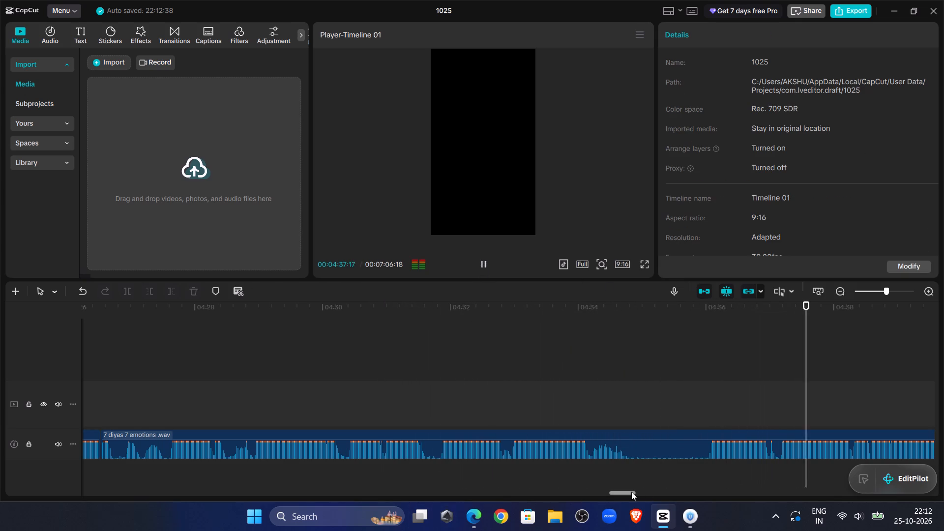
{"action": "left_click_drag", "start_coordinate": [631, 492], "coordinate": [641, 491]}
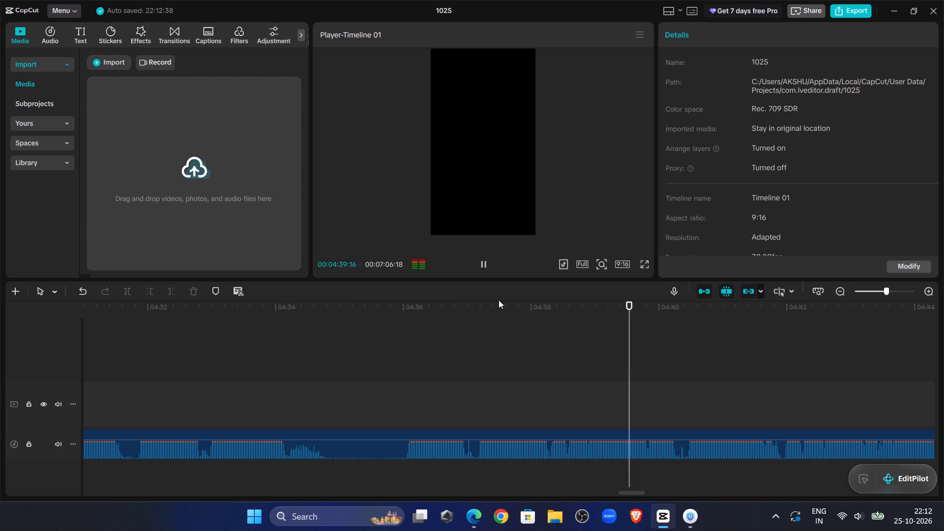
{"action": "left_click", "coordinate": [596, 364]}
{"action": "left_click_drag", "start_coordinate": [596, 364], "coordinate": [684, 410]}
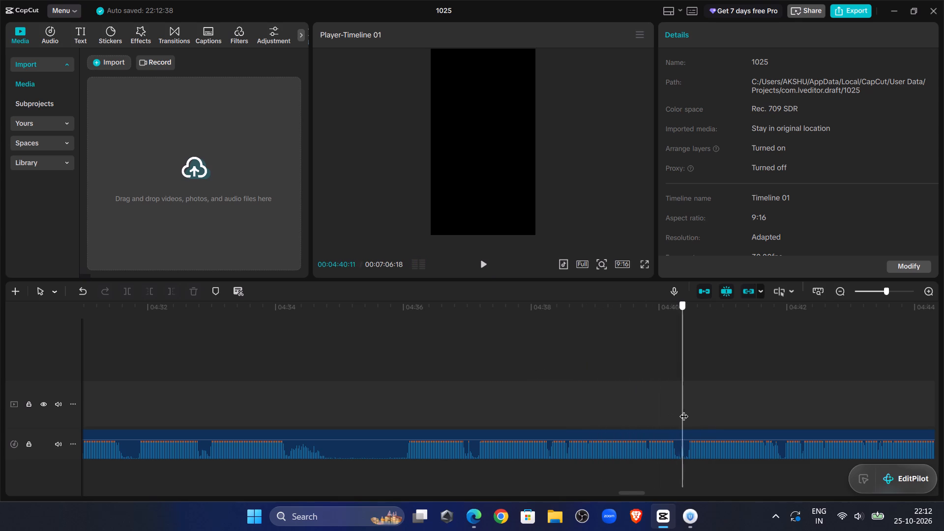
{"action": "left_click_drag", "start_coordinate": [684, 410], "coordinate": [686, 412]}
{"action": "left_click", "coordinate": [678, 450]}
{"action": "left_click", "coordinate": [153, 292]}
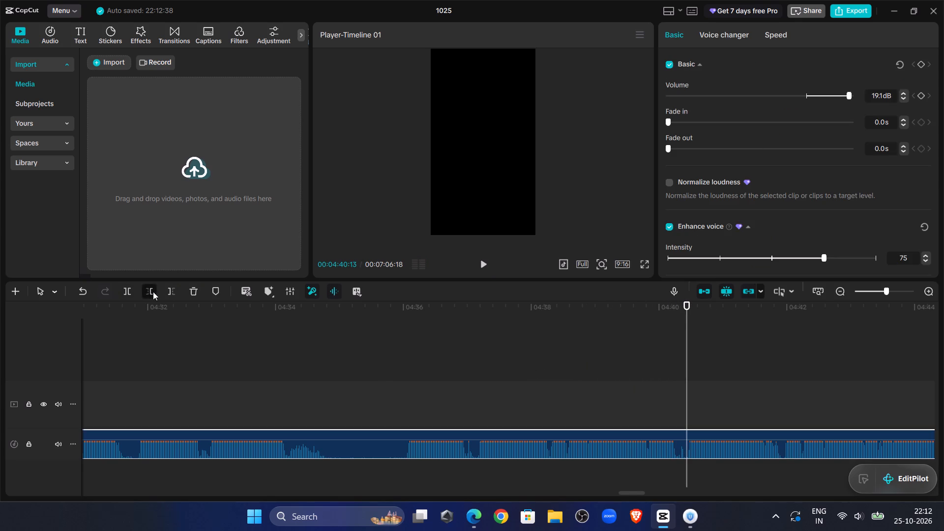
{"action": "left_click_drag", "start_coordinate": [888, 434], "coordinate": [0, 493]}
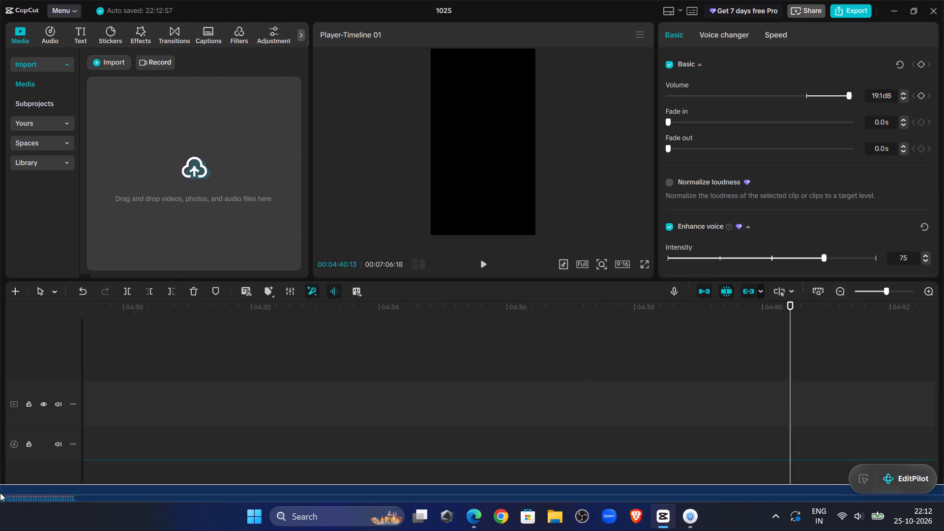
{"action": "left_click_drag", "start_coordinate": [0, 493], "coordinate": [523, 442]}
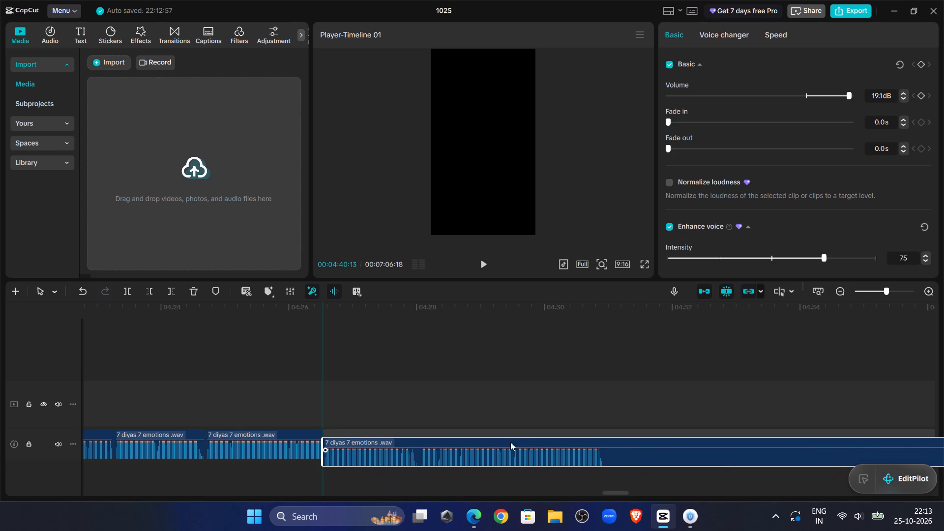
Replay the narration across the 00:04:26:16 join and reposition the clip after it close against the preceding clip.
{"action": "left_click", "coordinate": [294, 348]}
{"action": "left_click", "coordinate": [483, 267]}
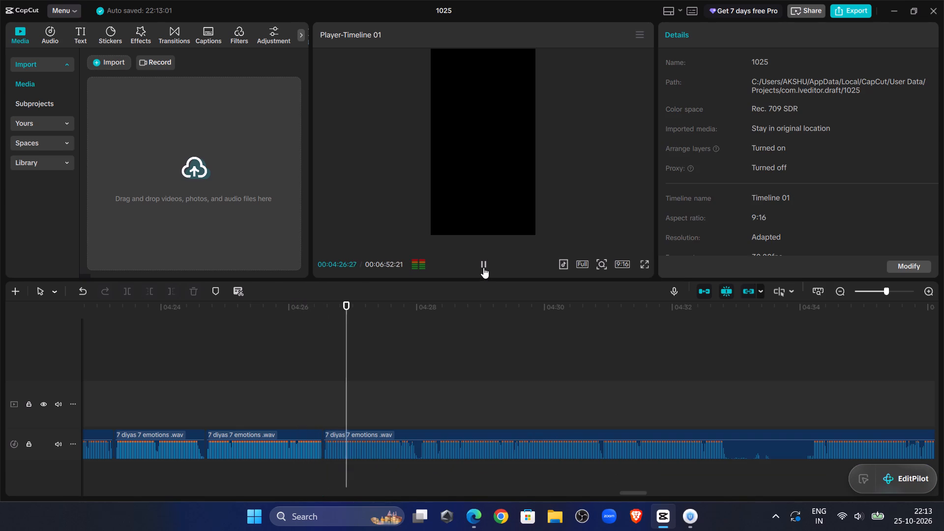
{"action": "left_click", "coordinate": [384, 431]}
{"action": "left_click_drag", "start_coordinate": [384, 433], "coordinate": [395, 434]}
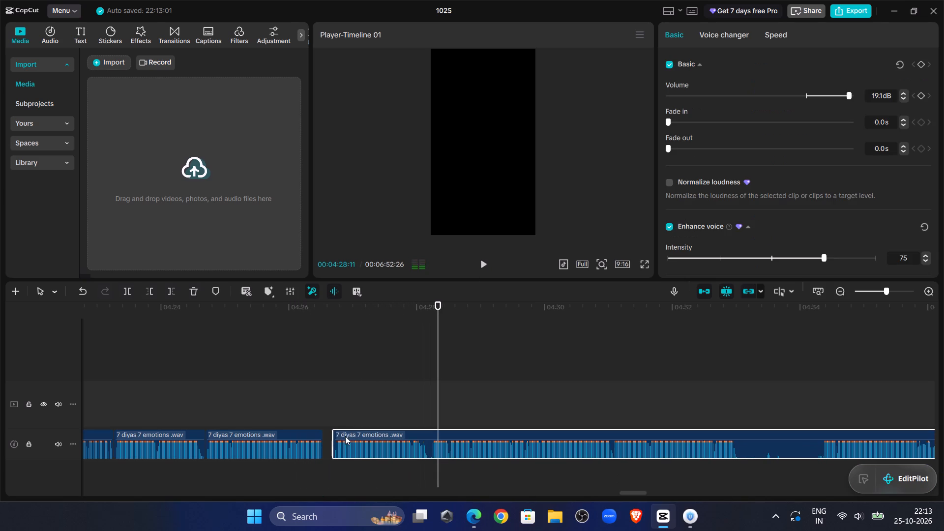
{"action": "left_click", "coordinate": [333, 434]}
{"action": "left_click_drag", "start_coordinate": [349, 432], "coordinate": [341, 444]}
Replay the narration across the 00:04:26:16 join and split the clip at the end of the phrase at 00:04:27:23.
{"action": "left_click", "coordinate": [281, 370]}
{"action": "left_click", "coordinate": [489, 271]}
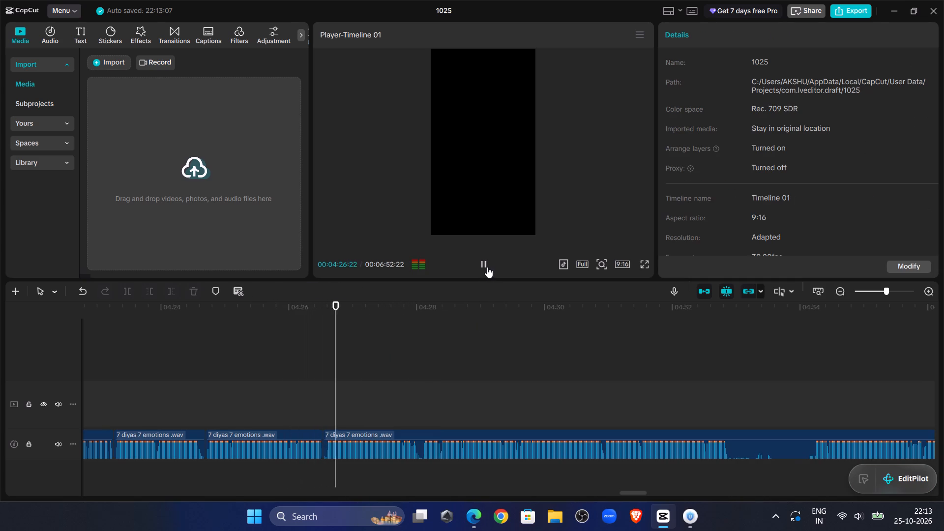
{"action": "left_click", "coordinate": [487, 267]}
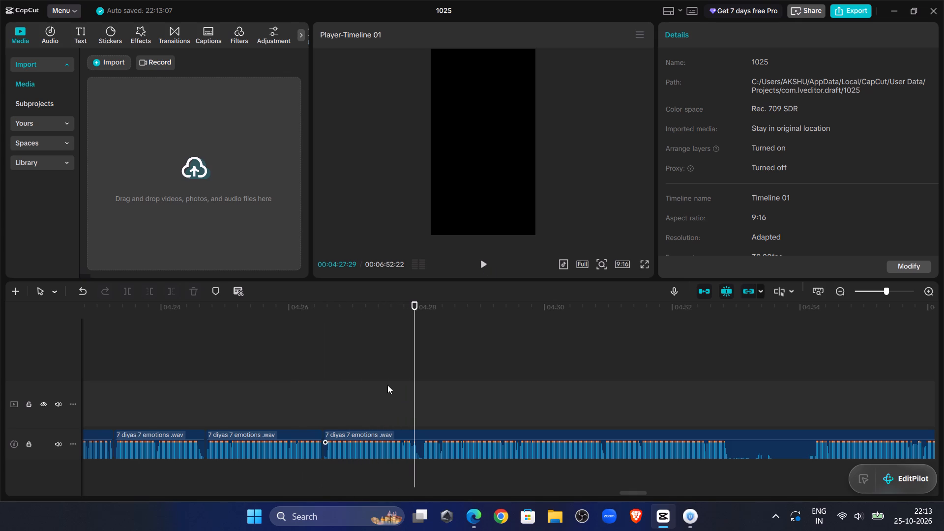
{"action": "left_click", "coordinate": [357, 365]}
{"action": "left_click", "coordinate": [481, 266]}
{"action": "left_click", "coordinate": [481, 266]}
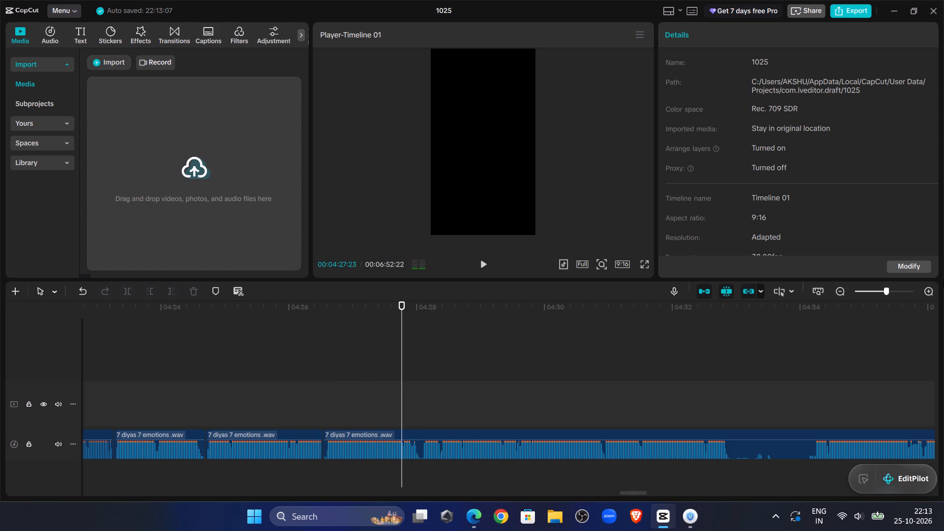
{"action": "left_click", "coordinate": [897, 291]}
{"action": "left_click", "coordinate": [437, 448]}
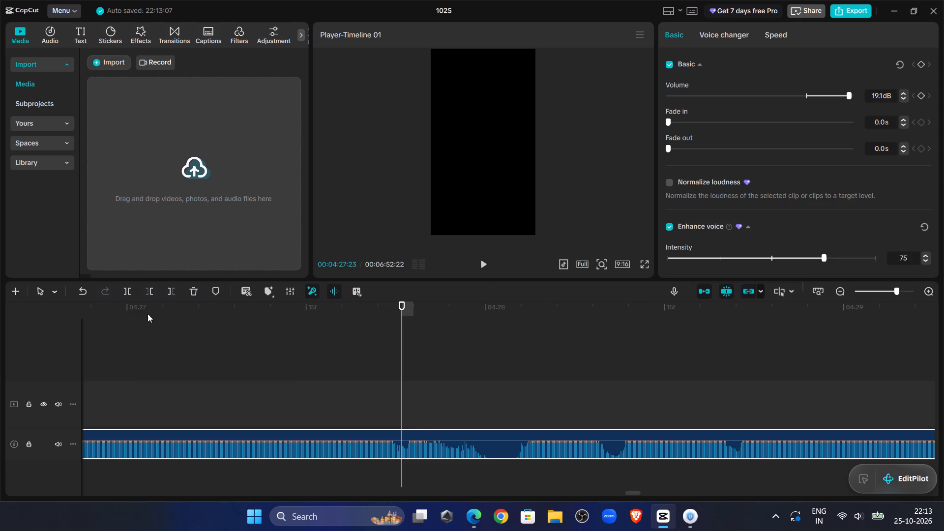
{"action": "left_click", "coordinate": [117, 293]}
{"action": "left_click", "coordinate": [125, 291]}
Listen past the 00:04:27:23 split, trim the new clip's start up to 00:04:28:01 and move it back to close the gap.
{"action": "left_click", "coordinate": [478, 264]}
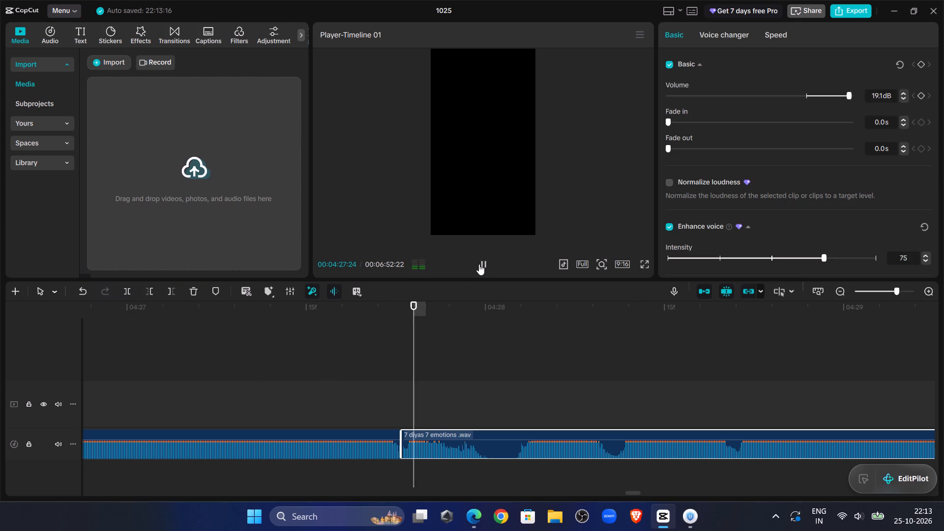
{"action": "left_click", "coordinate": [484, 265]}
{"action": "left_click", "coordinate": [503, 379]}
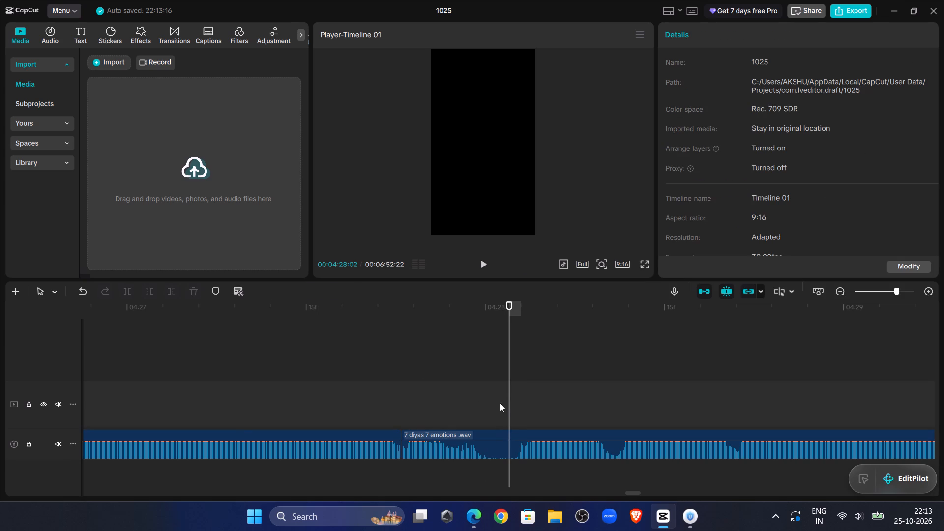
{"action": "left_click", "coordinate": [500, 403]}
{"action": "left_click", "coordinate": [492, 454]}
{"action": "left_click", "coordinate": [150, 290]}
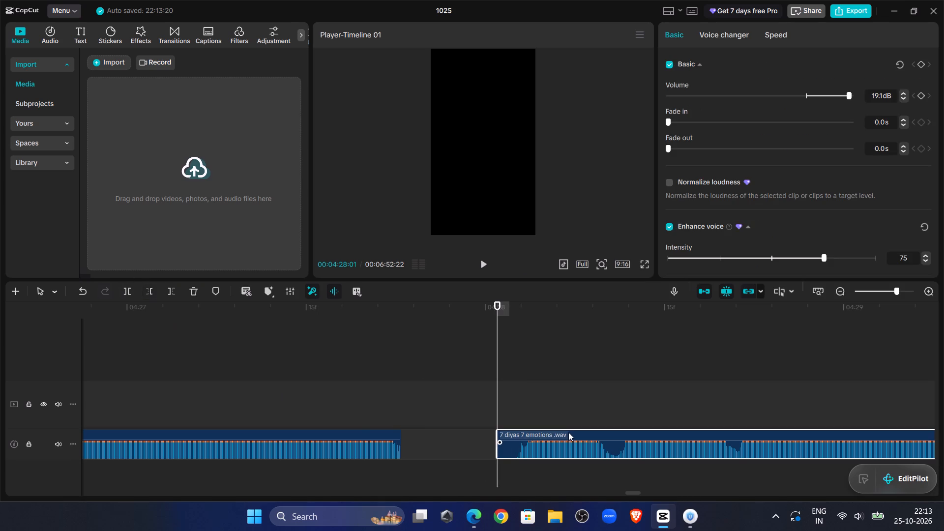
{"action": "left_click_drag", "start_coordinate": [566, 434], "coordinate": [471, 437]}
{"action": "left_click", "coordinate": [306, 355]}
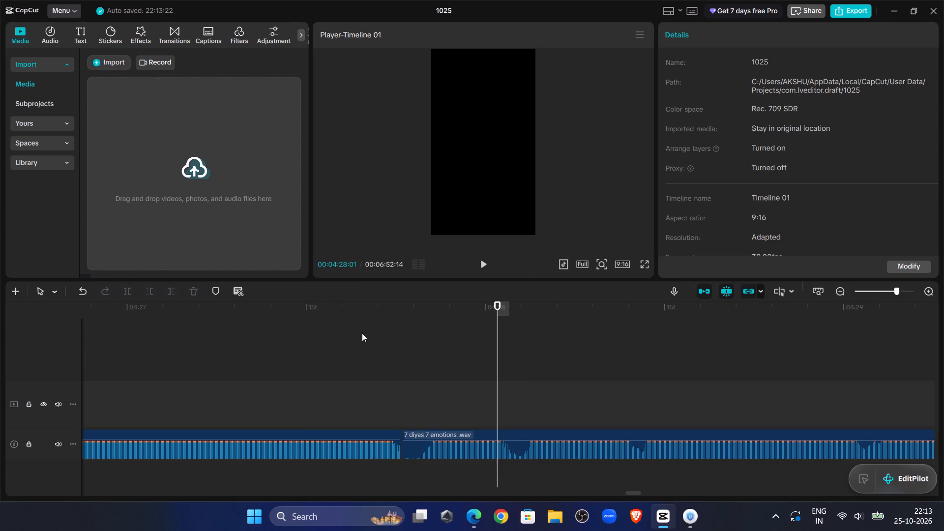
Listen on from the 00:04:27:23 join, trim the unwanted take off the following clip's start up to 00:04:35:20 and move it back to close the gap.
{"action": "left_click", "coordinate": [479, 262]}
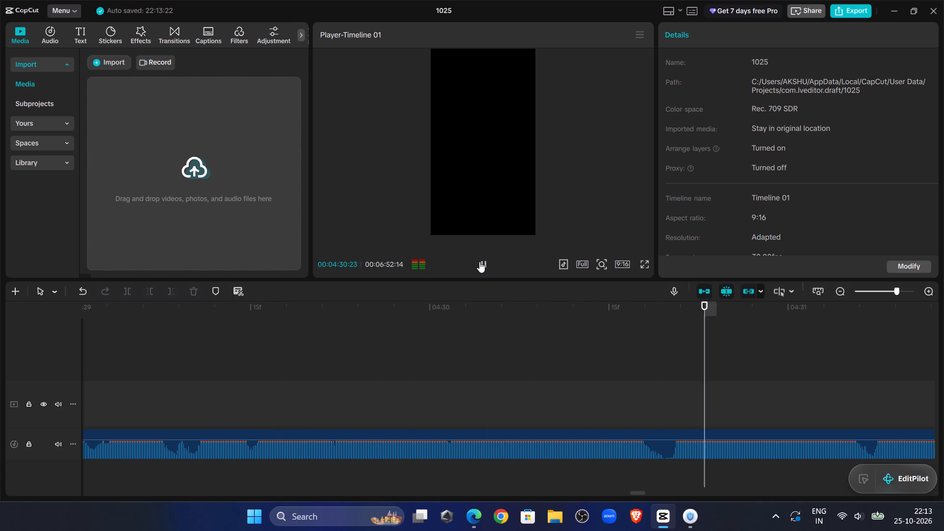
{"action": "left_click", "coordinate": [883, 290]}
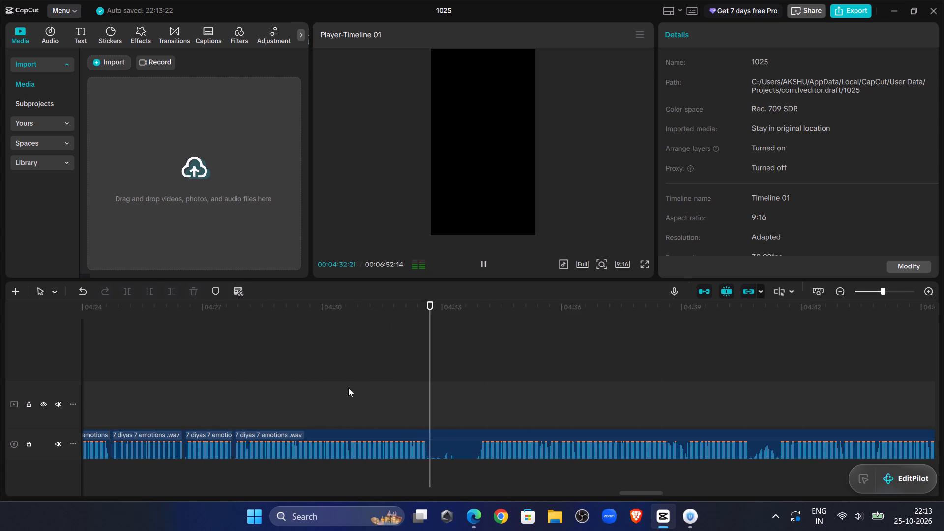
{"action": "left_click", "coordinate": [250, 384]}
{"action": "left_click", "coordinate": [493, 265]}
{"action": "left_click", "coordinate": [489, 263]}
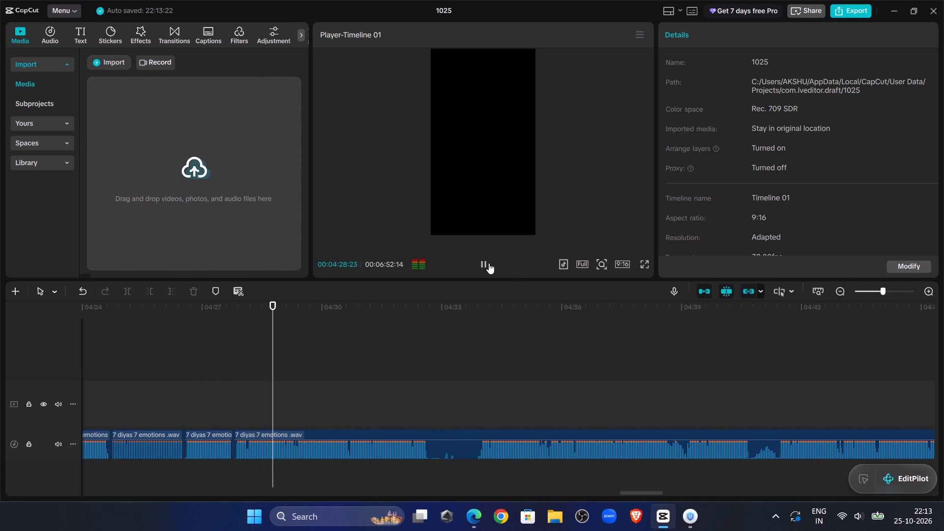
{"action": "left_click", "coordinate": [145, 397]}
{"action": "left_click", "coordinate": [487, 257]}
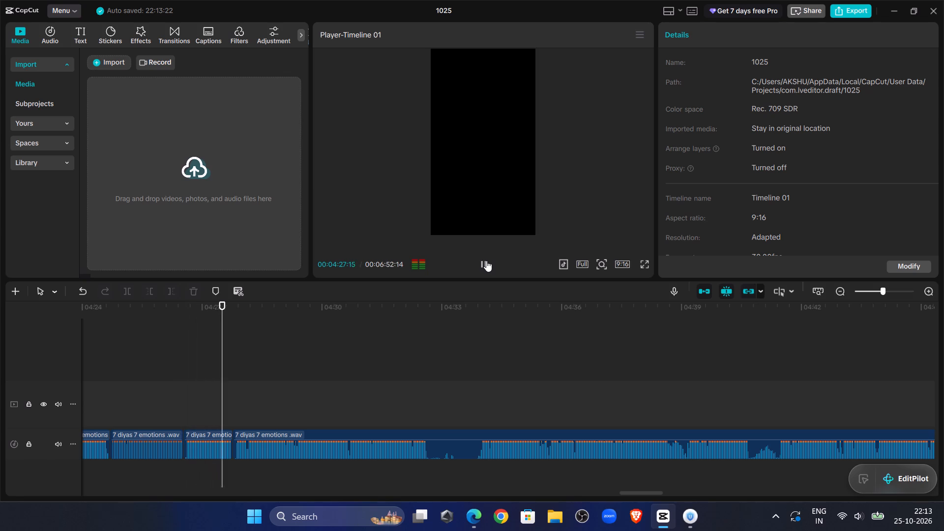
{"action": "left_click", "coordinate": [472, 381]}
{"action": "left_click", "coordinate": [483, 262]}
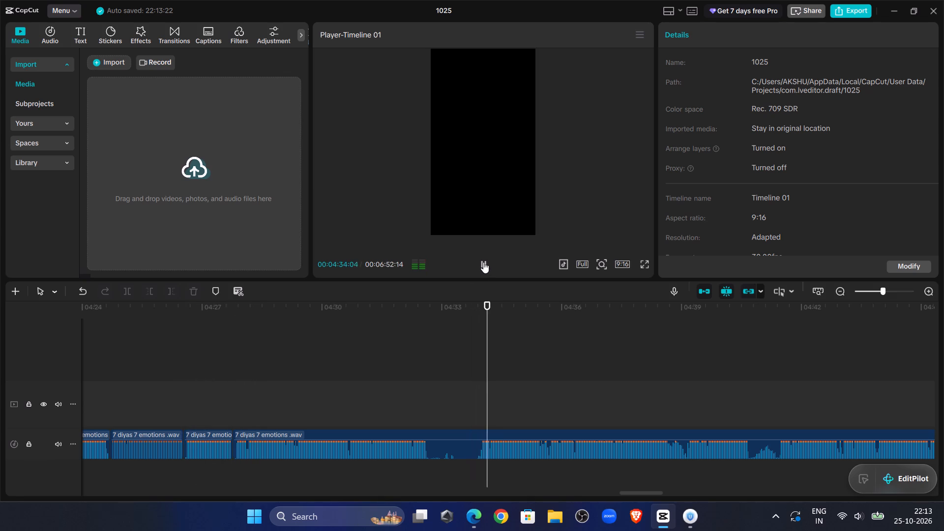
{"action": "left_click", "coordinate": [483, 262]}
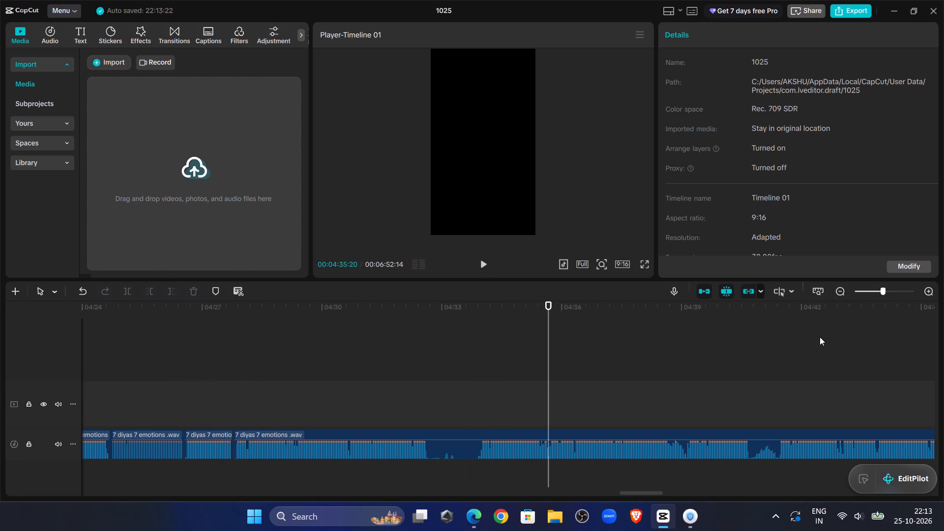
{"action": "left_click", "coordinate": [578, 443]}
{"action": "left_click", "coordinate": [148, 291]}
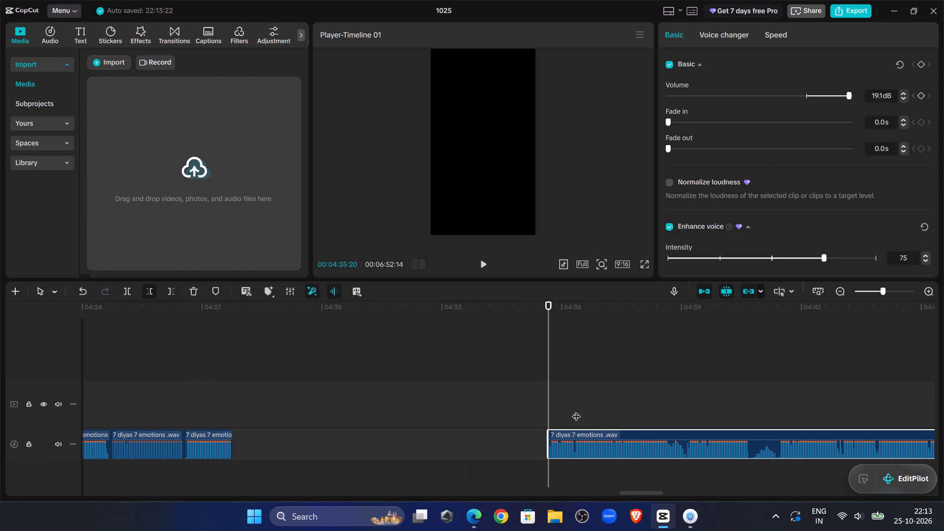
{"action": "left_click_drag", "start_coordinate": [817, 430], "coordinate": [500, 439]}
Replay the narration across the 00:04:27:23 join and split the clip at the short pause at 00:04:28:29.
{"action": "left_click", "coordinate": [208, 358]}
{"action": "left_click", "coordinate": [480, 265]}
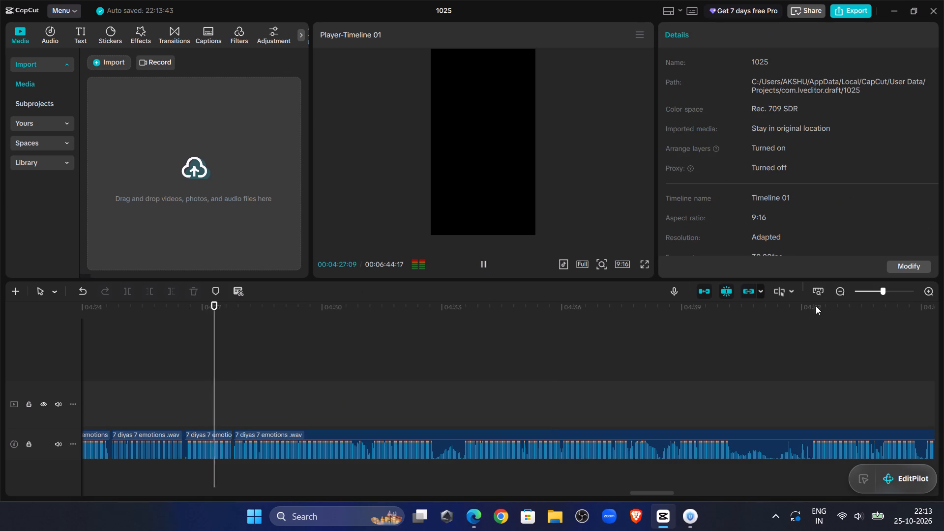
{"action": "left_click", "coordinate": [892, 292]}
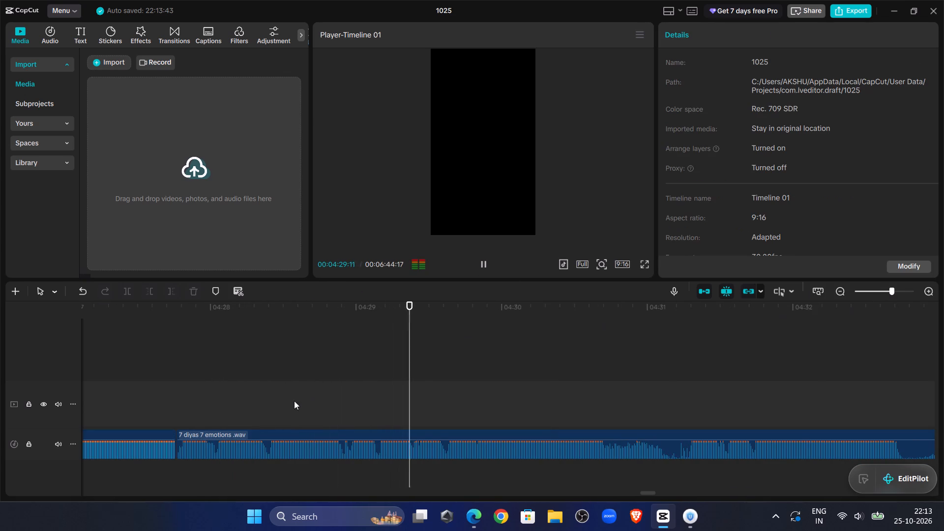
{"action": "left_click", "coordinate": [310, 377]}
{"action": "double_click", "coordinate": [481, 267]}
{"action": "left_click", "coordinate": [350, 386]}
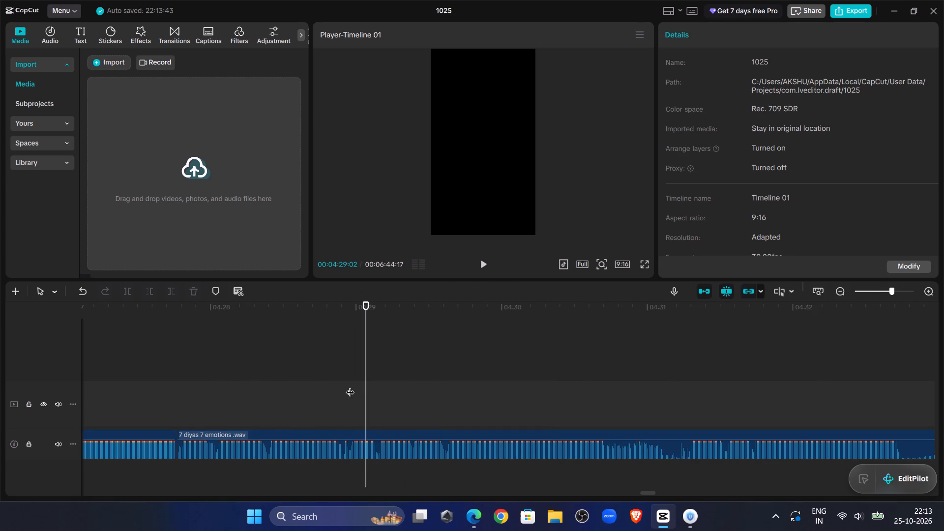
{"action": "left_click", "coordinate": [343, 439]}
{"action": "left_click", "coordinate": [131, 293]}
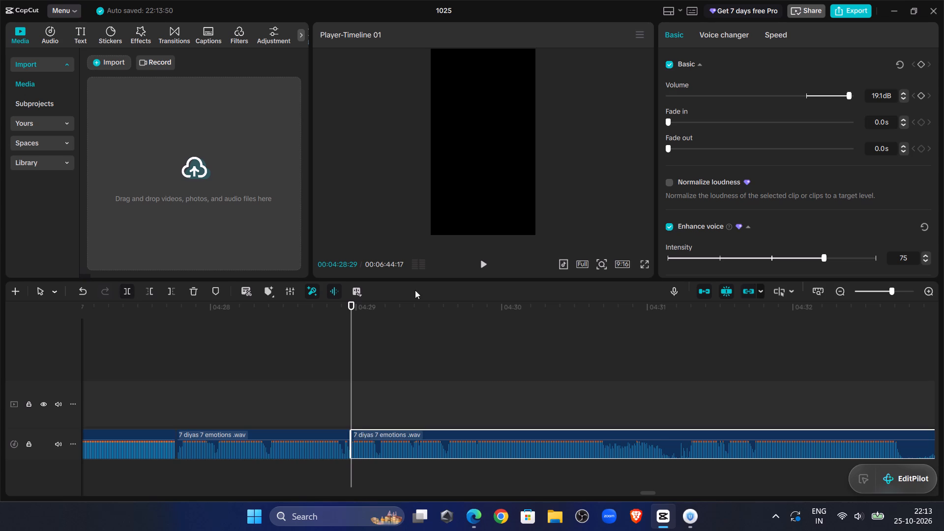
Listen past the 00:04:28:29 split, trim the new clip's start up to 00:04:29:04 and move it back to close the gap.
{"action": "double_click", "coordinate": [489, 265]}
{"action": "left_click", "coordinate": [151, 295]}
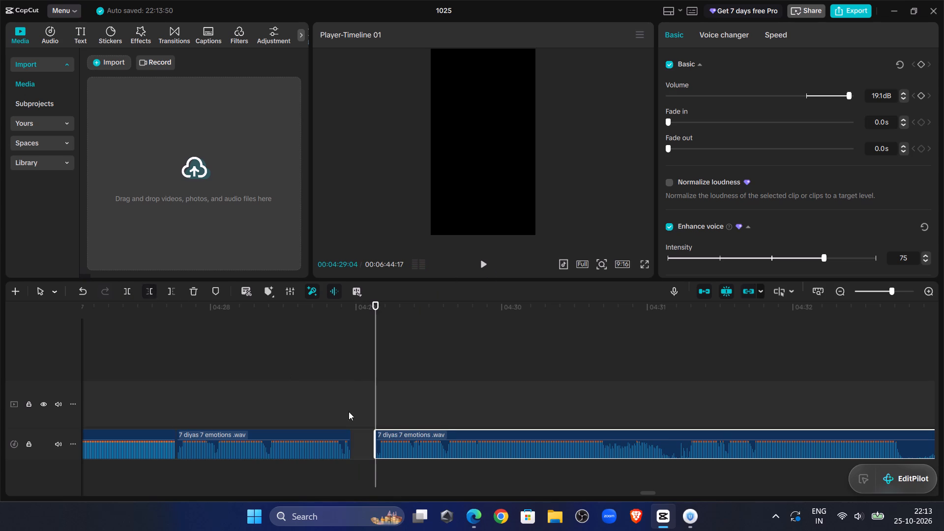
{"action": "left_click_drag", "start_coordinate": [410, 434], "coordinate": [385, 440]}
Replay the narration across the 00:04:28:29 join and split the clip at the end of the phrase at 00:04:30:17.
{"action": "left_click", "coordinate": [251, 354]}
{"action": "left_click_drag", "start_coordinate": [489, 249], "coordinate": [489, 254]}
{"action": "left_click", "coordinate": [489, 254]}
{"action": "left_click", "coordinate": [487, 262]}
{"action": "left_click", "coordinate": [487, 262]}
{"action": "left_click", "coordinate": [487, 262]}
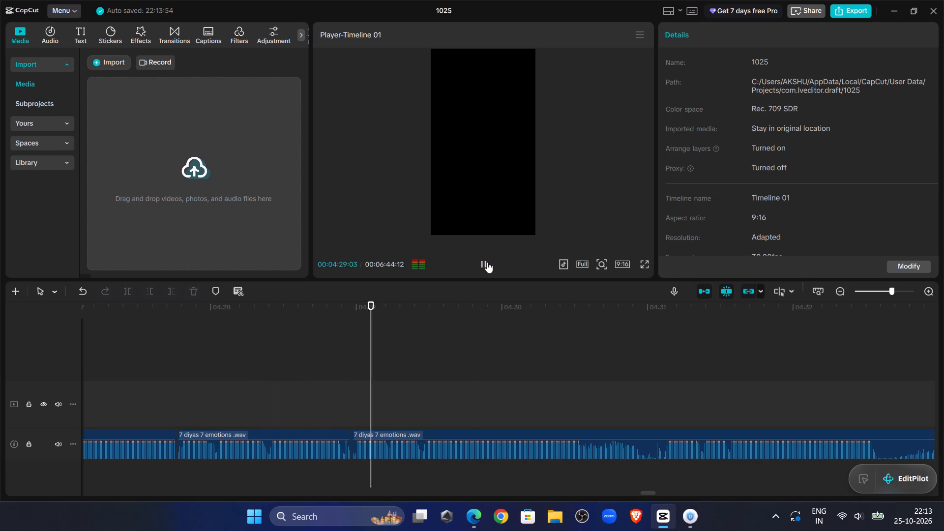
{"action": "left_click", "coordinate": [485, 262]}
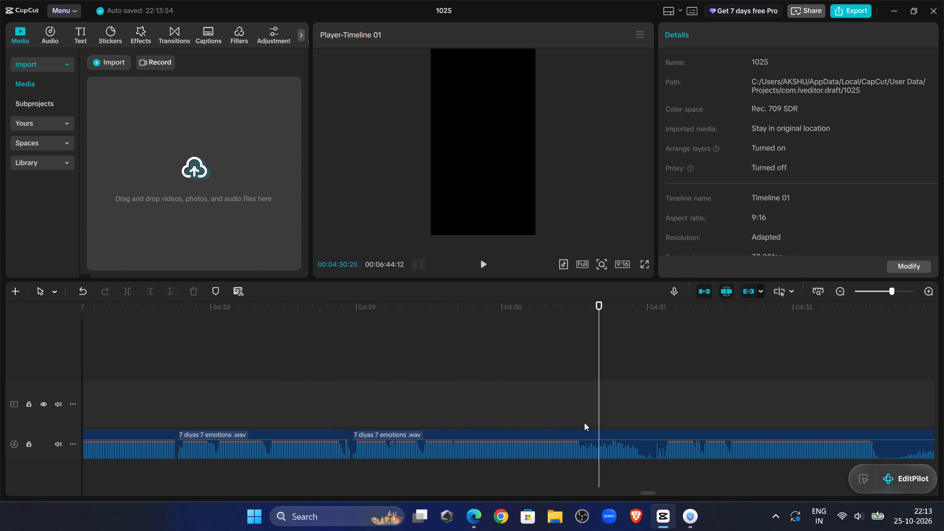
{"action": "left_click", "coordinate": [584, 422]}
{"action": "left_click", "coordinate": [586, 449]}
{"action": "left_click", "coordinate": [123, 299]}
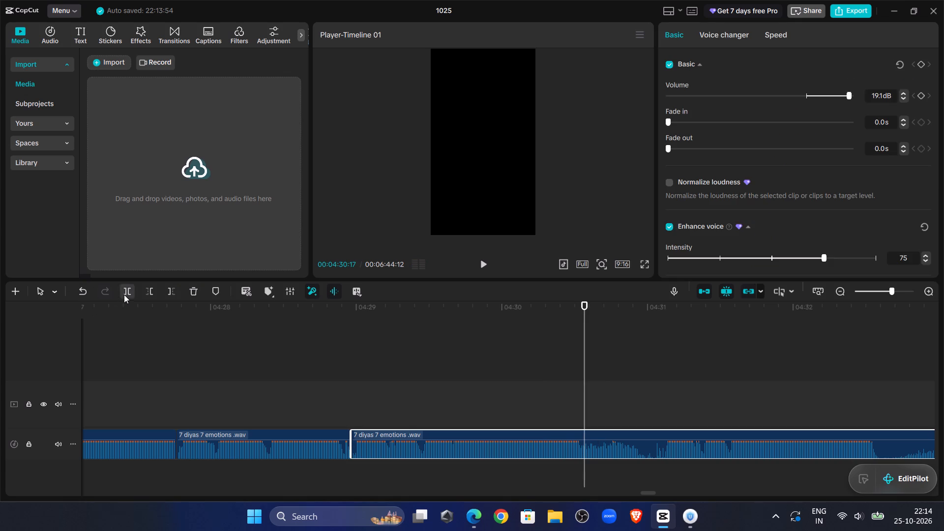
{"action": "left_click", "coordinate": [124, 294]}
Listen past the 00:04:30:17 split, trim the new clip's start up to 00:04:31:02 and move it back to close the gap.
{"action": "double_click", "coordinate": [480, 264]}
{"action": "double_click", "coordinate": [481, 264]}
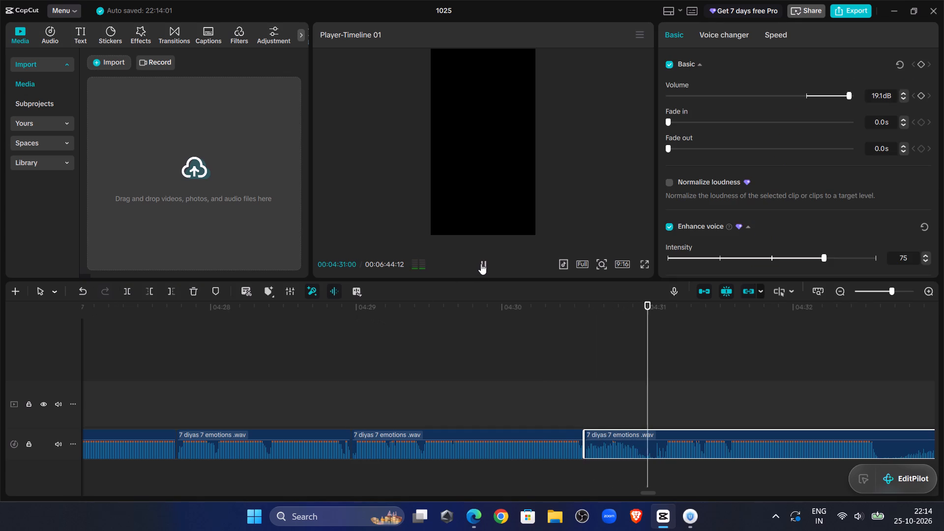
{"action": "left_click", "coordinate": [150, 294]}
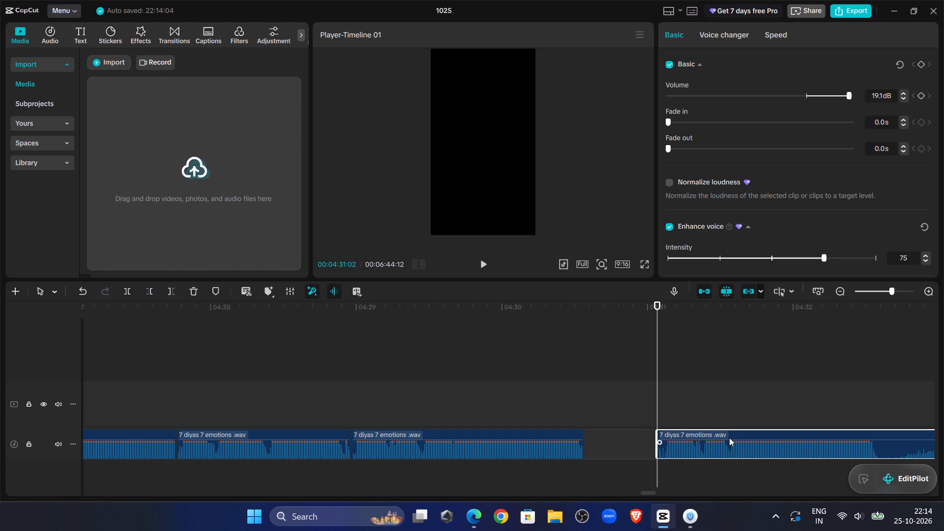
{"action": "left_click_drag", "start_coordinate": [730, 434], "coordinate": [656, 444]}
Listen on from 00:04:30:00, trim the unwanted take off the last clip's start up to 00:04:34:13 and move it back to close the gap.
{"action": "left_click", "coordinate": [502, 368]}
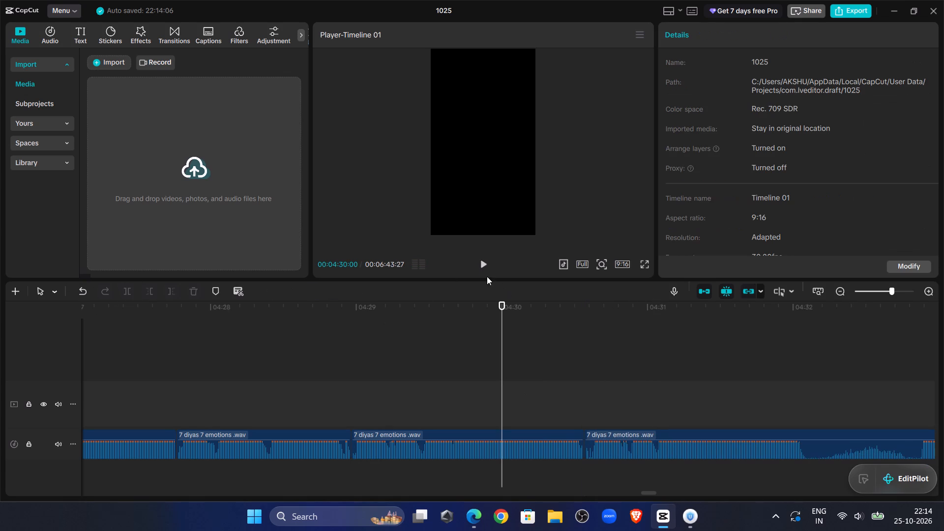
{"action": "left_click", "coordinate": [487, 276]}
{"action": "left_click", "coordinate": [487, 266]}
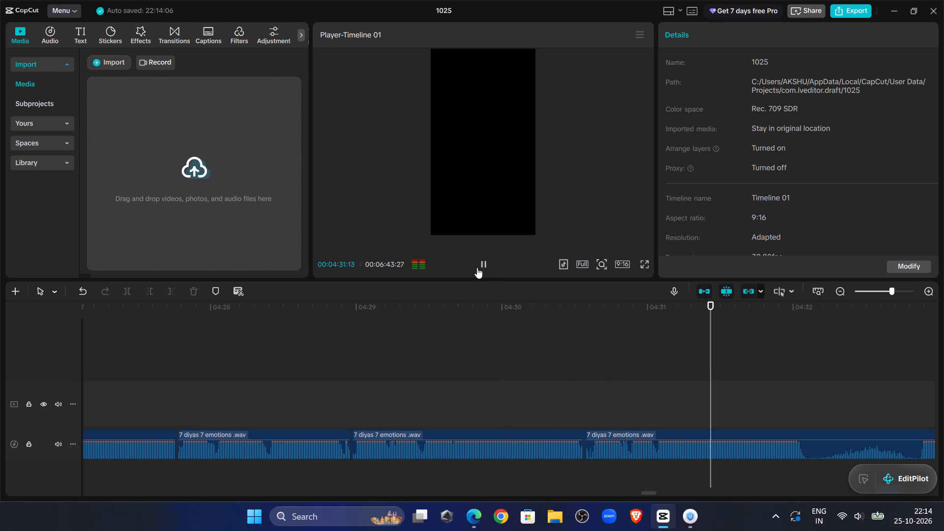
{"action": "left_click", "coordinate": [483, 266]}
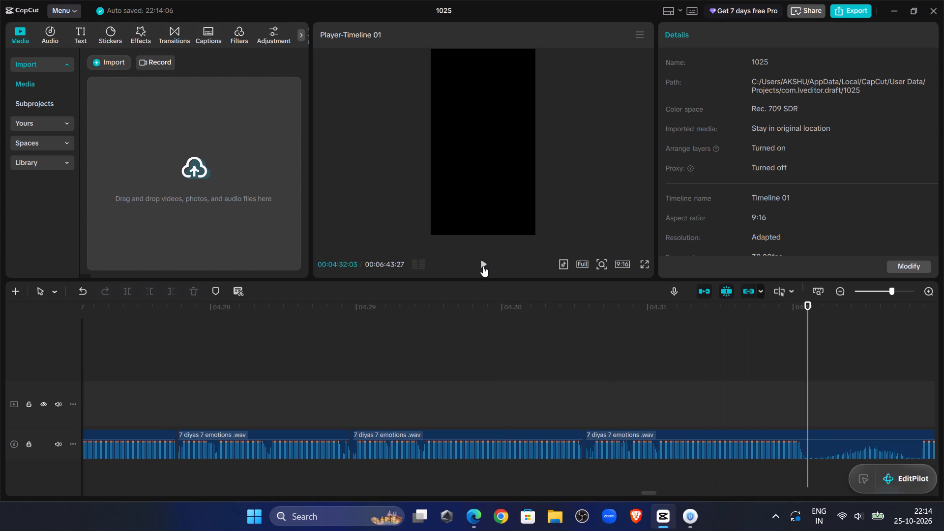
{"action": "left_click", "coordinate": [483, 266]}
{"action": "left_click", "coordinate": [879, 293]}
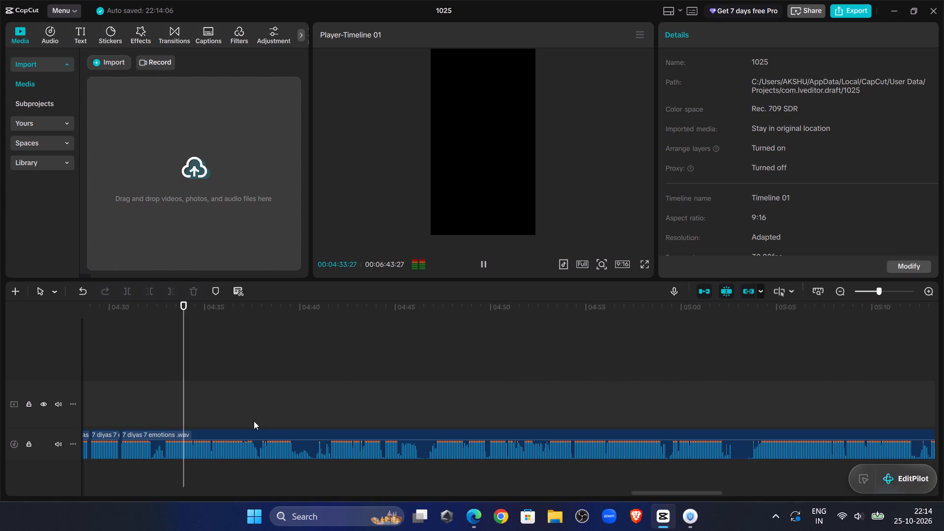
{"action": "left_click", "coordinate": [488, 266]}
{"action": "left_click", "coordinate": [880, 289]}
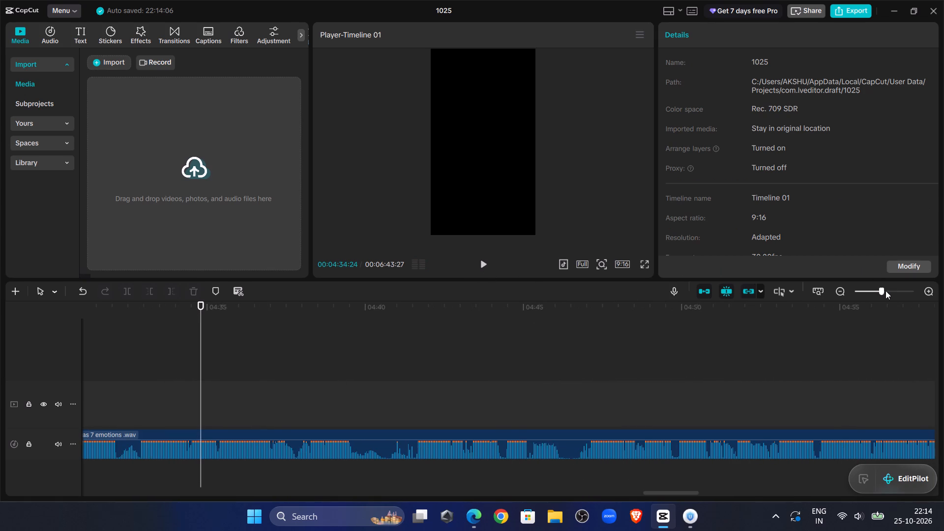
{"action": "left_click", "coordinate": [893, 292]}
{"action": "left_click", "coordinate": [151, 377]}
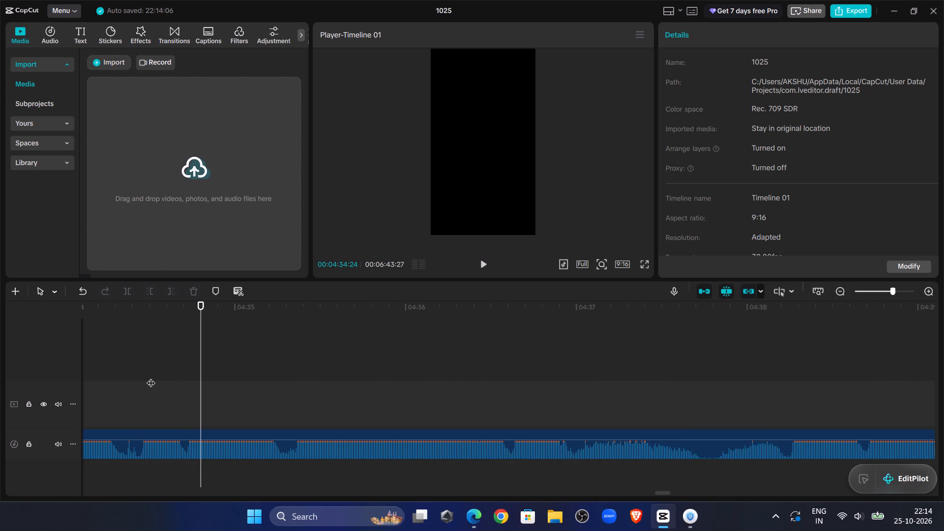
{"action": "left_click_drag", "start_coordinate": [151, 377], "coordinate": [138, 381]}
{"action": "left_click", "coordinate": [129, 449]}
{"action": "left_click", "coordinate": [146, 289]}
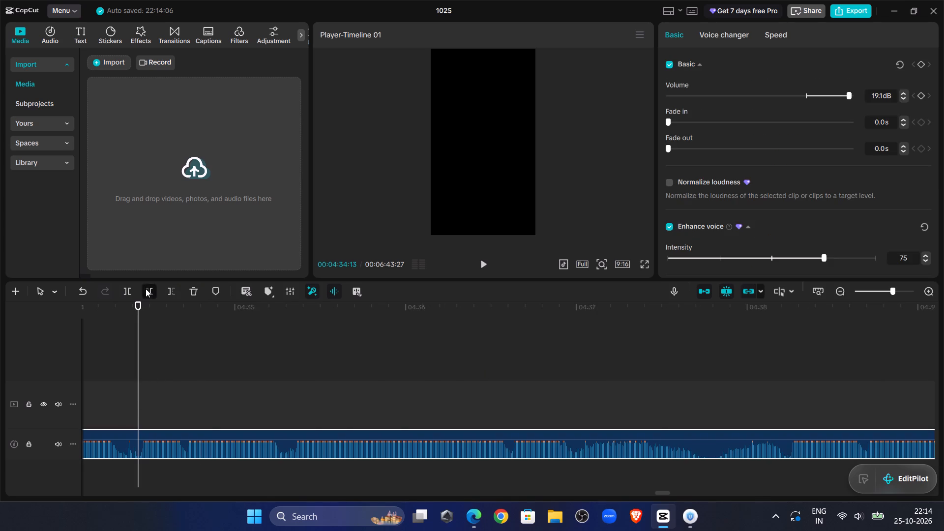
{"action": "left_click_drag", "start_coordinate": [786, 433], "coordinate": [0, 530]}
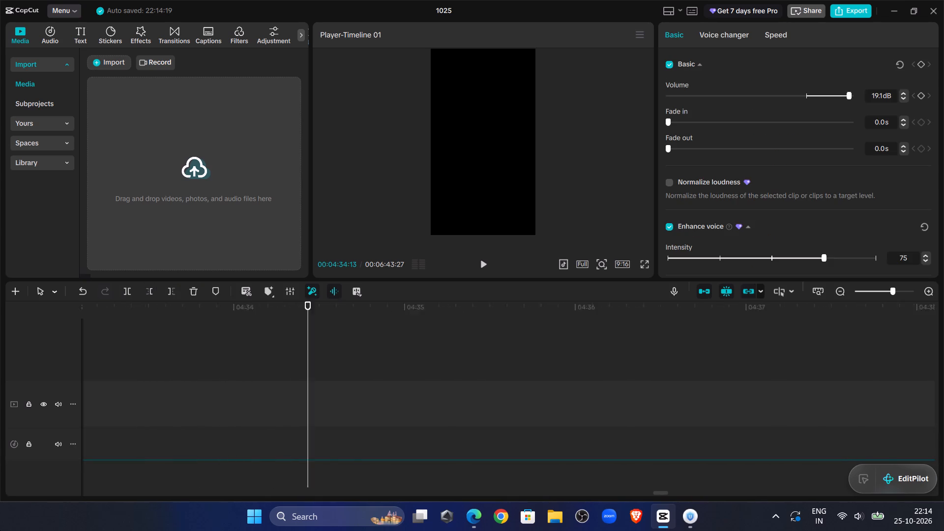
{"action": "left_click_drag", "start_coordinate": [0, 530], "coordinate": [845, 436]}
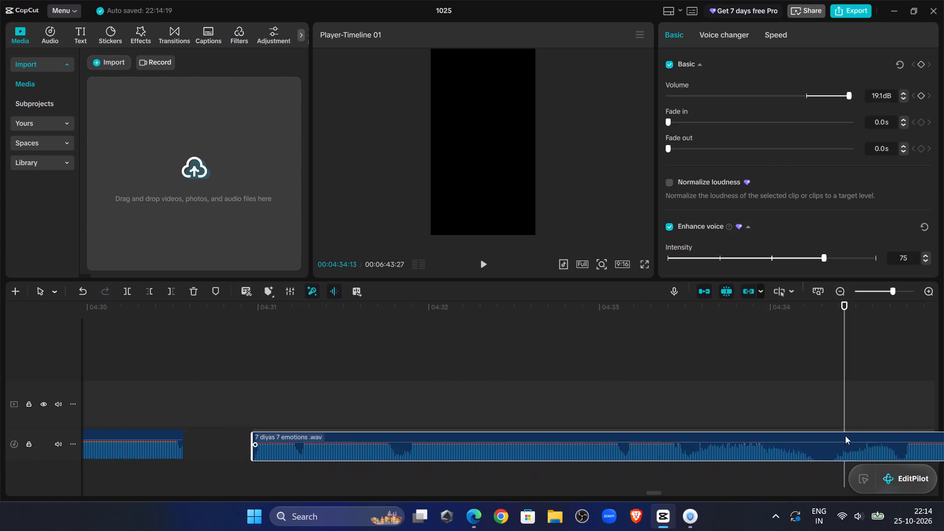
{"action": "left_click_drag", "start_coordinate": [845, 436], "coordinate": [830, 438]}
Replay the narration from 00:04:27:16 across the new joins and split the clip at the end of the phrase at 00:04:33:04.
{"action": "left_click", "coordinate": [209, 370]}
{"action": "left_click_drag", "start_coordinate": [209, 370], "coordinate": [91, 366]}
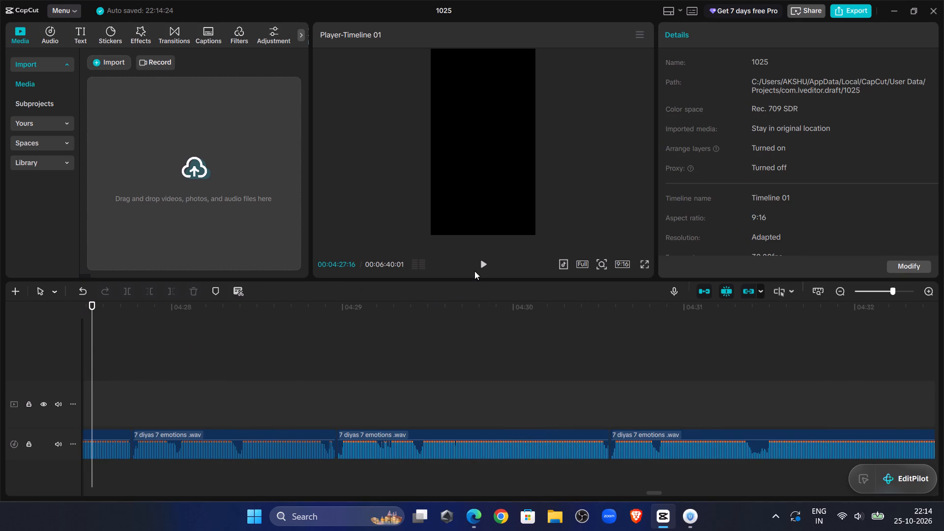
{"action": "left_click", "coordinate": [474, 271]}
{"action": "left_click", "coordinate": [482, 265]}
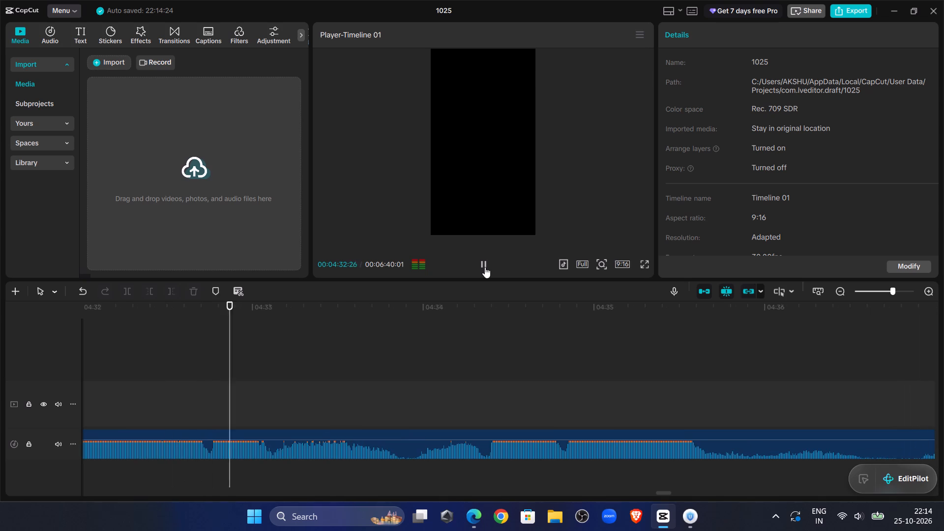
{"action": "left_click", "coordinate": [485, 267]}
{"action": "left_click", "coordinate": [269, 395]}
{"action": "left_click_drag", "start_coordinate": [269, 395], "coordinate": [275, 400]}
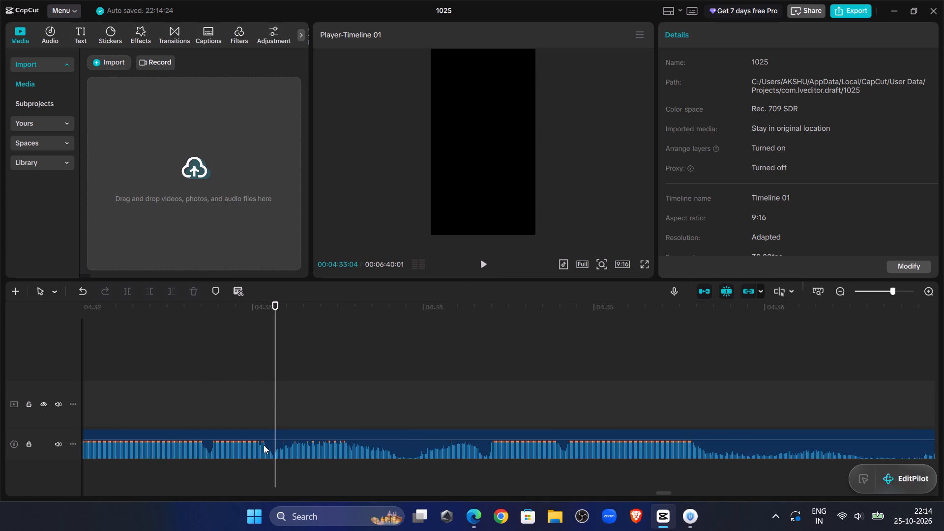
{"action": "left_click", "coordinate": [264, 445]}
{"action": "left_click", "coordinate": [122, 282]}
{"action": "left_click", "coordinate": [127, 290]}
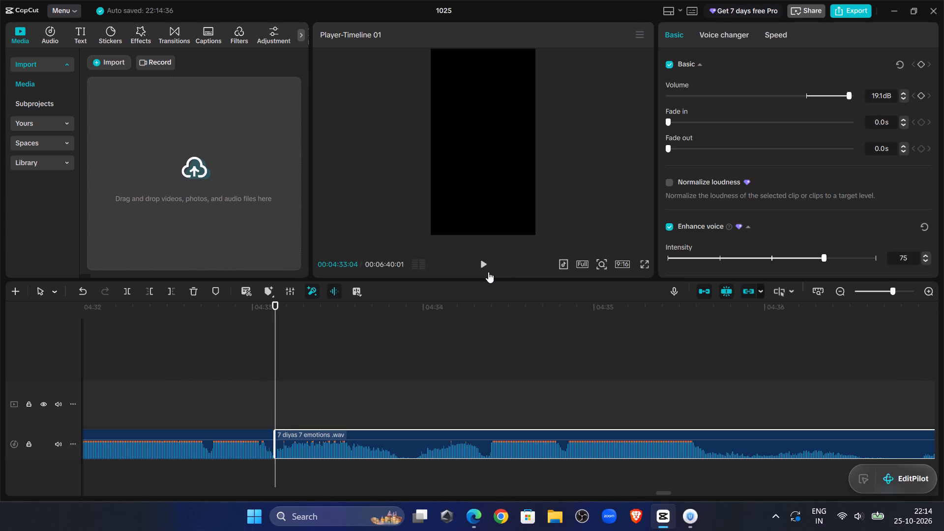
Listen past the 00:04:33:04 split and trim the unwanted takes off the new clip's start up to 00:04:43:05.
{"action": "left_click", "coordinate": [486, 272]}
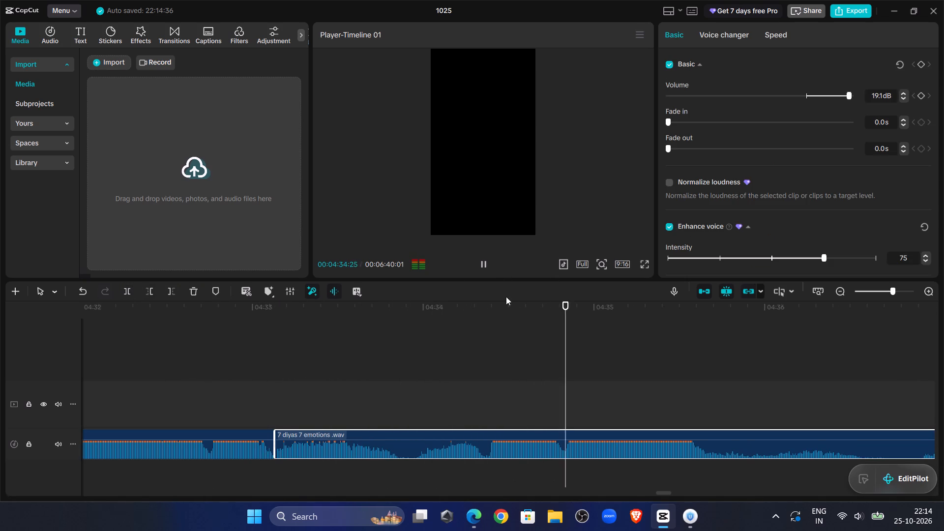
{"action": "left_click", "coordinate": [884, 289]}
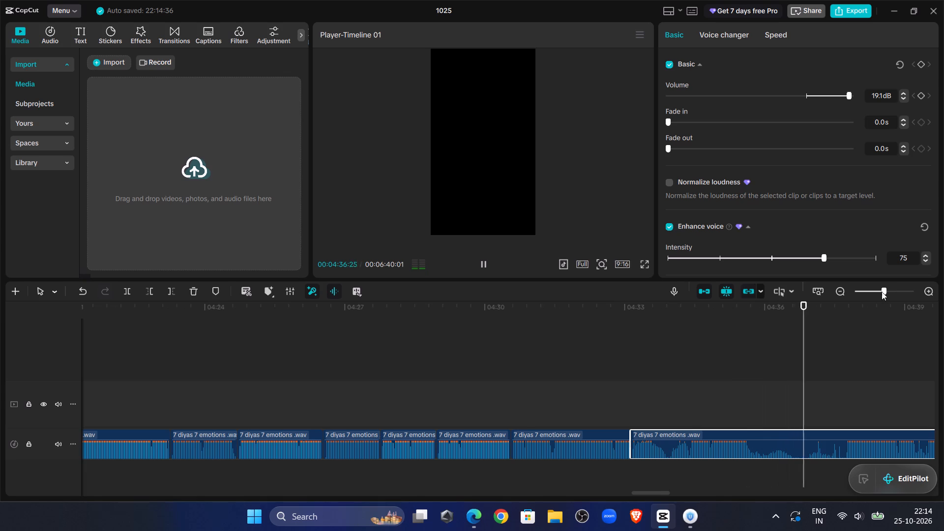
{"action": "left_click_drag", "start_coordinate": [638, 493], "coordinate": [672, 501]}
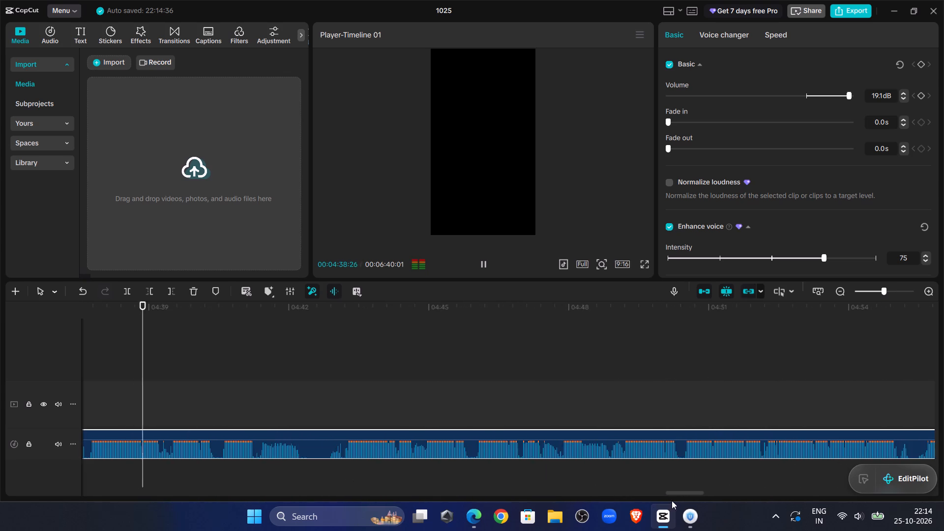
{"action": "left_click_drag", "start_coordinate": [672, 501], "coordinate": [659, 494]}
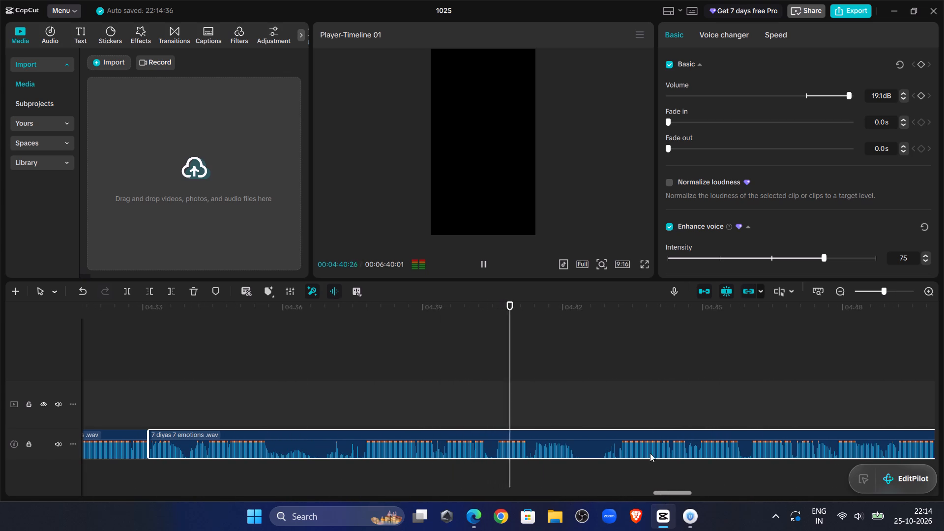
{"action": "left_click", "coordinate": [602, 373]}
{"action": "left_click", "coordinate": [474, 267]}
{"action": "left_click", "coordinate": [481, 265]}
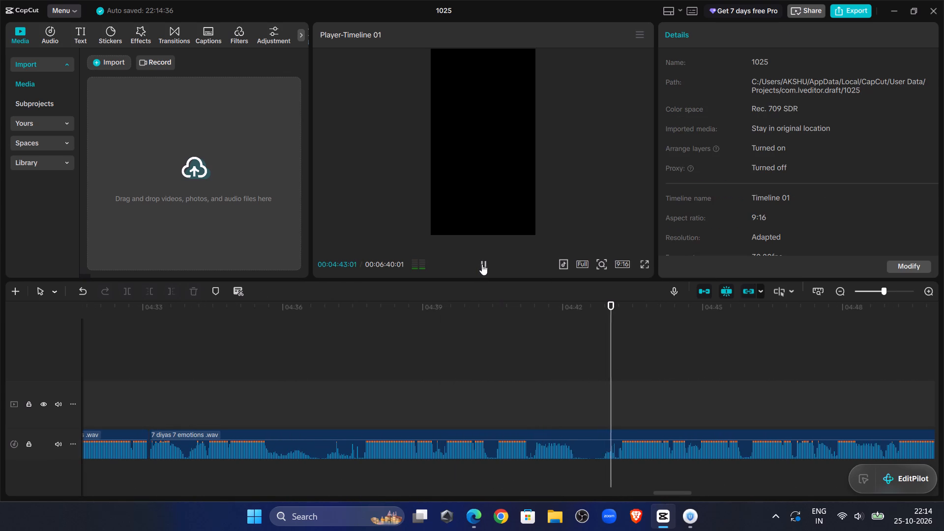
{"action": "left_click", "coordinate": [565, 348]}
{"action": "left_click_drag", "start_coordinate": [566, 348], "coordinate": [617, 398]}
{"action": "left_click", "coordinate": [614, 443]}
{"action": "left_click", "coordinate": [148, 294]}
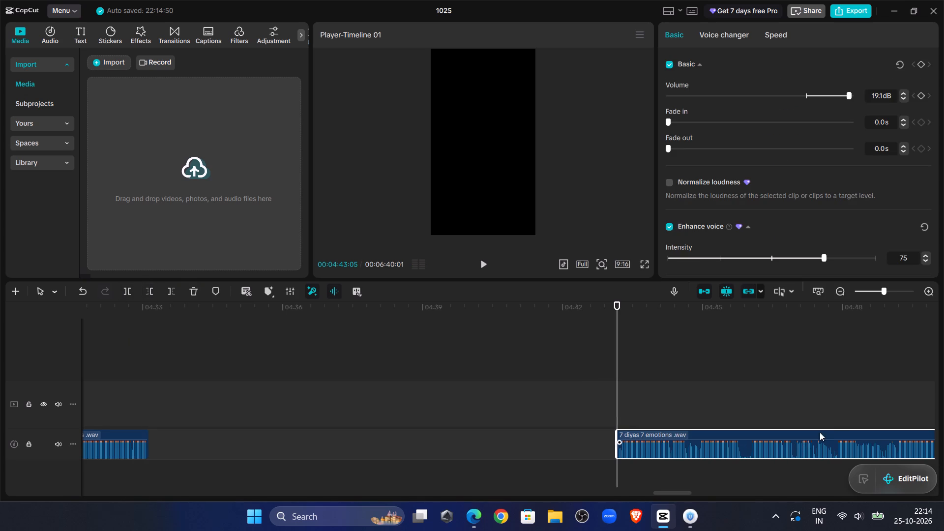
Move the trimmed clip back against the clip ending at 00:04:33:04, keeping both on the same audio track.
{"action": "left_click_drag", "start_coordinate": [844, 431], "coordinate": [367, 445]}
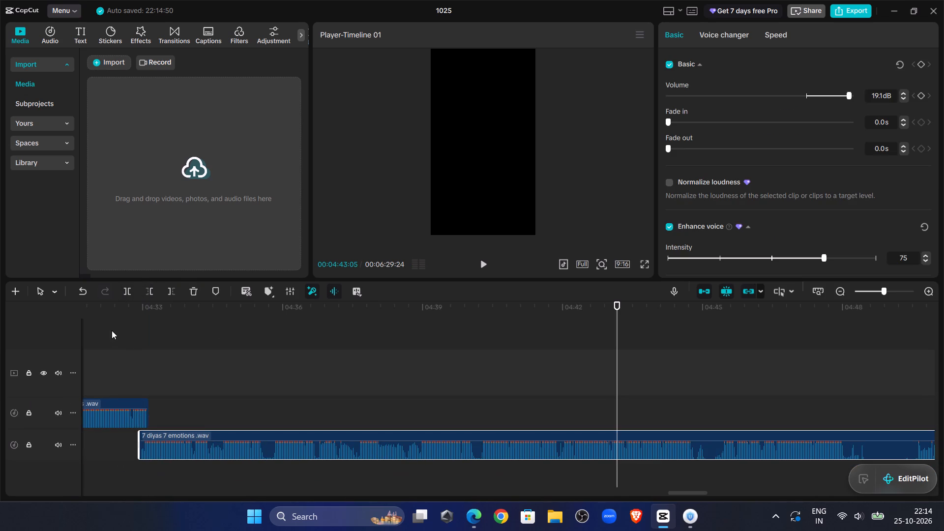
{"action": "left_click", "coordinate": [134, 341]}
{"action": "left_click", "coordinate": [157, 434]}
{"action": "left_click_drag", "start_coordinate": [157, 434], "coordinate": [163, 433]}
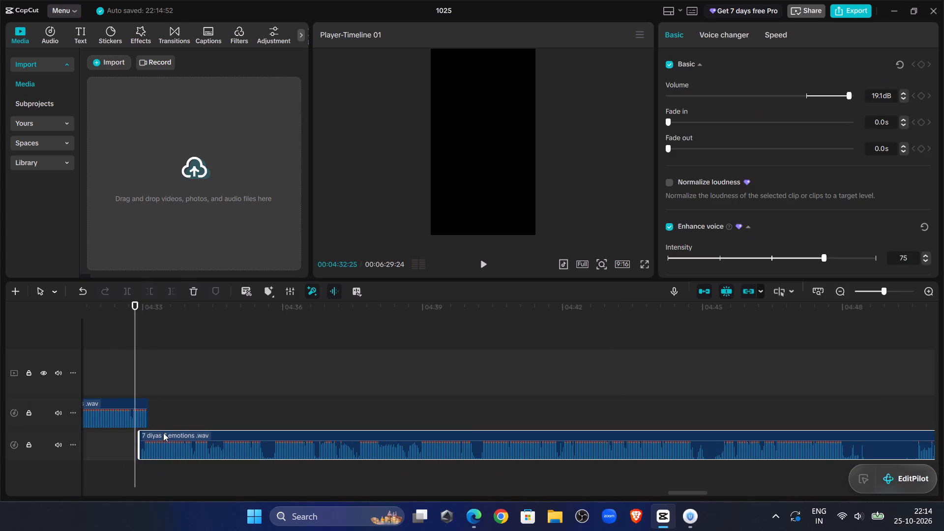
{"action": "left_click_drag", "start_coordinate": [163, 433], "coordinate": [168, 416]}
Replay the narration across the 00:04:33:04 join and split the clip at the short pause at 00:04:34:20.
{"action": "left_click", "coordinate": [481, 261]}
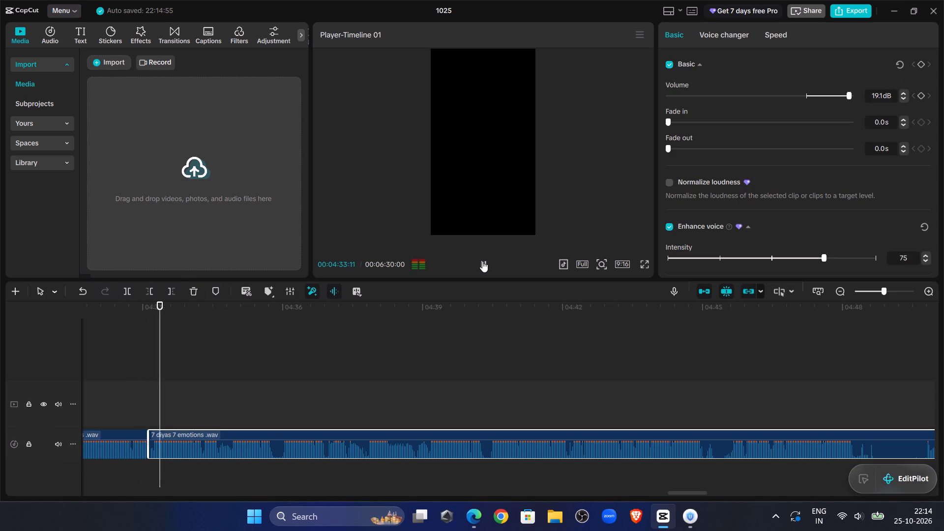
{"action": "left_click", "coordinate": [482, 261]}
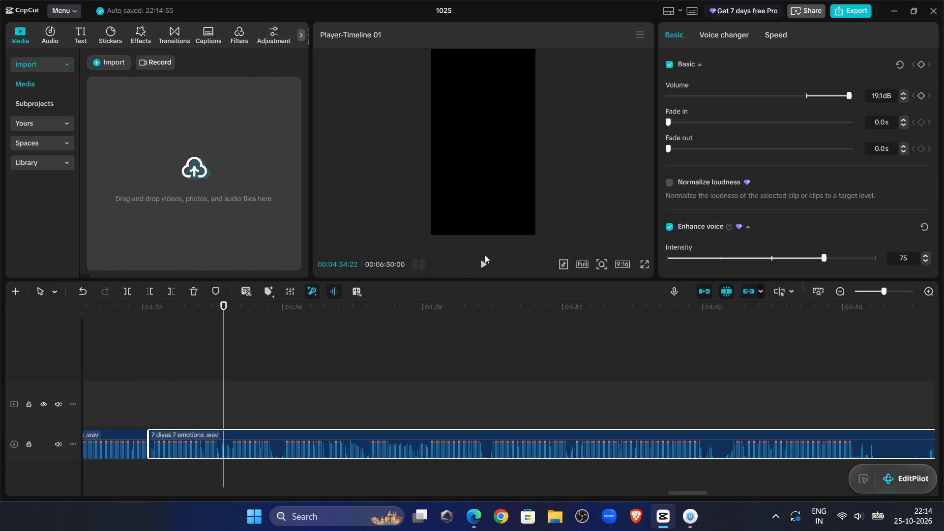
{"action": "left_click", "coordinate": [488, 260]}
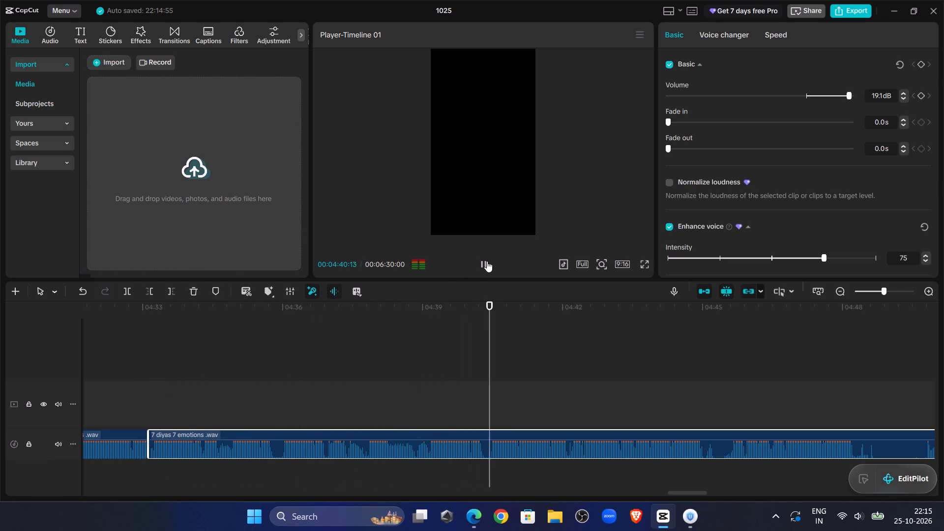
{"action": "left_click", "coordinate": [144, 378]}
{"action": "left_click", "coordinate": [122, 374]}
{"action": "left_click", "coordinate": [106, 349]}
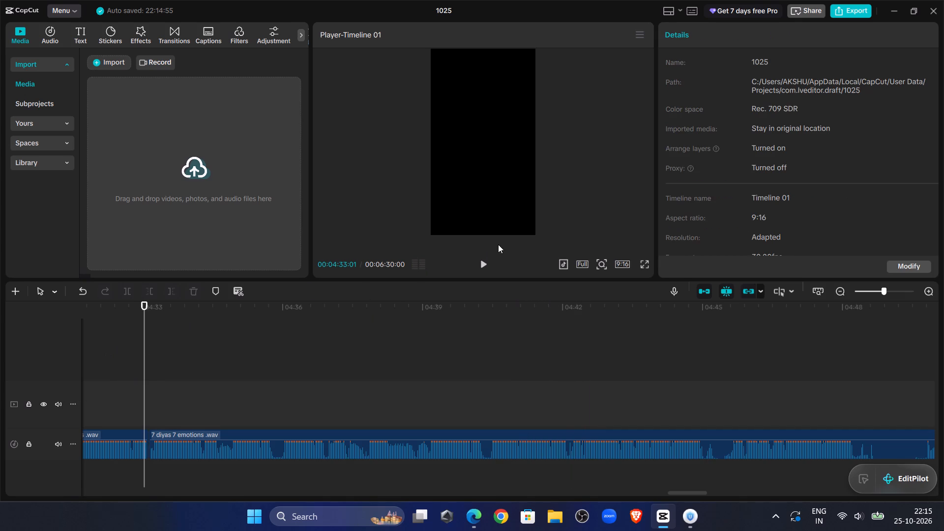
{"action": "left_click", "coordinate": [478, 265]}
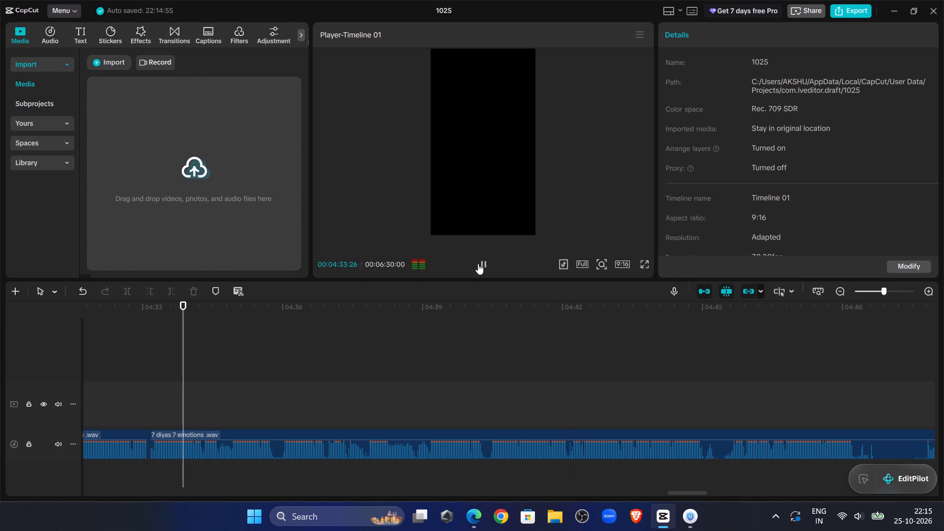
{"action": "left_click", "coordinate": [478, 263]}
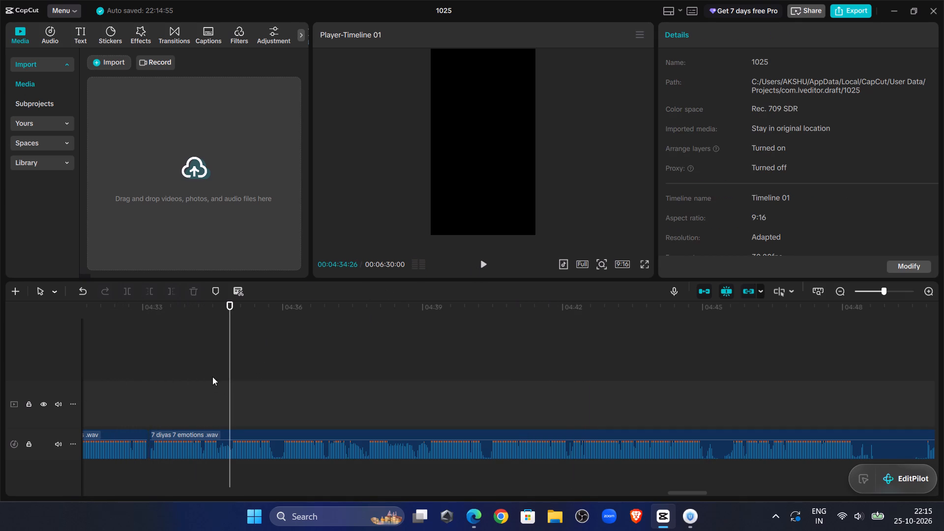
{"action": "left_click", "coordinate": [213, 376]}
{"action": "left_click_drag", "start_coordinate": [214, 376], "coordinate": [220, 383]}
{"action": "left_click", "coordinate": [203, 445]}
{"action": "left_click", "coordinate": [127, 284]}
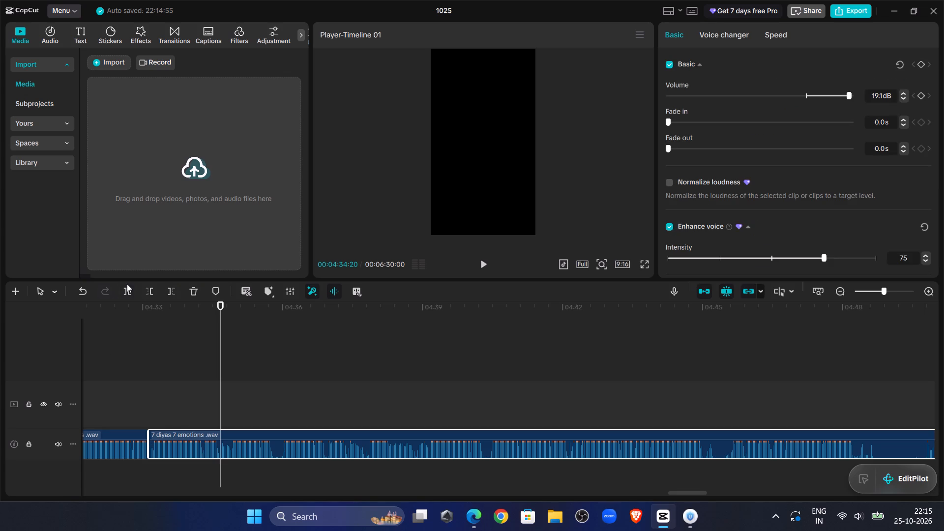
{"action": "left_click", "coordinate": [129, 284]}
{"action": "left_click", "coordinate": [129, 287]}
Listen past the 00:04:34:20 split, trim the new clip's start up to 00:04:39:04 and move it back to close the gap.
{"action": "left_click", "coordinate": [487, 264]}
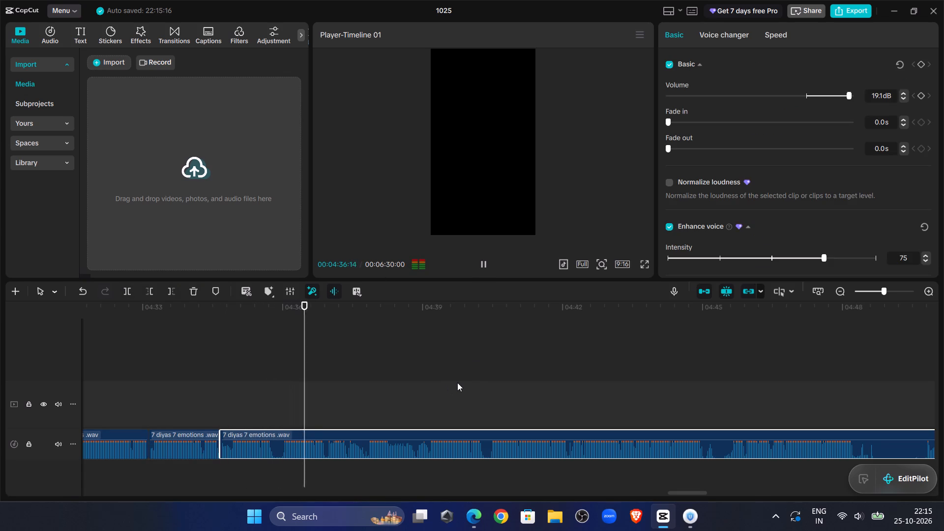
{"action": "left_click", "coordinate": [457, 383]}
{"action": "left_click", "coordinate": [483, 265]}
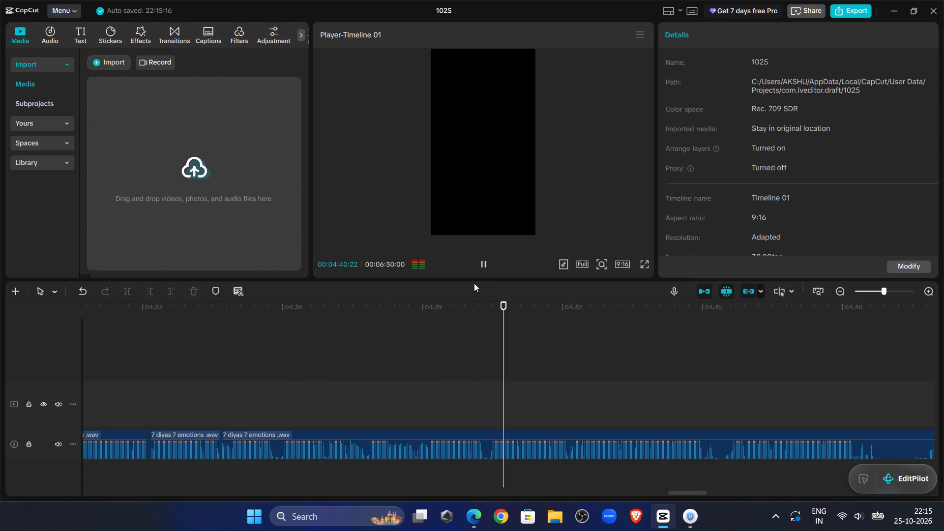
{"action": "left_click", "coordinate": [399, 382]}
{"action": "left_click_drag", "start_coordinate": [399, 382], "coordinate": [429, 412]}
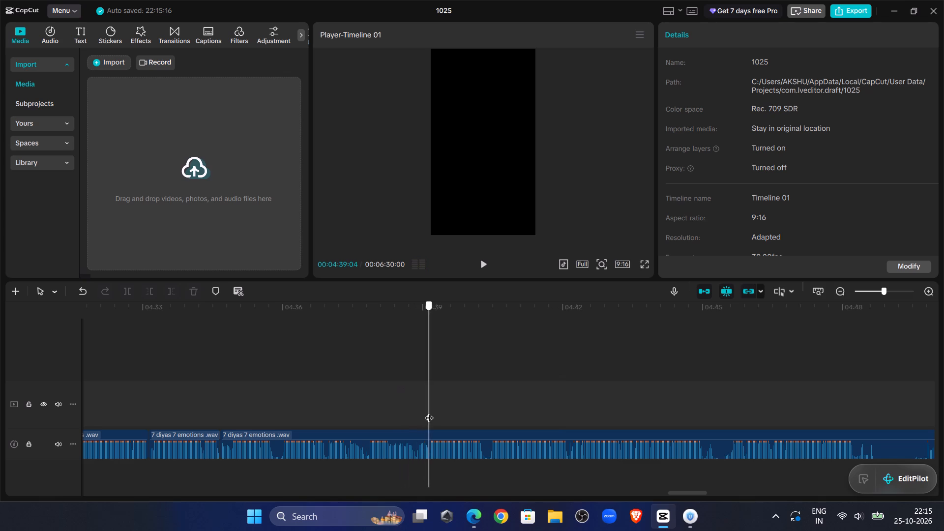
{"action": "left_click_drag", "start_coordinate": [429, 412], "coordinate": [429, 412]}
{"action": "left_click", "coordinate": [402, 448]}
{"action": "left_click", "coordinate": [151, 289]}
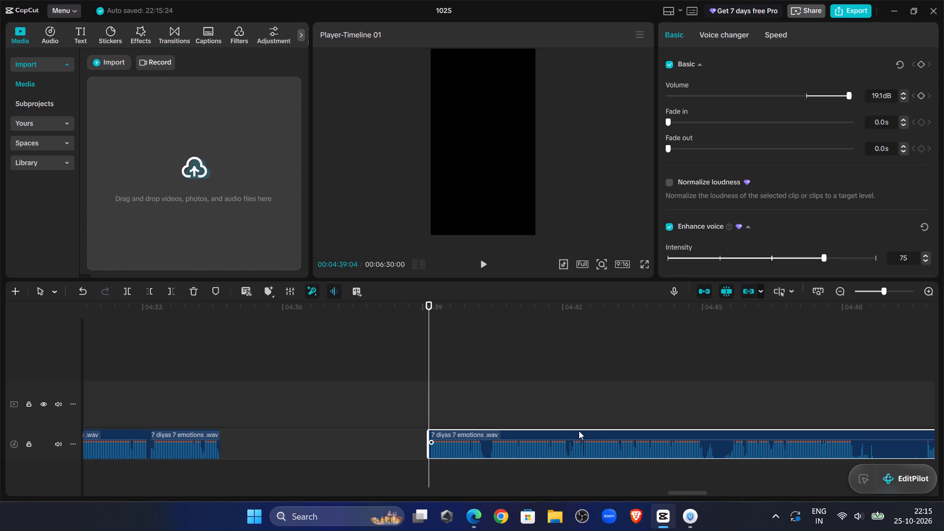
{"action": "left_click_drag", "start_coordinate": [599, 433], "coordinate": [393, 437]}
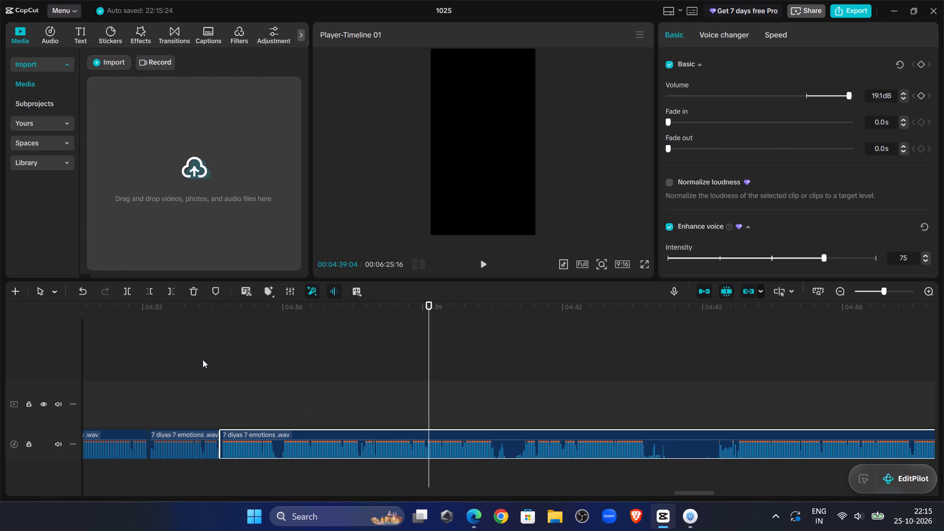
Replay the narration across the 00:04:34:20 join and split the clip at the short pause at 00:04:35:27.
{"action": "left_click", "coordinate": [201, 359]}
{"action": "left_click", "coordinate": [473, 264]}
{"action": "left_click", "coordinate": [483, 268]}
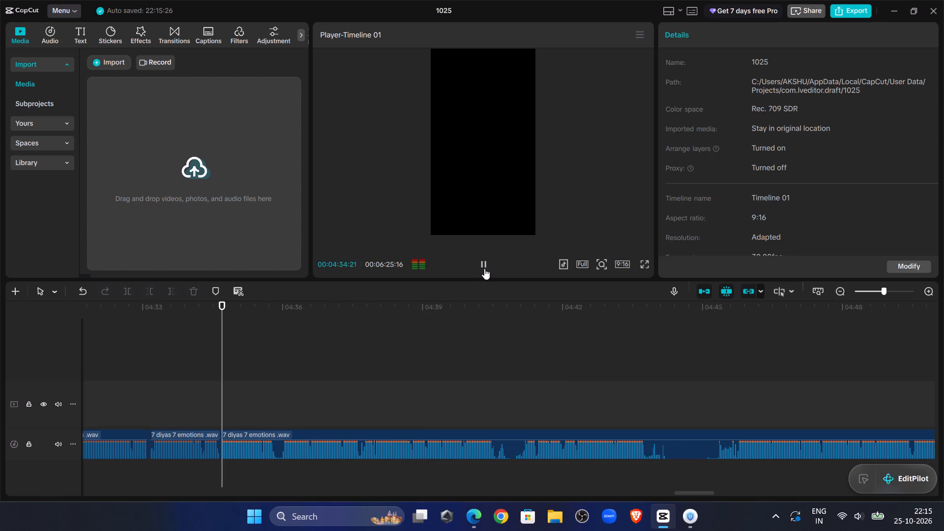
{"action": "left_click", "coordinate": [484, 268]}
{"action": "left_click", "coordinate": [265, 434]}
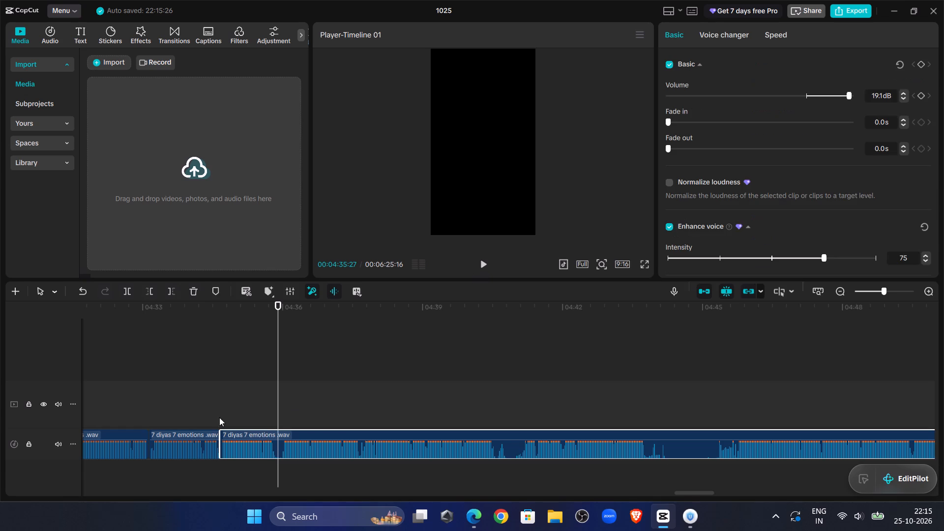
{"action": "left_click", "coordinate": [127, 295]}
Trim the new clip's start up to 00:04:35:29 and move it back against the clip ending at 00:04:35:27.
{"action": "left_click", "coordinate": [482, 260]}
{"action": "left_click_drag", "start_coordinate": [482, 260], "coordinate": [477, 261]}
{"action": "left_click_drag", "start_coordinate": [286, 369], "coordinate": [280, 374]}
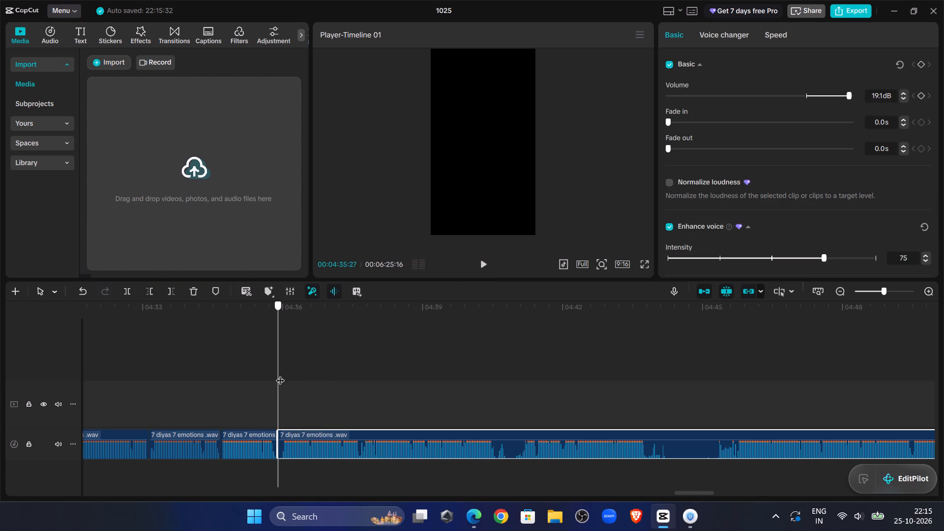
{"action": "left_click_drag", "start_coordinate": [280, 374], "coordinate": [282, 378]}
{"action": "left_click", "coordinate": [902, 289]}
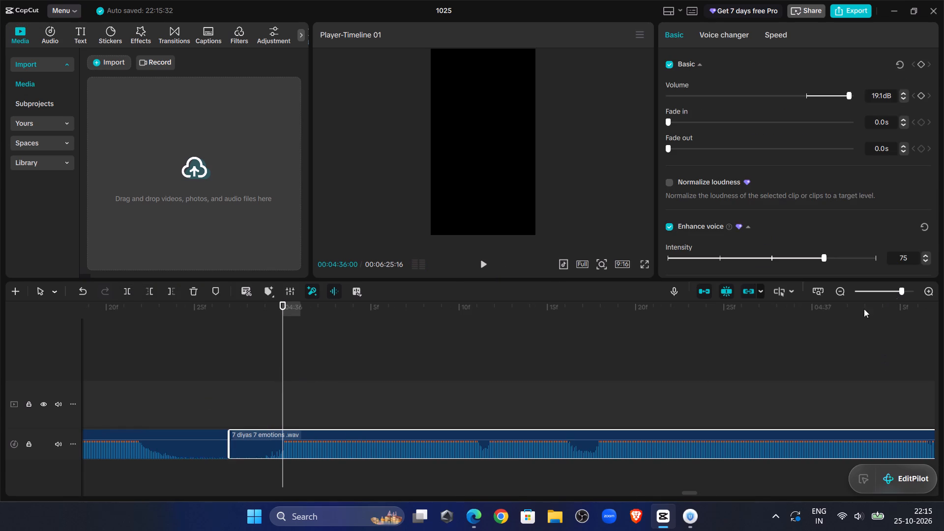
{"action": "left_click", "coordinate": [260, 391]}
{"action": "left_click", "coordinate": [259, 437]}
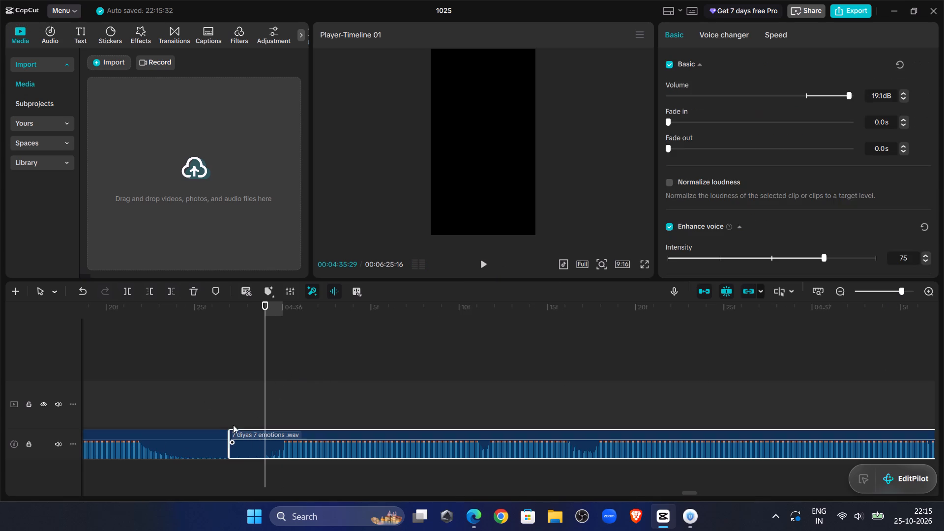
{"action": "left_click_drag", "start_coordinate": [152, 287], "coordinate": [151, 294]}
{"action": "left_click_drag", "start_coordinate": [326, 435], "coordinate": [291, 436]}
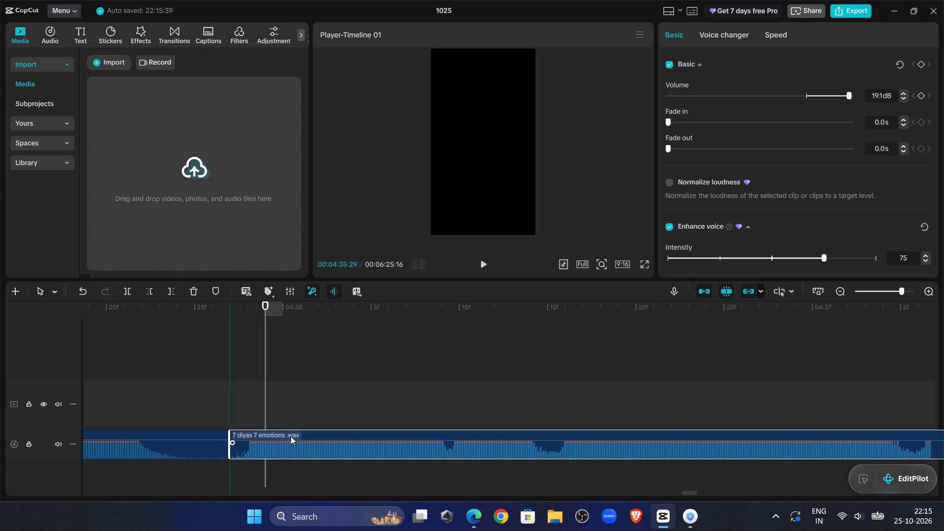
{"action": "left_click_drag", "start_coordinate": [291, 436], "coordinate": [286, 437]}
Replay the narration across the 00:04:35:27 join and split the clip at the pause at 00:04:37:17.
{"action": "left_click", "coordinate": [106, 351]}
{"action": "left_click", "coordinate": [486, 268]}
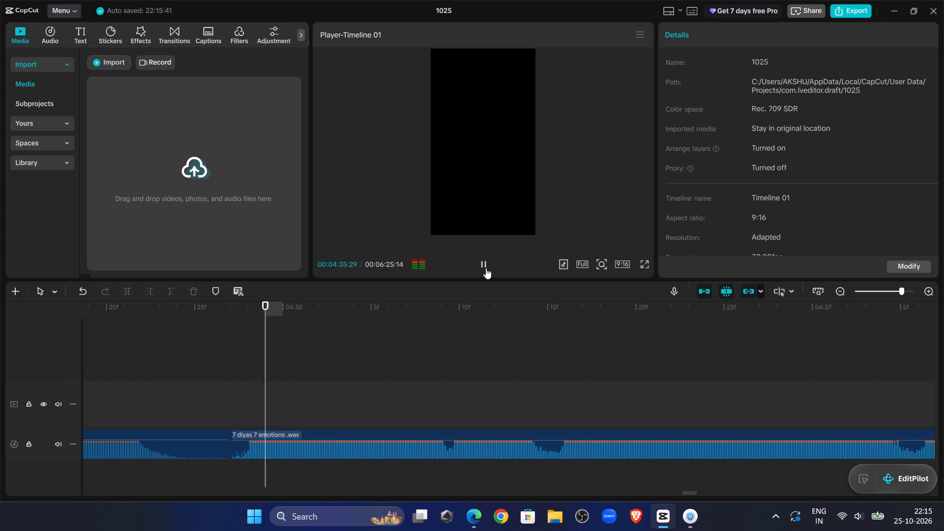
{"action": "left_click", "coordinate": [486, 268]}
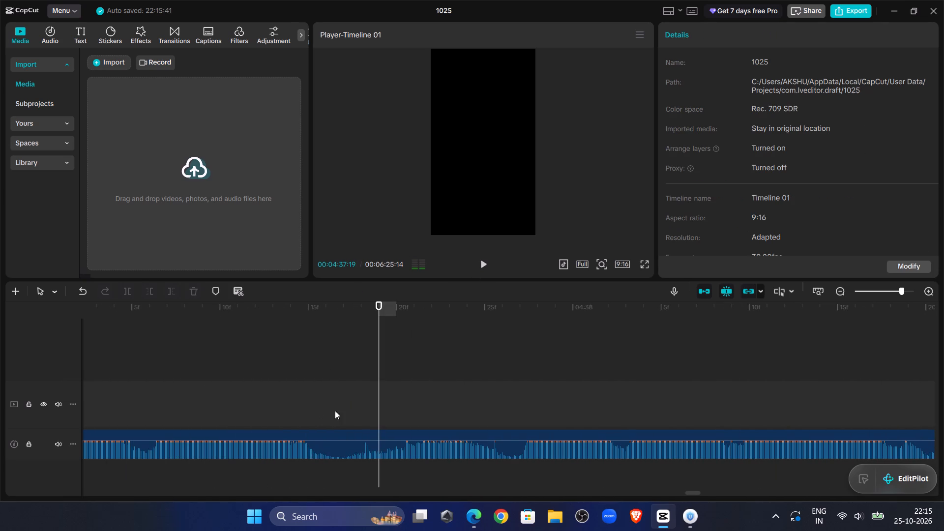
{"action": "left_click", "coordinate": [342, 377]}
{"action": "left_click", "coordinate": [345, 413]}
{"action": "left_click", "coordinate": [351, 417]}
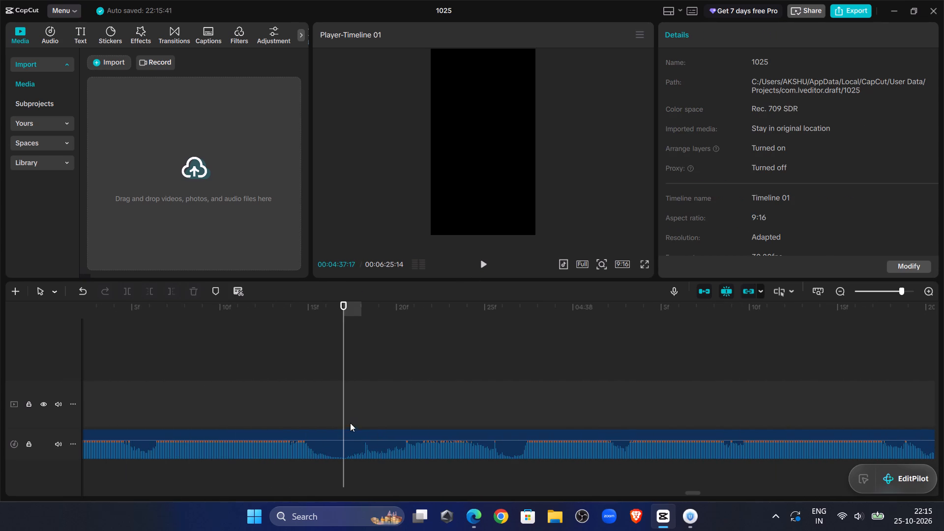
{"action": "left_click", "coordinate": [349, 434]}
{"action": "left_click", "coordinate": [134, 294]}
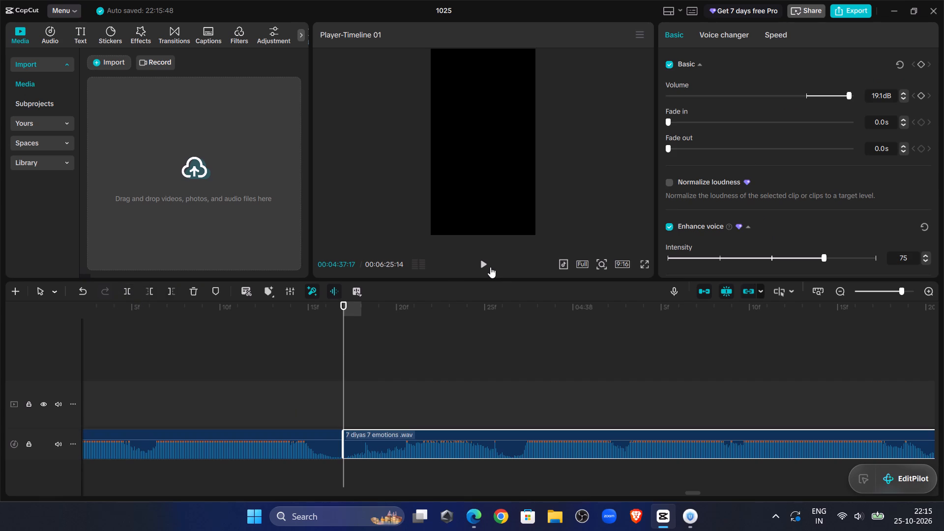
Trim the new clip's start up to 00:04:37:26 and move it back to close the gap at 00:04:37:17.
{"action": "double_click", "coordinate": [490, 267]}
{"action": "left_click", "coordinate": [481, 391]}
{"action": "left_click_drag", "start_coordinate": [483, 392], "coordinate": [504, 408]}
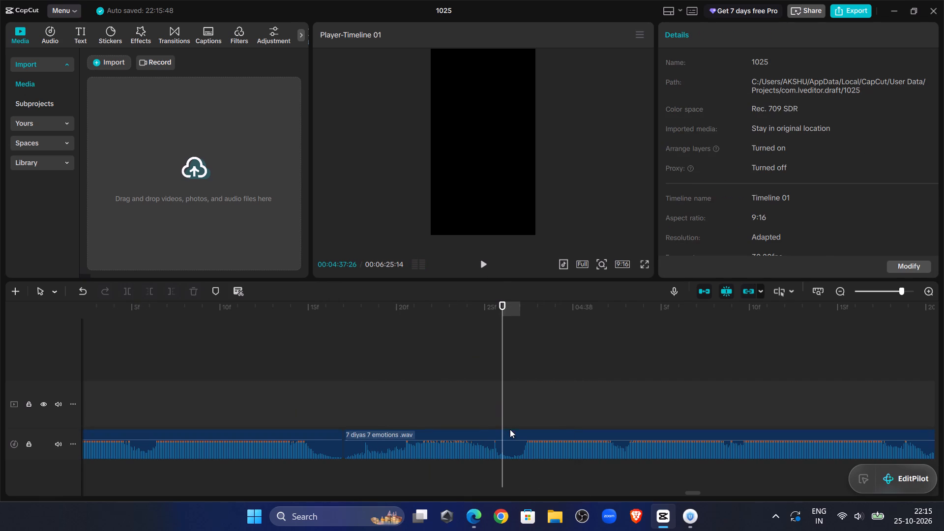
{"action": "left_click", "coordinate": [510, 431]}
{"action": "left_click", "coordinate": [153, 290]}
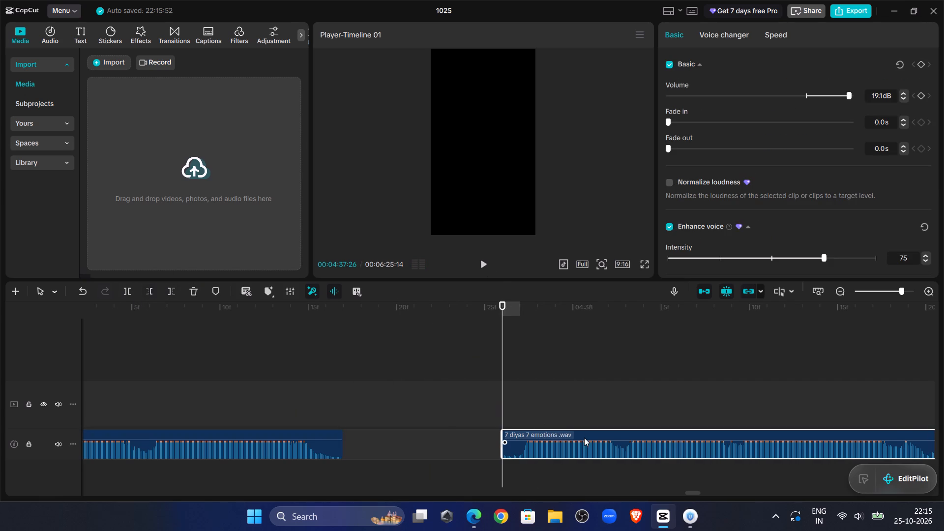
{"action": "left_click_drag", "start_coordinate": [586, 432], "coordinate": [427, 441]}
Replay the narration across the 00:04:37:17 join and split the clip at the silence at 00:04:40:05.
{"action": "left_click", "coordinate": [178, 346]}
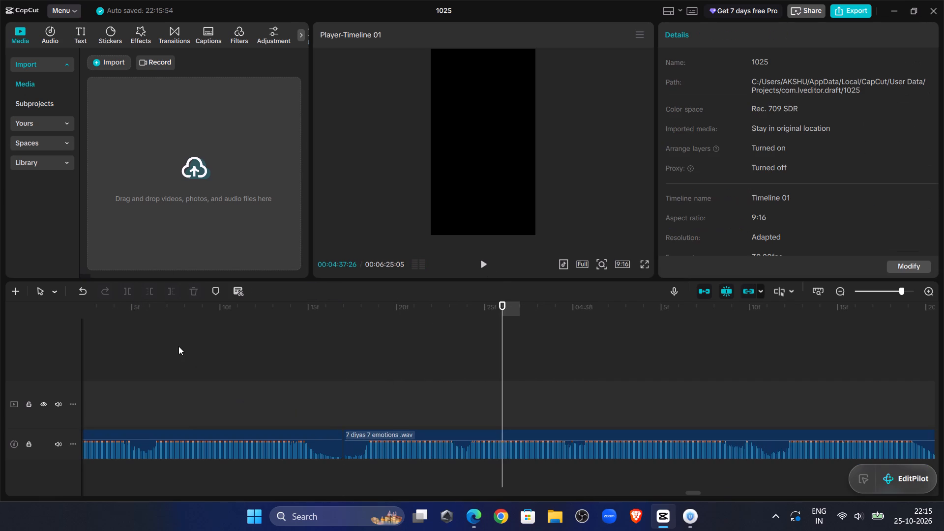
{"action": "left_click", "coordinate": [492, 263]}
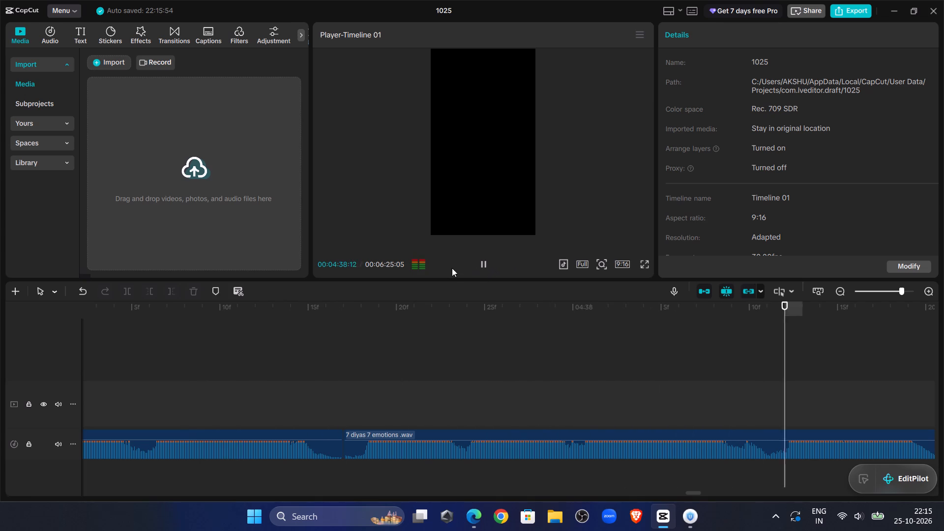
{"action": "left_click", "coordinate": [486, 265]}
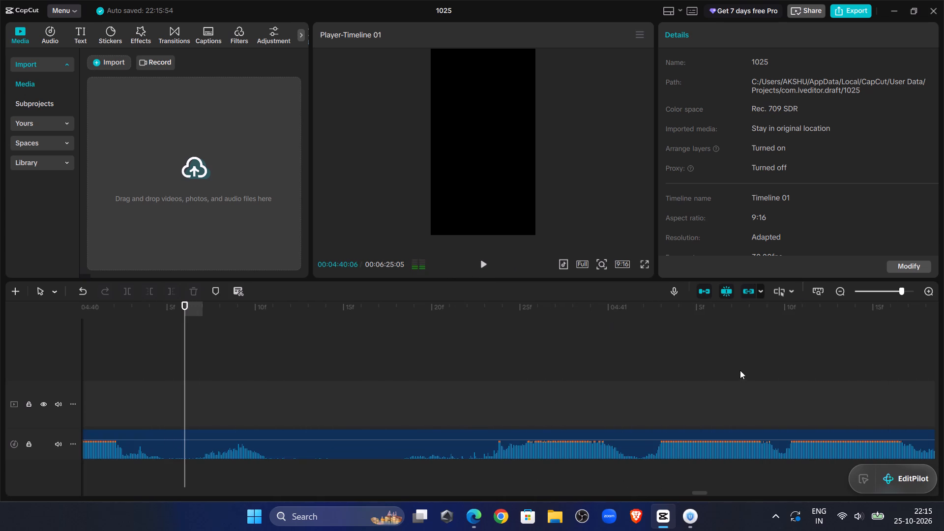
{"action": "left_click", "coordinate": [147, 404]}
{"action": "left_click", "coordinate": [161, 409]}
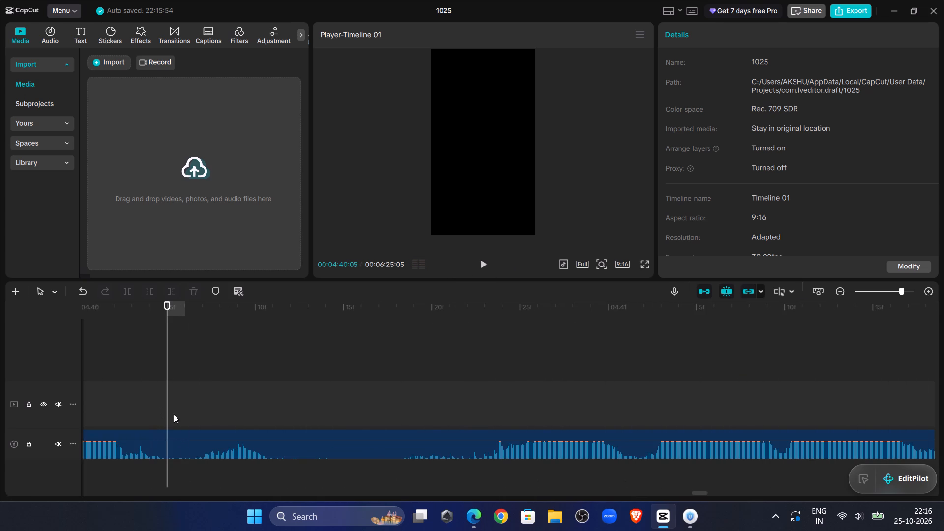
{"action": "left_click", "coordinate": [181, 452]}
{"action": "left_click", "coordinate": [128, 287]}
Listen past the 00:04:40:05 split, trim the new clip's start up to 00:04:58:12 and move it back to close the gap.
{"action": "double_click", "coordinate": [494, 260]}
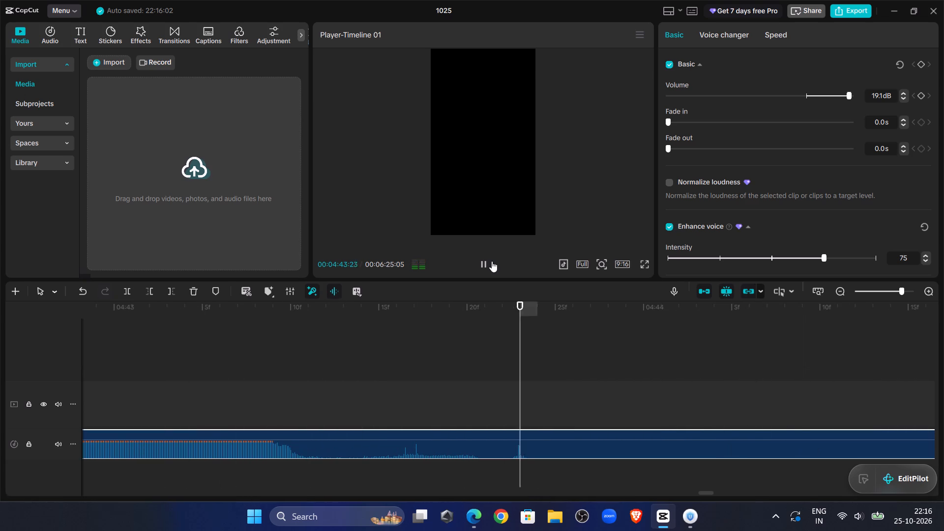
{"action": "left_click", "coordinate": [885, 291]}
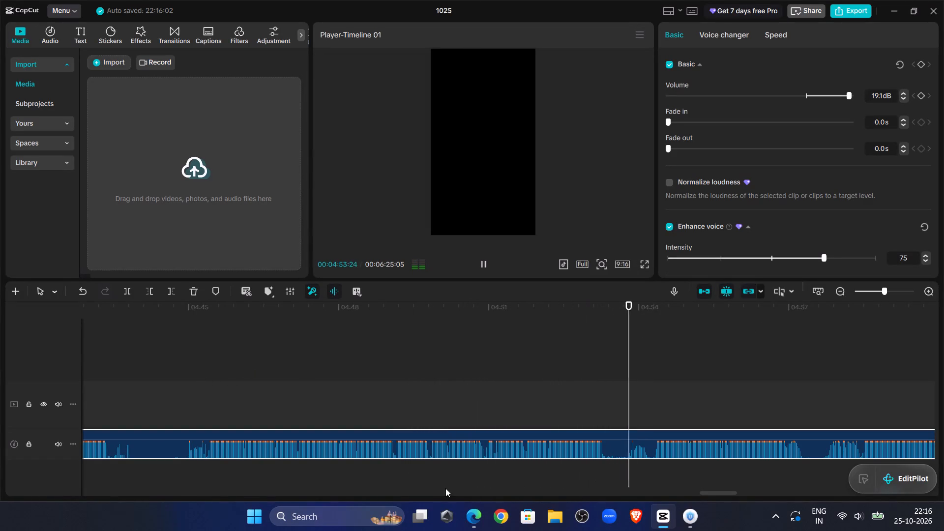
{"action": "left_click_drag", "start_coordinate": [706, 494], "coordinate": [725, 499]}
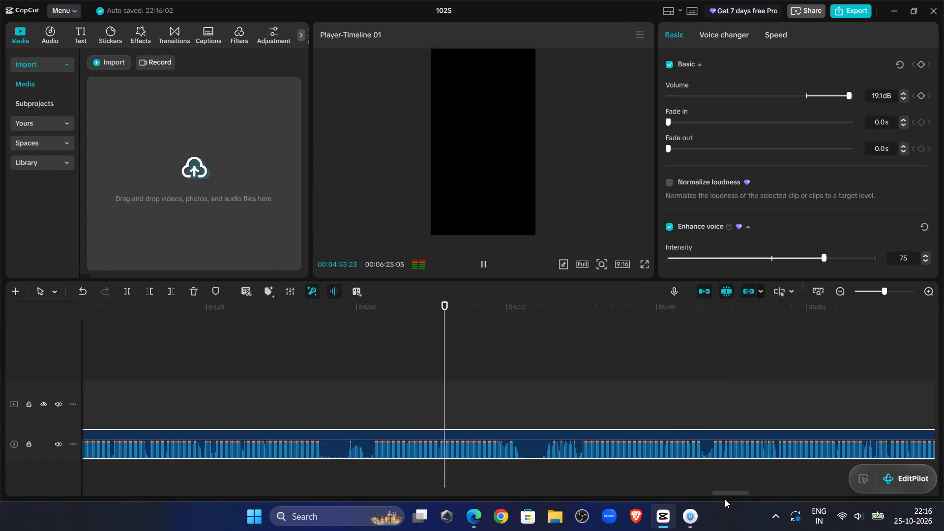
{"action": "left_click_drag", "start_coordinate": [725, 499], "coordinate": [736, 497]}
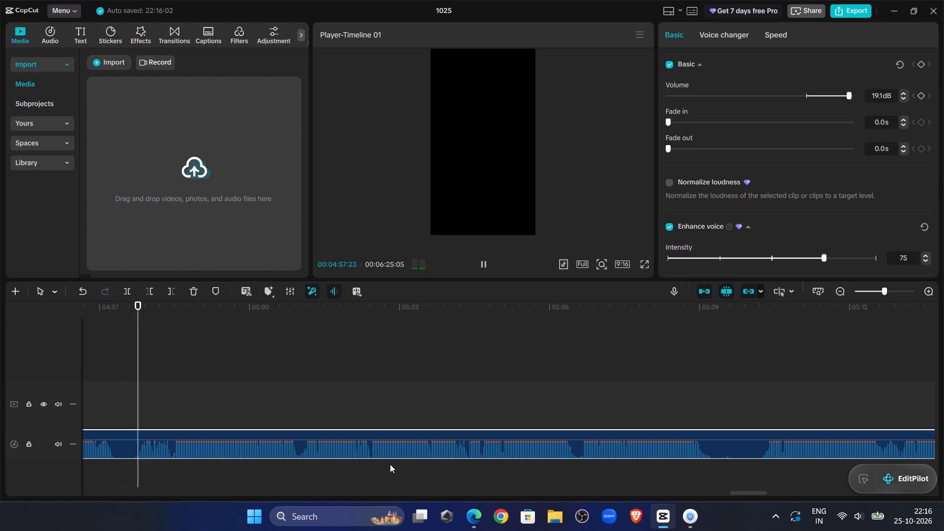
{"action": "left_click", "coordinate": [138, 388]}
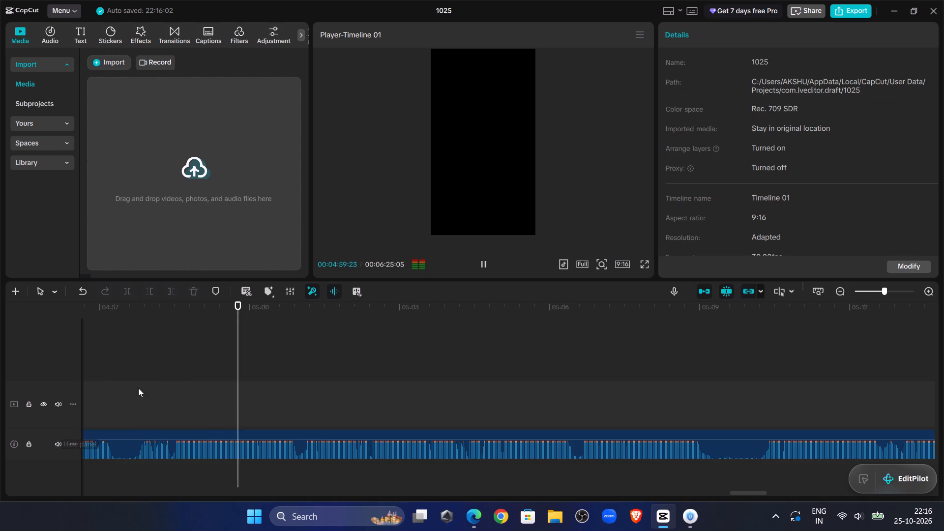
{"action": "left_click_drag", "start_coordinate": [138, 388], "coordinate": [170, 404]}
{"action": "left_click", "coordinate": [183, 442]}
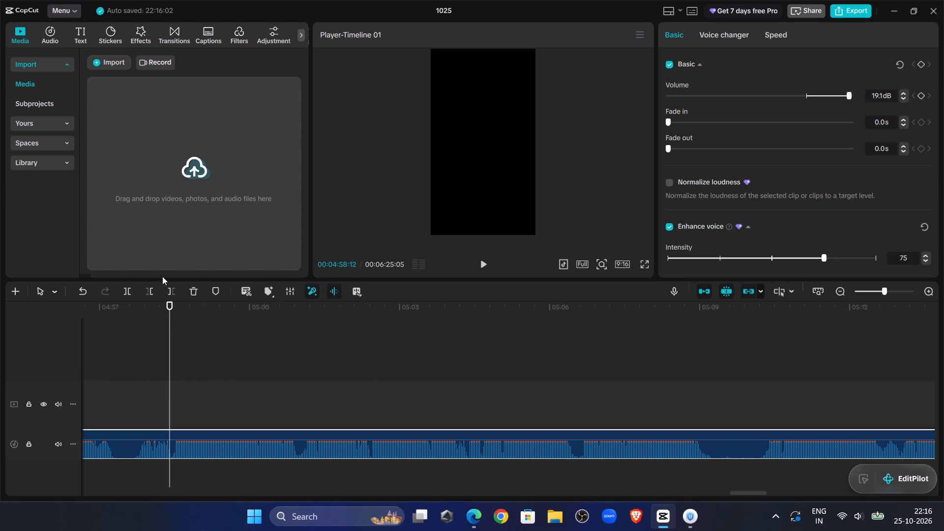
{"action": "left_click", "coordinate": [152, 290]}
{"action": "left_click_drag", "start_coordinate": [801, 435], "coordinate": [0, 530]}
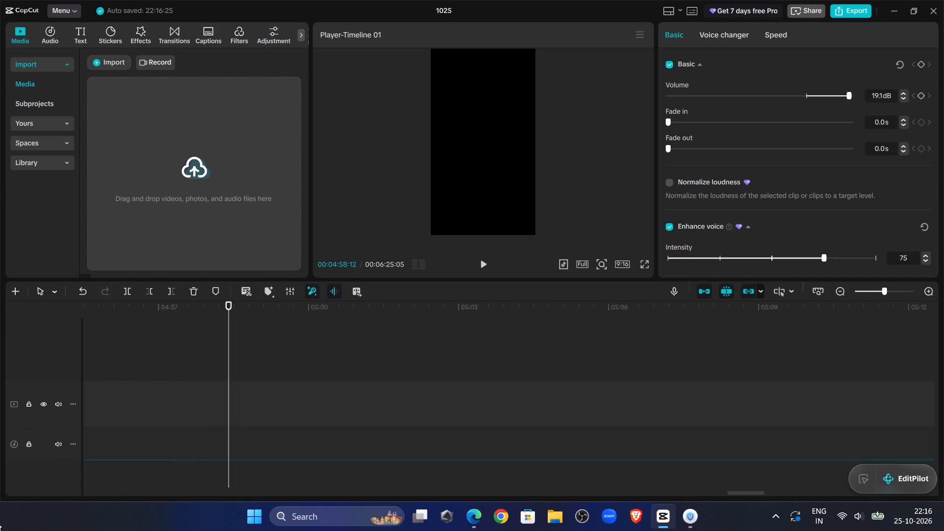
{"action": "left_click_drag", "start_coordinate": [0, 530], "coordinate": [711, 462]}
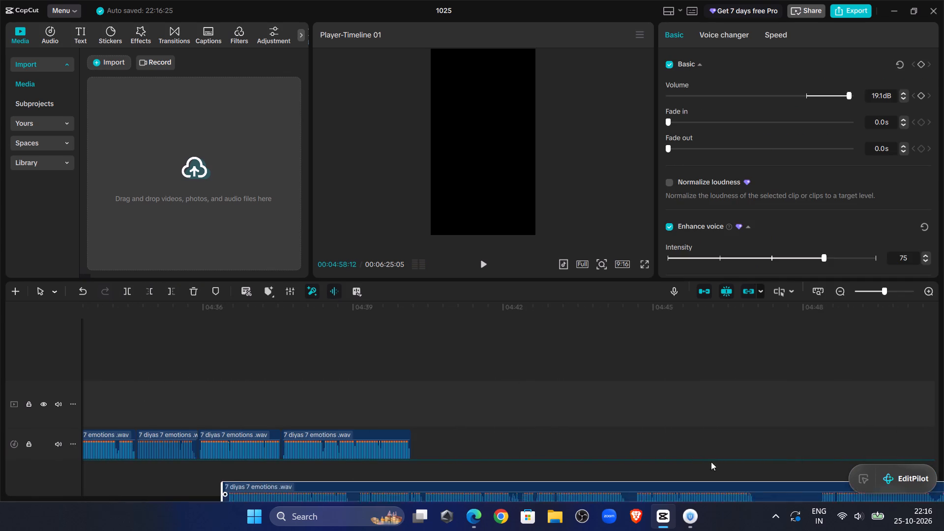
{"action": "left_click_drag", "start_coordinate": [711, 462], "coordinate": [894, 442]}
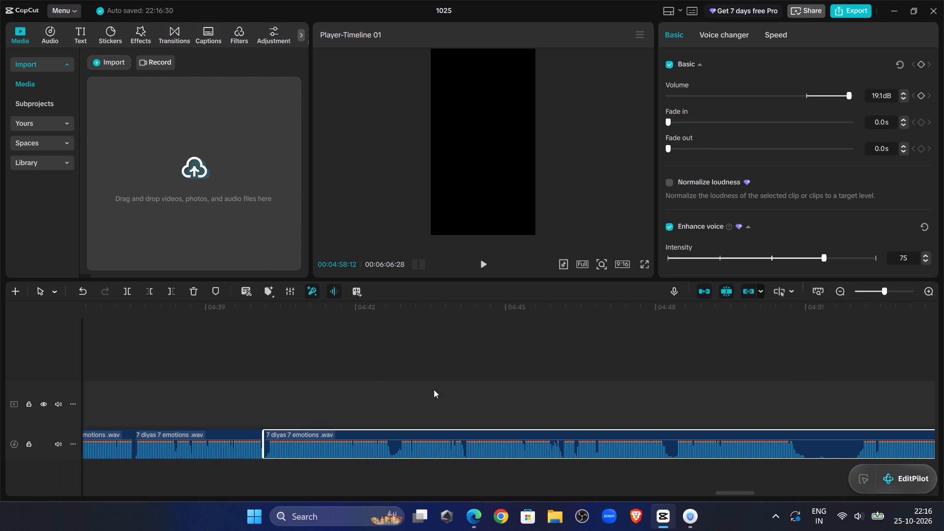
Replay the narration across the 00:04:40:05 join and split the clip at the short pause at 00:04:42:24.
{"action": "left_click", "coordinate": [237, 379]}
{"action": "left_click", "coordinate": [483, 258]}
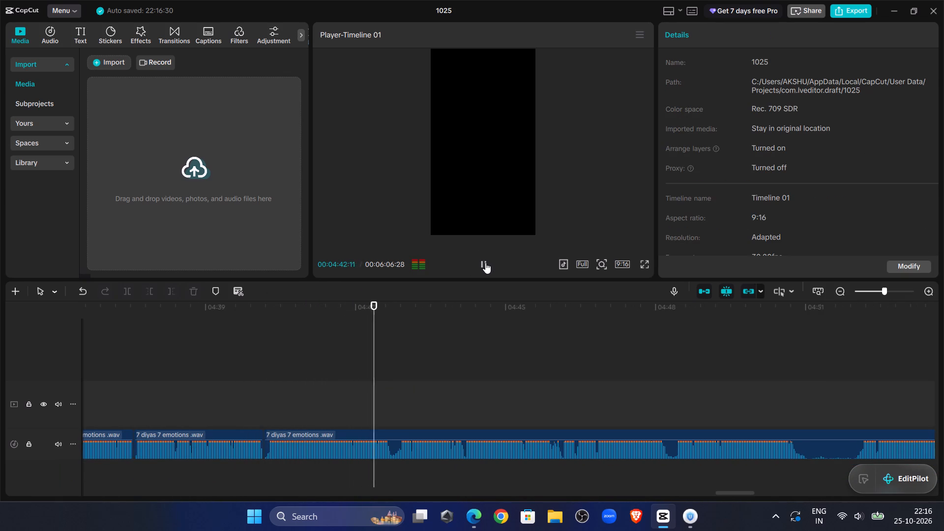
{"action": "left_click", "coordinate": [364, 374]}
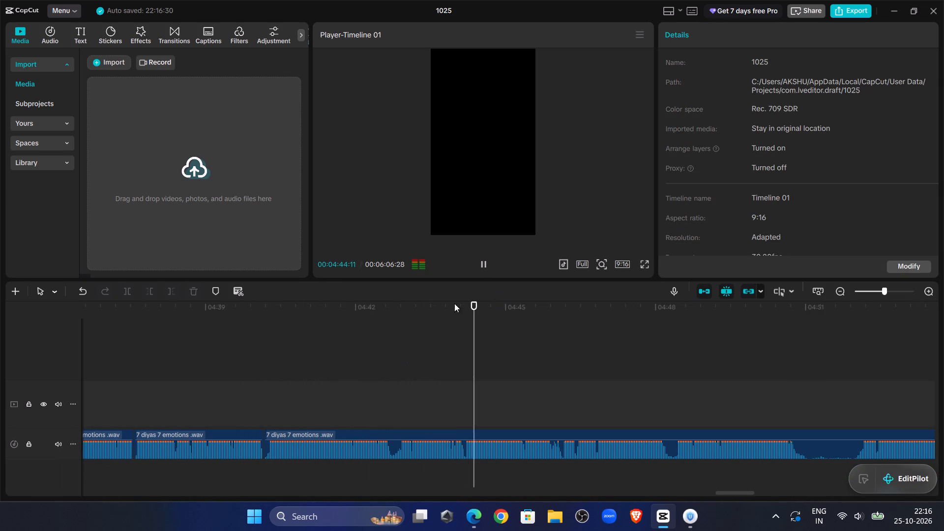
{"action": "left_click", "coordinate": [370, 359]}
{"action": "left_click", "coordinate": [482, 262]}
{"action": "left_click", "coordinate": [482, 262]}
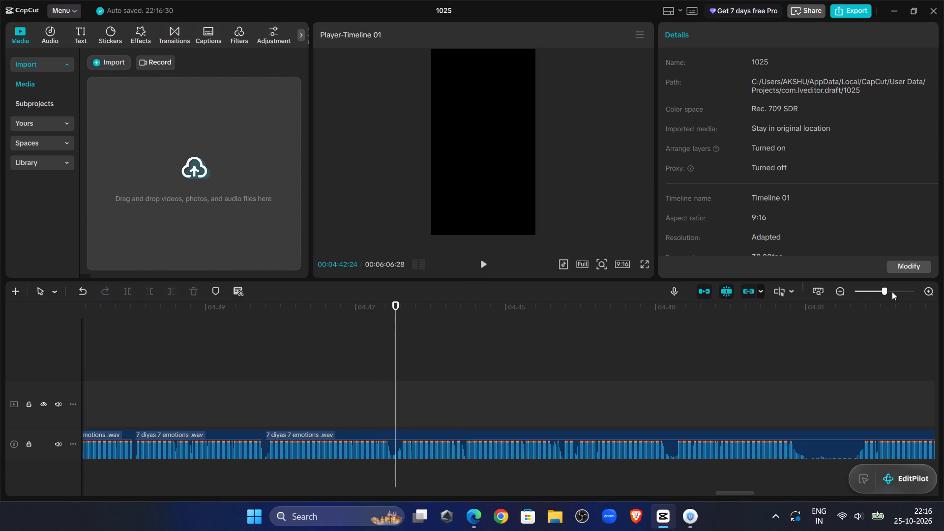
{"action": "left_click", "coordinate": [894, 290]}
{"action": "left_click", "coordinate": [472, 452]}
{"action": "left_click", "coordinate": [127, 295]}
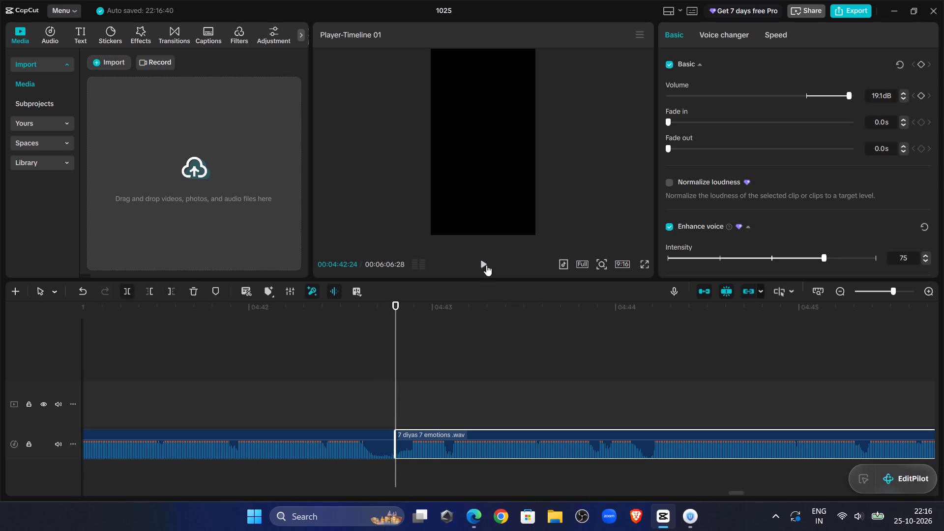
Trim the new clip's start up to 00:04:43:03 and move it back against the 00:04:42:24 cut, keeping both clips on the same audio track.
{"action": "left_click", "coordinate": [491, 259]}
{"action": "left_click", "coordinate": [488, 263]}
{"action": "left_click", "coordinate": [437, 364]}
{"action": "left_click_drag", "start_coordinate": [437, 365], "coordinate": [445, 380]}
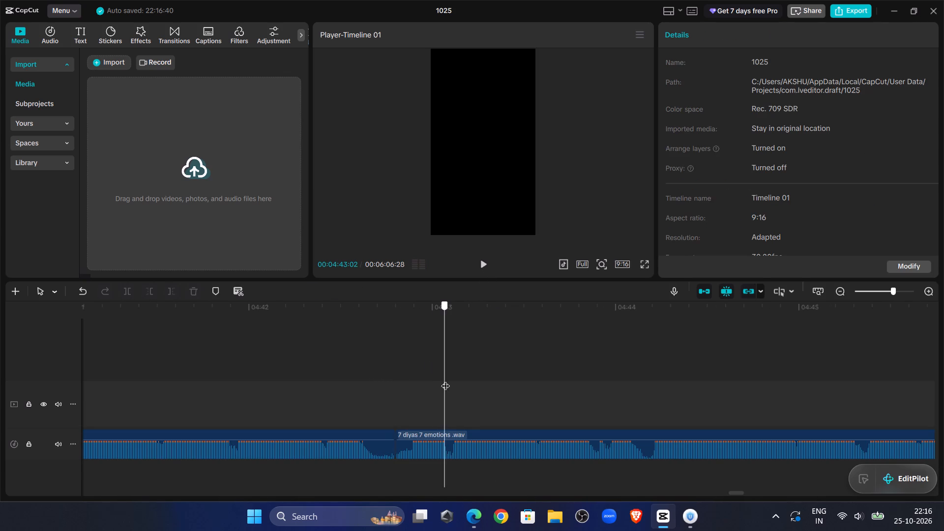
{"action": "left_click_drag", "start_coordinate": [445, 380], "coordinate": [450, 386]}
{"action": "left_click", "coordinate": [425, 445]}
{"action": "left_click", "coordinate": [154, 295]}
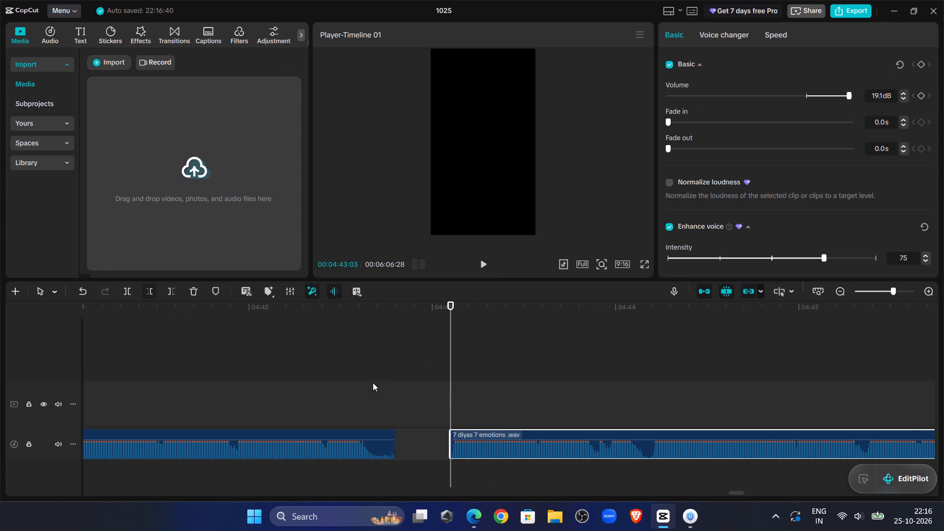
{"action": "left_click_drag", "start_coordinate": [503, 430], "coordinate": [430, 435]}
{"action": "left_click", "coordinate": [306, 355]}
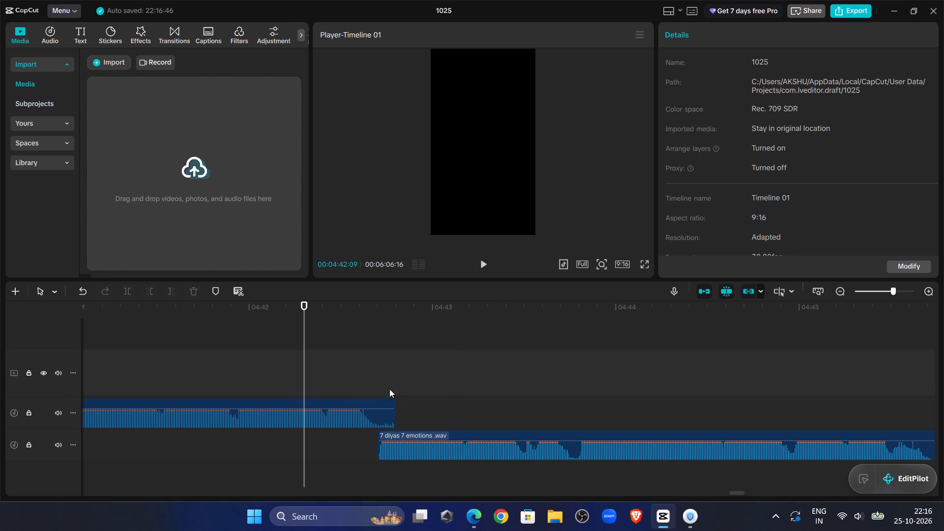
{"action": "left_click_drag", "start_coordinate": [393, 434], "coordinate": [413, 405]}
Replay the narration across the 00:04:42:24 join and split the clip at the short pause at 00:04:43:20.
{"action": "left_click", "coordinate": [482, 268]}
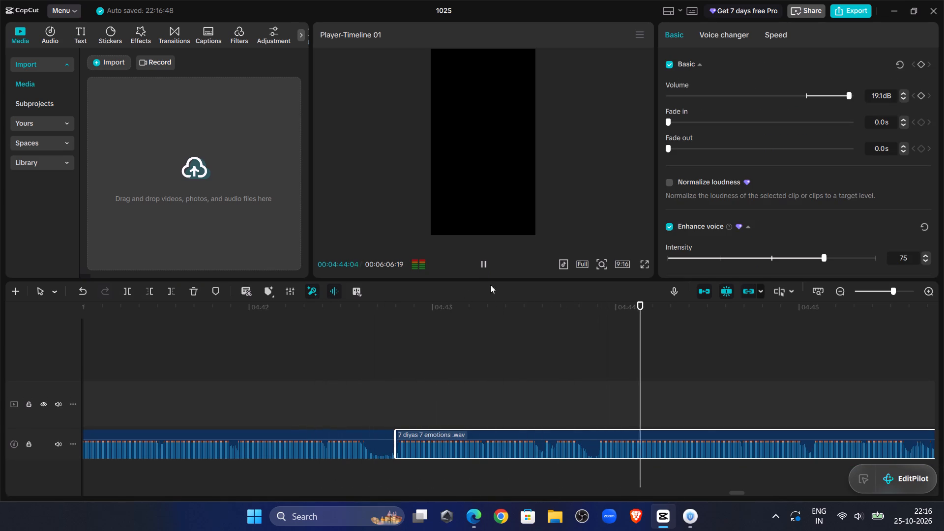
{"action": "left_click", "coordinate": [501, 445]}
{"action": "left_click", "coordinate": [481, 380]}
{"action": "left_click", "coordinate": [485, 271]}
{"action": "left_click", "coordinate": [485, 271]}
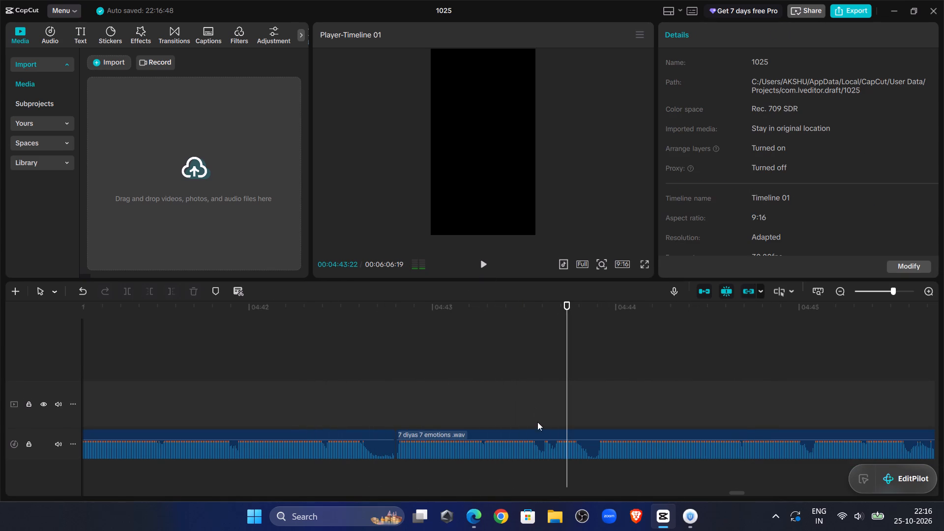
{"action": "left_click", "coordinate": [559, 417]}
{"action": "left_click", "coordinate": [555, 420]}
{"action": "left_click", "coordinate": [556, 444]}
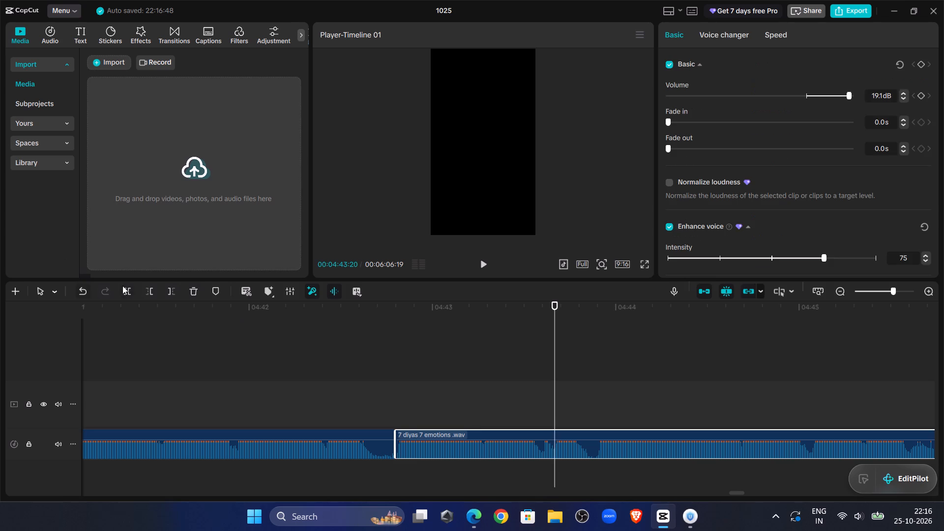
{"action": "left_click", "coordinate": [125, 286]}
Trim the new clip's start up to 00:04:43:26 and move it back against the 00:04:43:20 cut, keeping both clips on the same audio track.
{"action": "double_click", "coordinate": [480, 270]}
{"action": "left_click", "coordinate": [147, 288]}
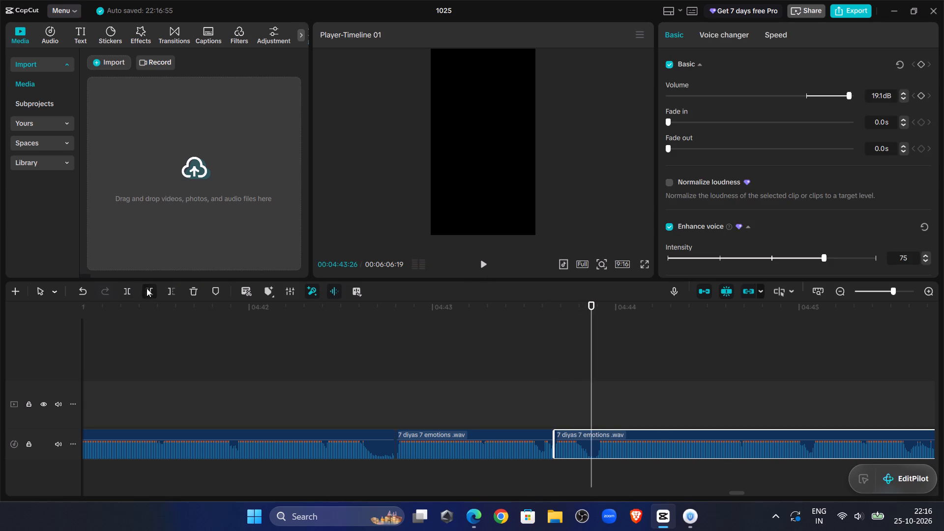
{"action": "left_click_drag", "start_coordinate": [639, 434], "coordinate": [595, 439]}
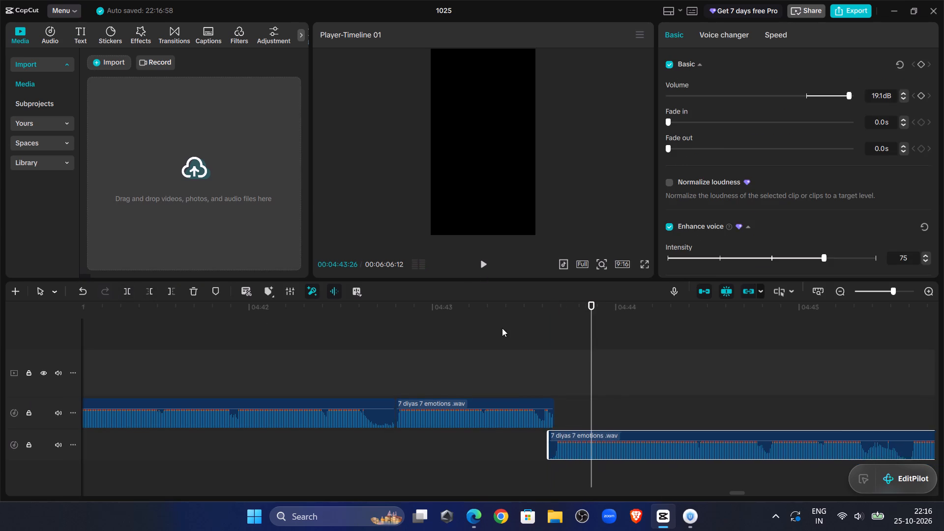
{"action": "left_click", "coordinate": [502, 328]}
{"action": "left_click", "coordinate": [564, 435]}
{"action": "left_click_drag", "start_coordinate": [564, 435], "coordinate": [570, 411]}
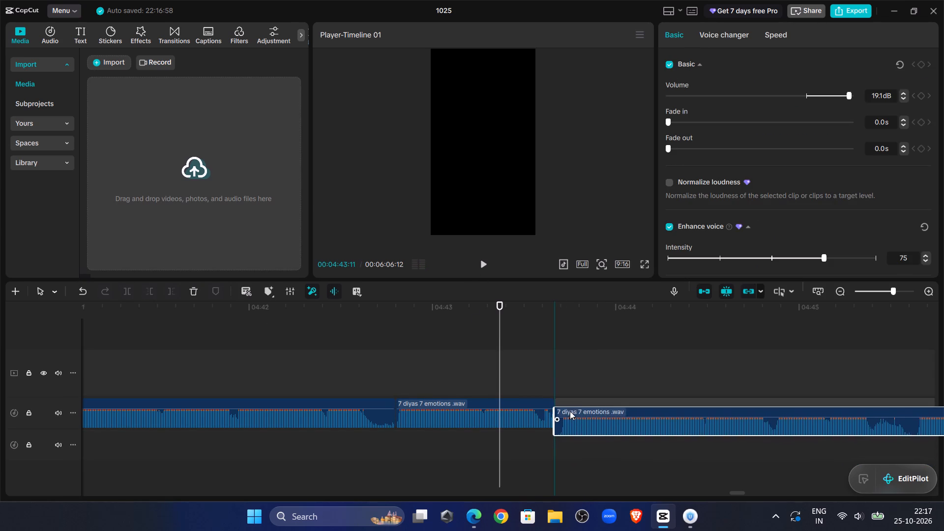
{"action": "left_click_drag", "start_coordinate": [570, 411], "coordinate": [569, 411]}
Listen on past the 00:04:43:20 join and split the narration clip at the silence at 00:04:47:24.
{"action": "left_click", "coordinate": [483, 265]}
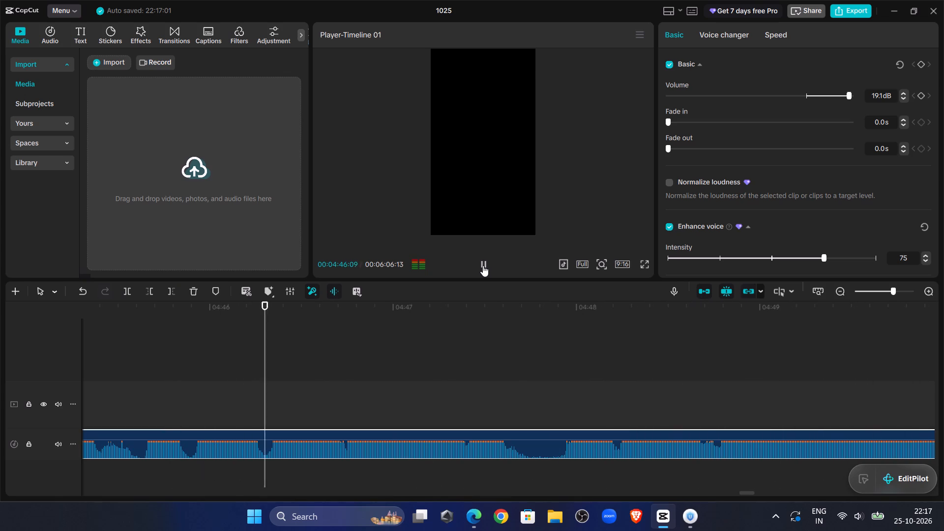
{"action": "left_click", "coordinate": [483, 265]}
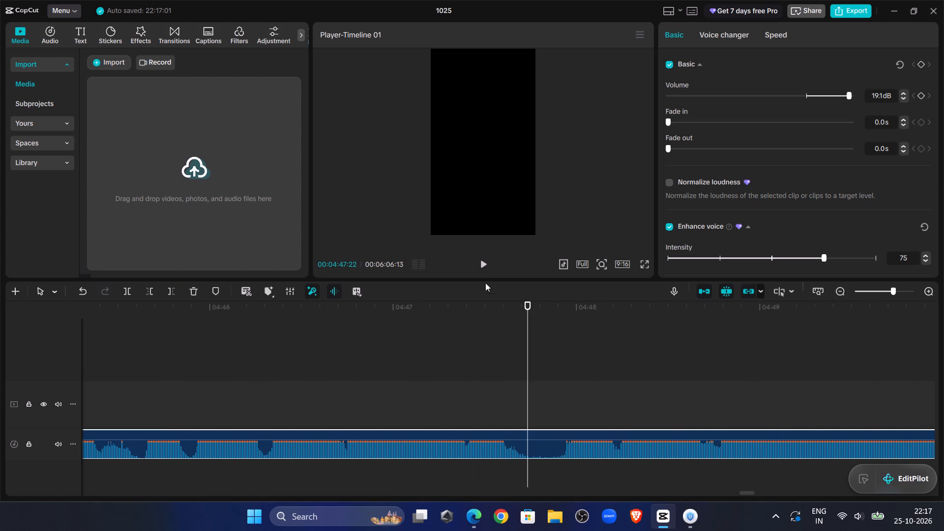
{"action": "double_click", "coordinate": [486, 271]}
{"action": "left_click", "coordinate": [538, 372]}
{"action": "left_click", "coordinate": [531, 432]}
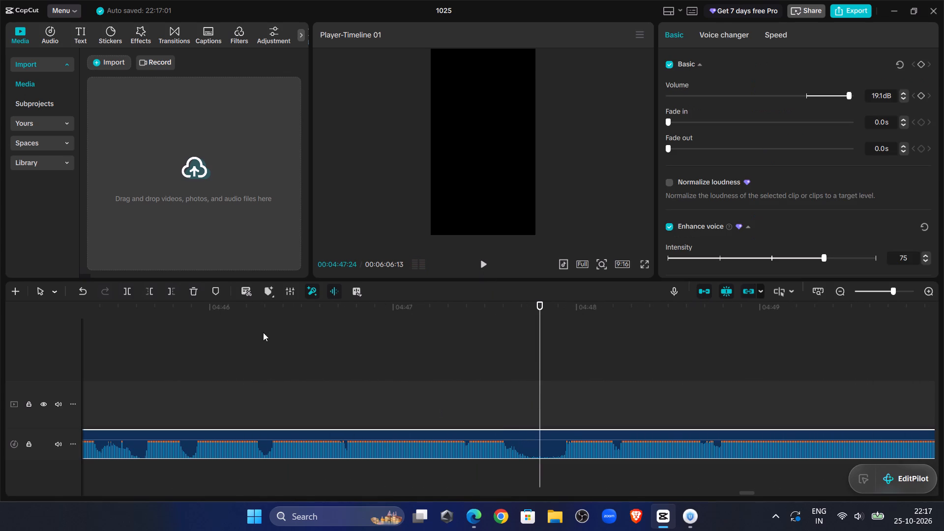
{"action": "left_click", "coordinate": [126, 286]}
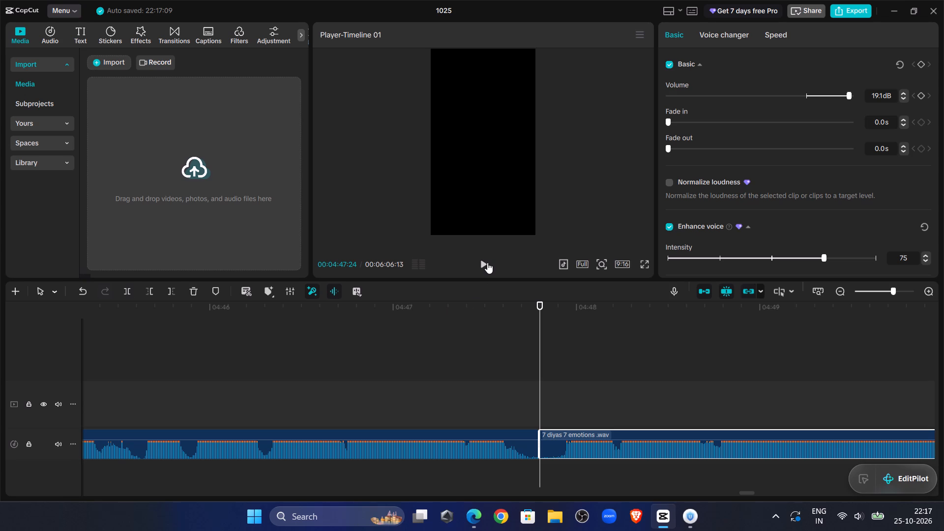
Listen past the 00:04:47:24 split, trim the new clip's start up to 00:04:54:18 and move it back to close the gap.
{"action": "left_click", "coordinate": [487, 263]}
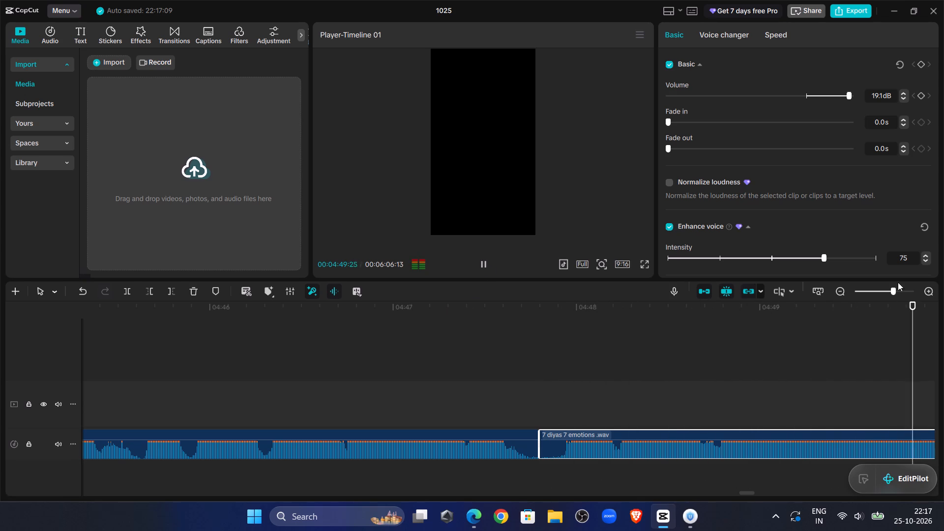
{"action": "left_click", "coordinate": [883, 295]}
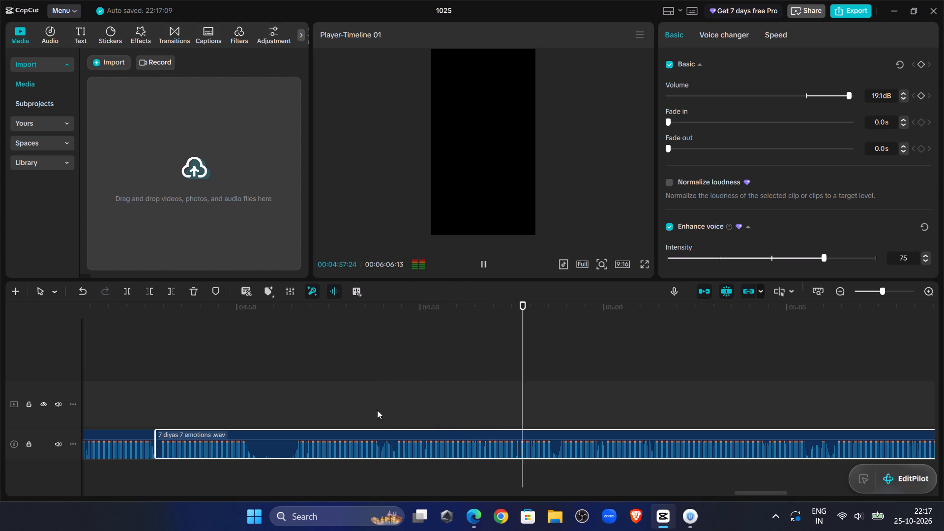
{"action": "left_click", "coordinate": [378, 346]}
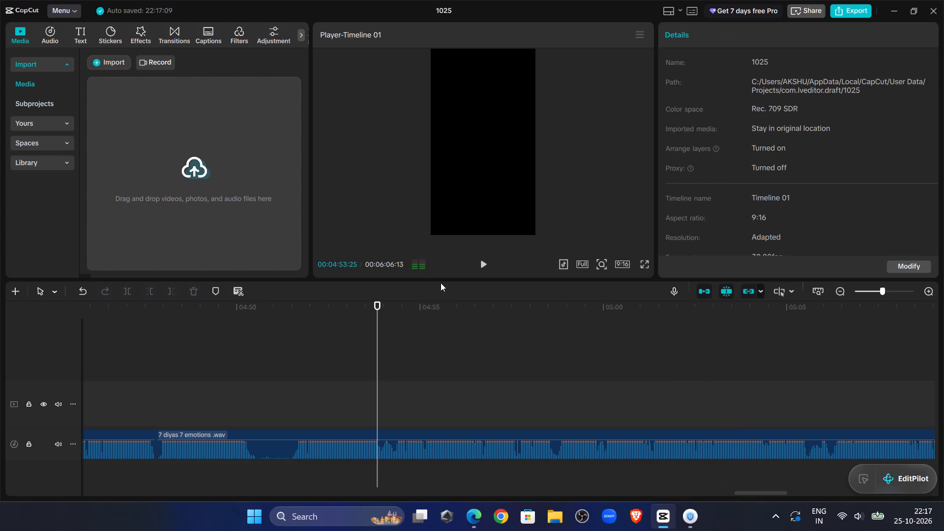
{"action": "left_click", "coordinate": [487, 255]}
{"action": "left_click", "coordinate": [485, 263]}
{"action": "left_click", "coordinate": [485, 263]}
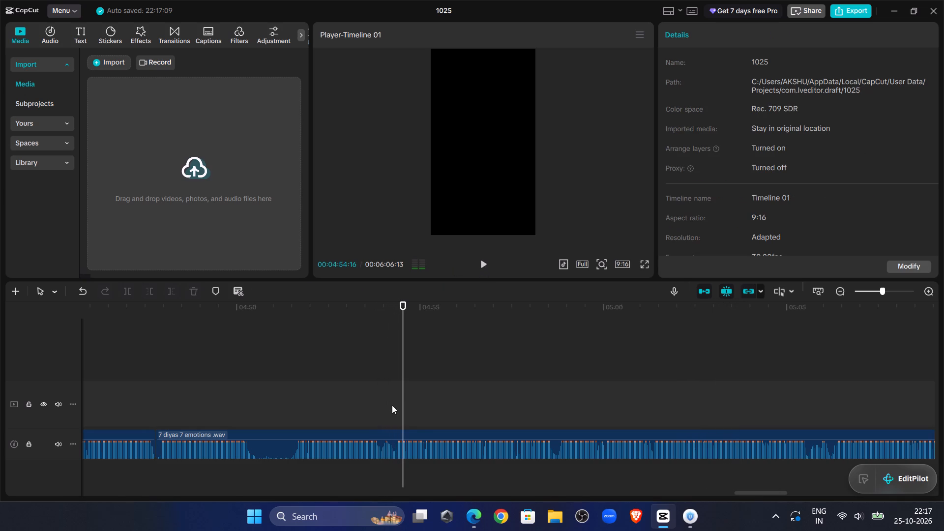
{"action": "left_click", "coordinate": [486, 261]}
{"action": "left_click_drag", "start_coordinate": [485, 262], "coordinate": [476, 271]}
{"action": "left_click", "coordinate": [392, 365]}
{"action": "left_click_drag", "start_coordinate": [394, 365], "coordinate": [405, 383]}
{"action": "left_click", "coordinate": [407, 444]}
{"action": "left_click", "coordinate": [147, 296]}
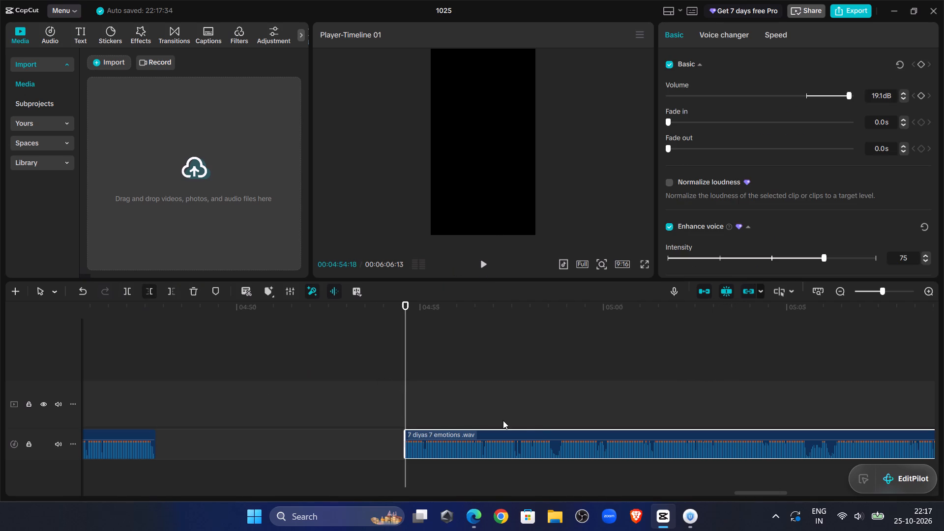
{"action": "left_click_drag", "start_coordinate": [541, 433], "coordinate": [291, 437]}
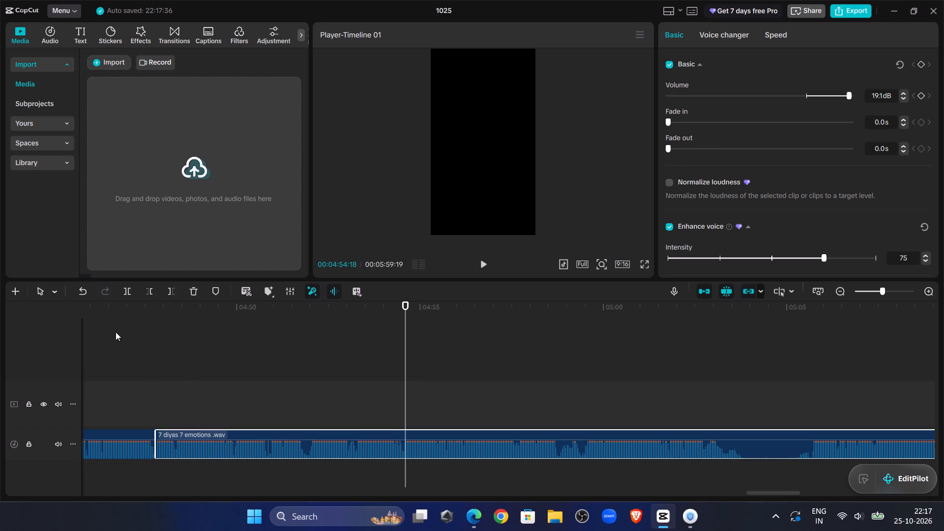
Replay the narration across the 00:04:47:24 join and split the clip at the short dip at 00:04:49:20.
{"action": "left_click", "coordinate": [116, 332]}
{"action": "left_click", "coordinate": [486, 258]}
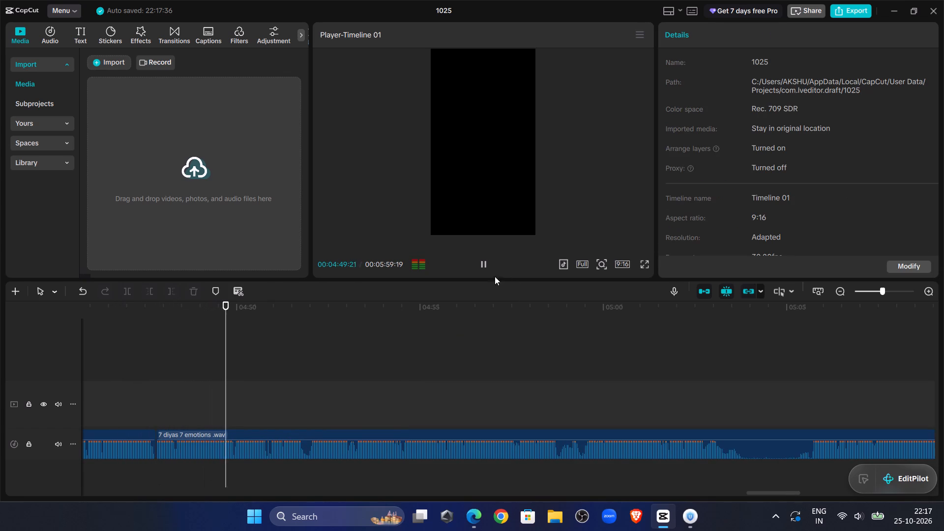
{"action": "left_click_drag", "start_coordinate": [486, 259], "coordinate": [493, 261]}
{"action": "left_click", "coordinate": [889, 291]}
{"action": "left_click", "coordinate": [203, 339]}
{"action": "left_click_drag", "start_coordinate": [204, 349], "coordinate": [98, 353]}
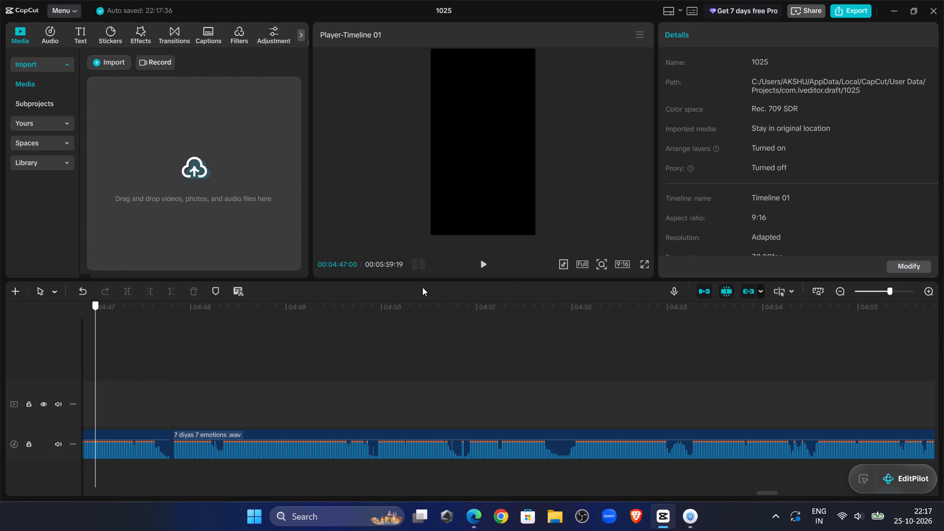
{"action": "left_click", "coordinate": [496, 259]}
{"action": "left_click", "coordinate": [488, 261]}
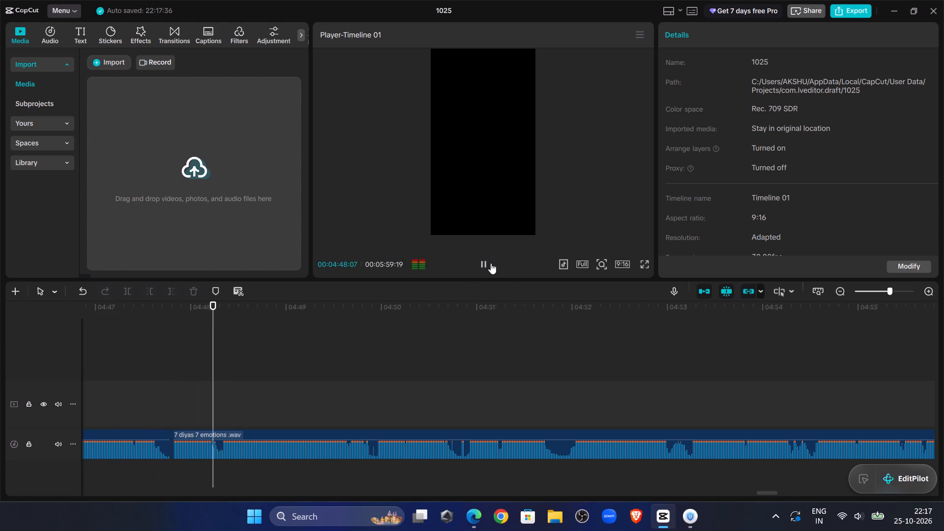
{"action": "left_click", "coordinate": [484, 264]}
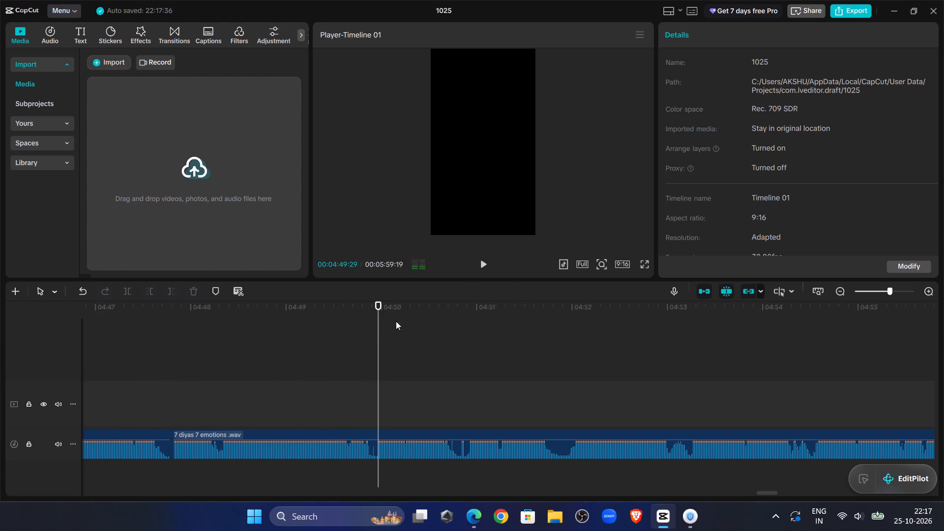
{"action": "left_click_drag", "start_coordinate": [313, 359], "coordinate": [323, 355]}
{"action": "left_click_drag", "start_coordinate": [238, 384], "coordinate": [243, 381]}
{"action": "left_click", "coordinate": [309, 354]}
{"action": "double_click", "coordinate": [484, 258]}
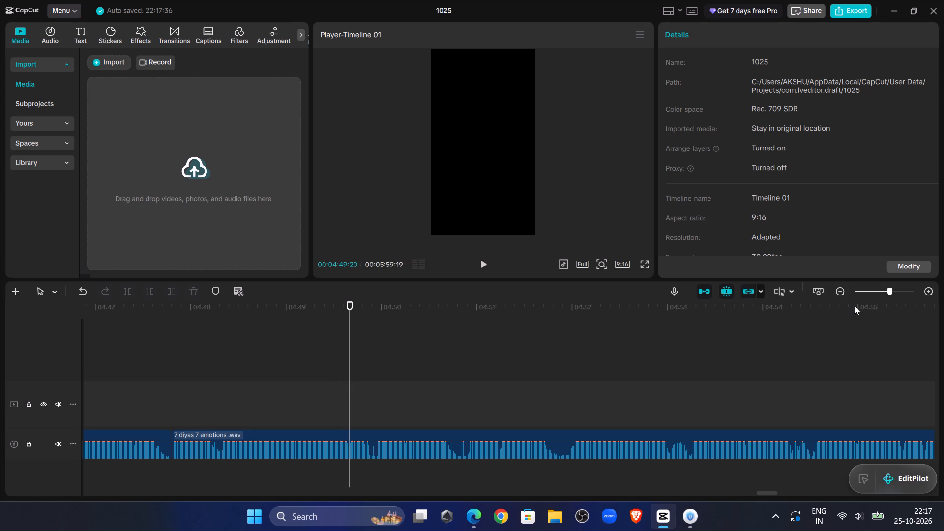
{"action": "left_click", "coordinate": [899, 292]}
{"action": "left_click", "coordinate": [457, 449]}
{"action": "left_click", "coordinate": [130, 288]}
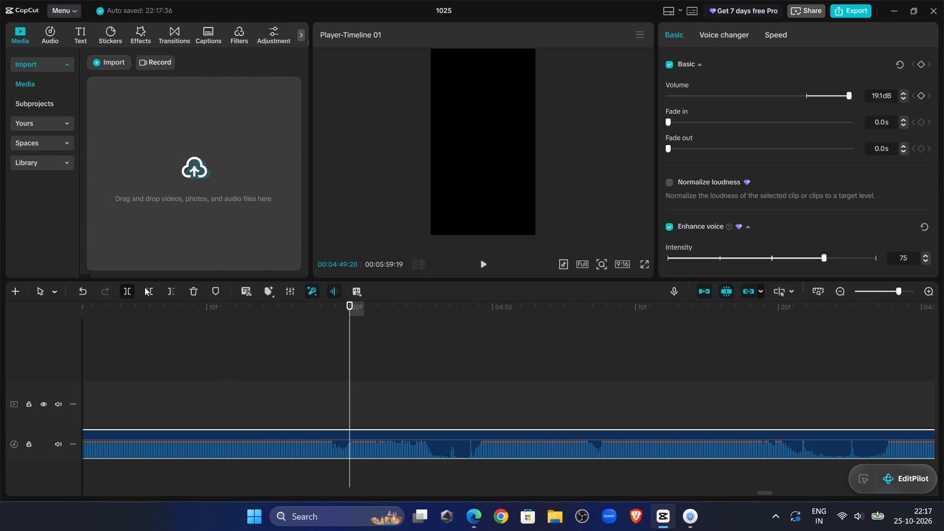
Trim the new clip's start up to 00:04:49:27 and move it back against the 00:04:49:20 cut.
{"action": "double_click", "coordinate": [481, 265]}
{"action": "left_click", "coordinate": [443, 364]}
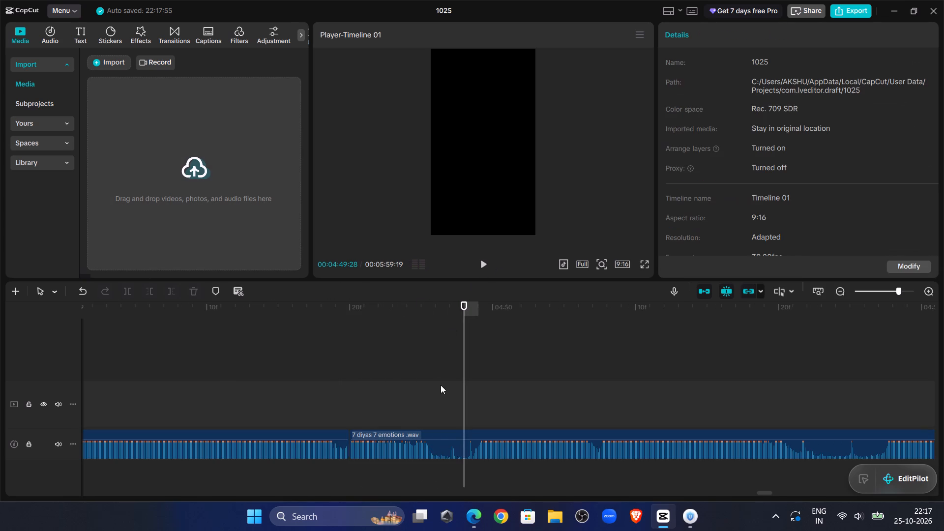
{"action": "left_click", "coordinate": [432, 436]}
{"action": "left_click", "coordinate": [145, 296]}
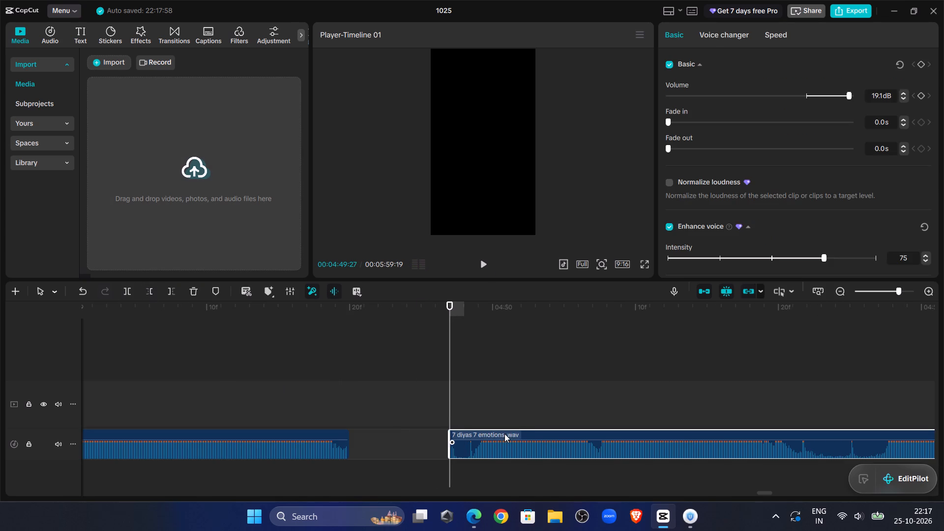
{"action": "left_click_drag", "start_coordinate": [504, 434], "coordinate": [403, 441]}
Replay the narration across the 00:04:49:20 join and split the clip at the quiet spot at 00:04:52:23.
{"action": "left_click_drag", "start_coordinate": [229, 360], "coordinate": [241, 354]}
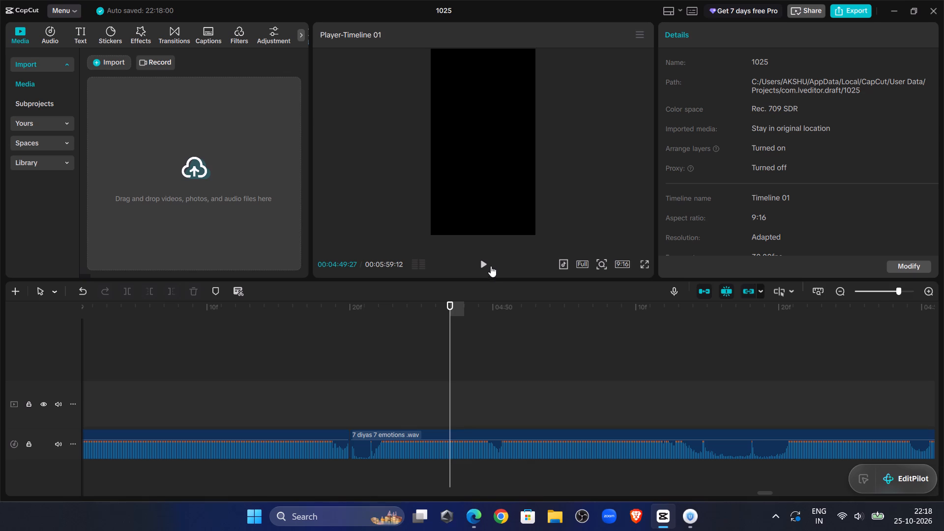
{"action": "left_click", "coordinate": [264, 339]}
{"action": "left_click_drag", "start_coordinate": [475, 256], "coordinate": [477, 262]}
{"action": "left_click", "coordinate": [482, 265]}
{"action": "left_click", "coordinate": [482, 265]}
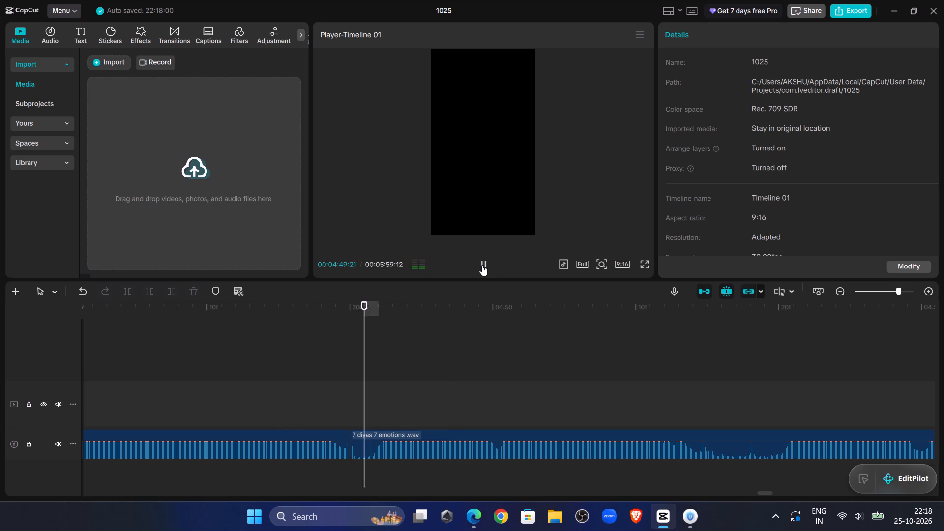
{"action": "left_click", "coordinate": [482, 265]}
{"action": "left_click", "coordinate": [484, 262]}
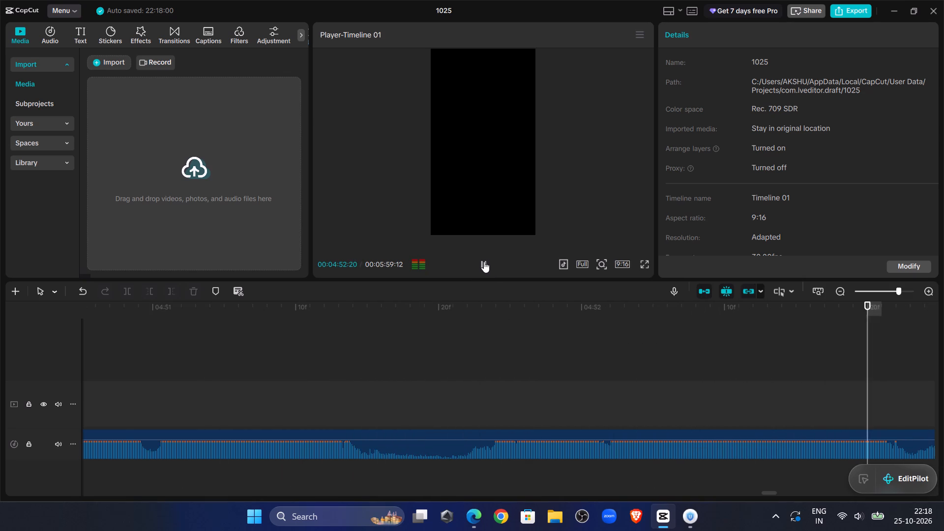
{"action": "left_click", "coordinate": [484, 262]}
{"action": "left_click", "coordinate": [146, 362]}
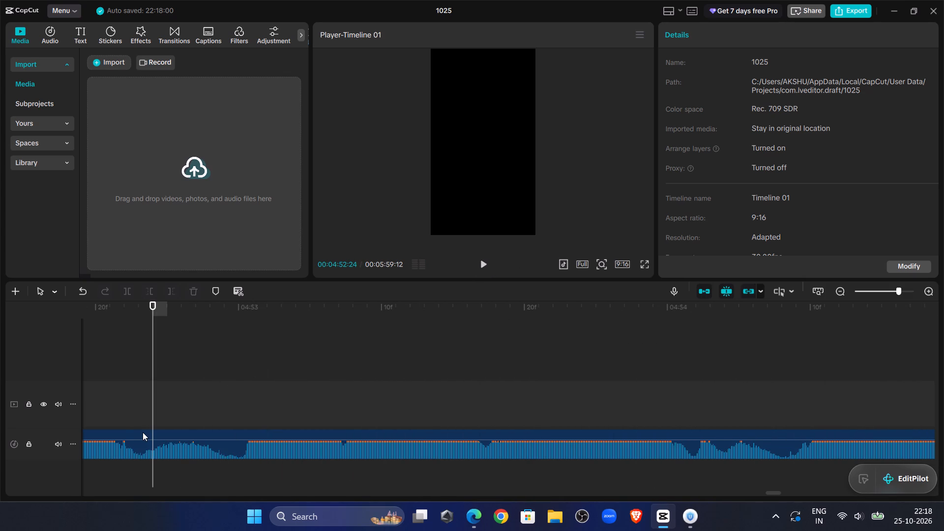
{"action": "left_click", "coordinate": [144, 413]}
{"action": "left_click", "coordinate": [151, 438]}
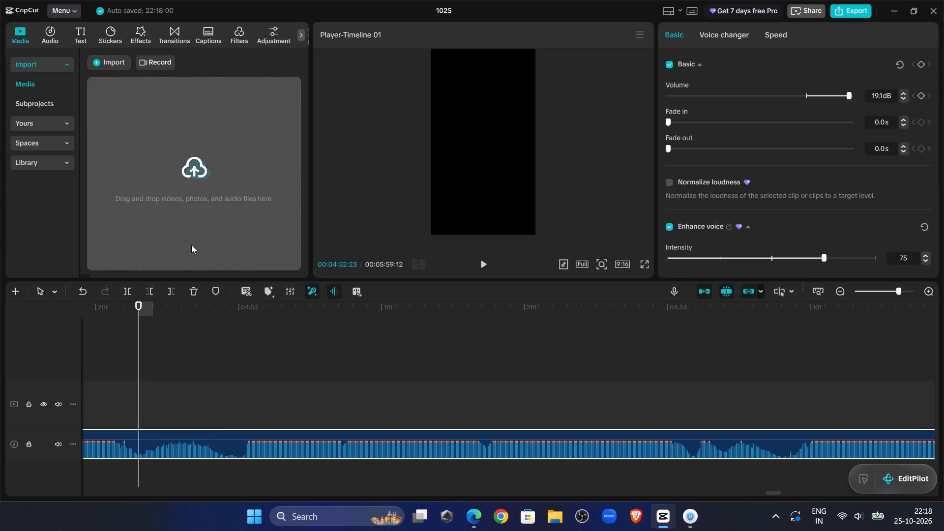
{"action": "left_click", "coordinate": [129, 296]}
Trim the new clip's start up to 00:04:52:29 and move it back against the 00:04:52:23 cut.
{"action": "double_click", "coordinate": [482, 264]}
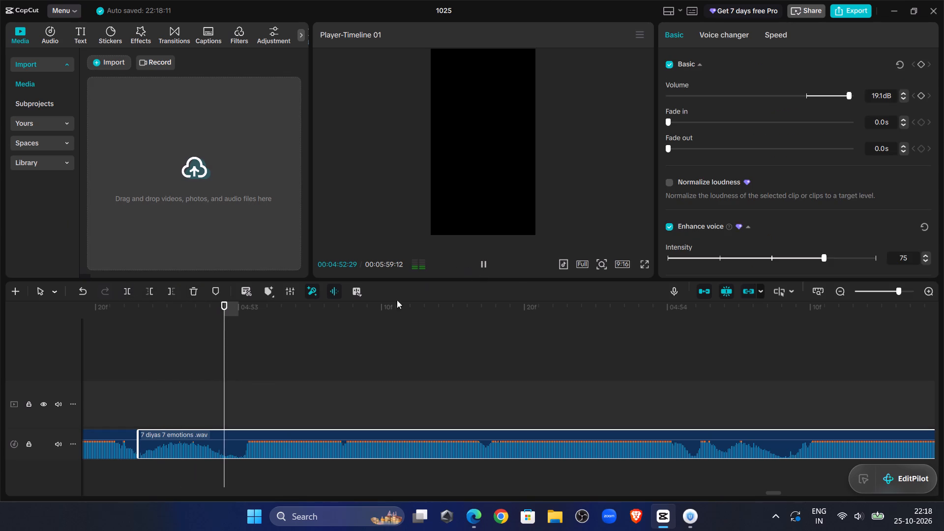
{"action": "left_click", "coordinate": [151, 292]}
{"action": "left_click_drag", "start_coordinate": [268, 433], "coordinate": [190, 436]}
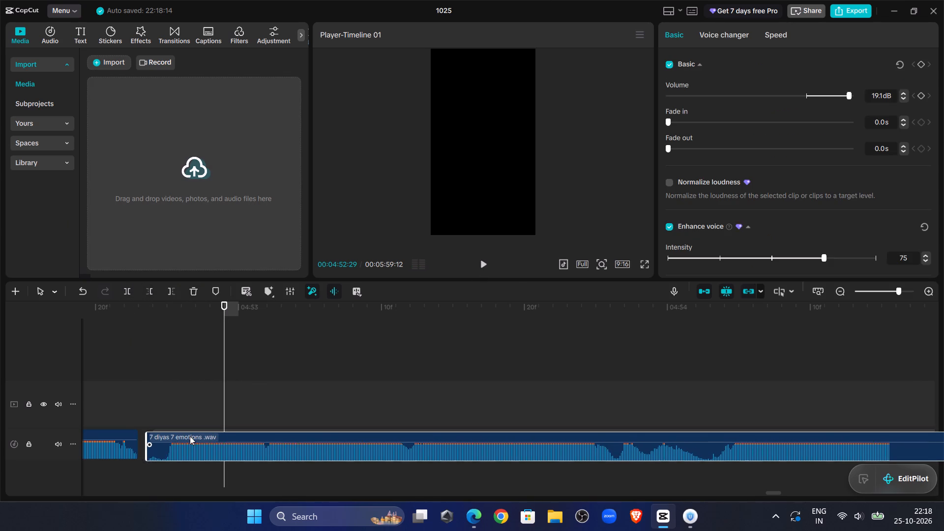
{"action": "left_click_drag", "start_coordinate": [190, 436], "coordinate": [186, 436]}
Replay the narration across the 00:04:52:23 join and split the clip at the short dip at 00:04:55:01.
{"action": "left_click", "coordinate": [83, 329]}
{"action": "left_click", "coordinate": [88, 329]}
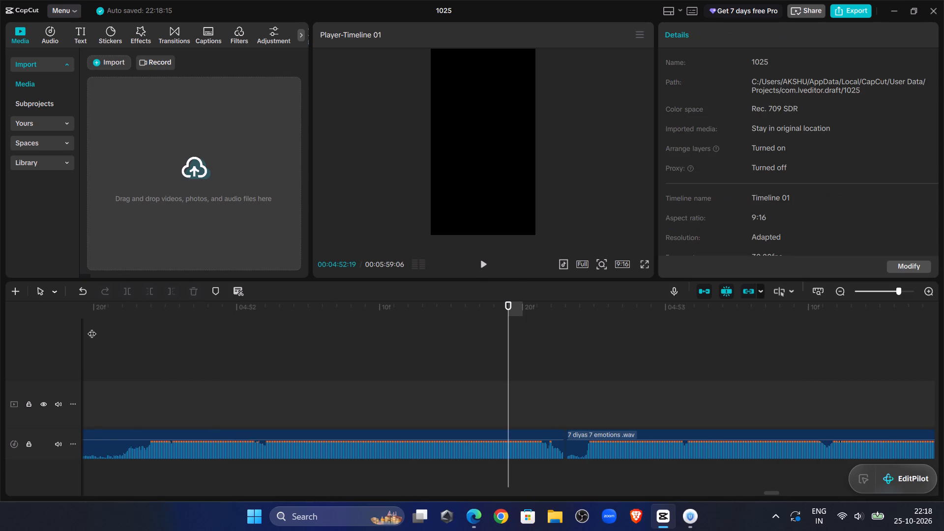
{"action": "left_click", "coordinate": [487, 267]}
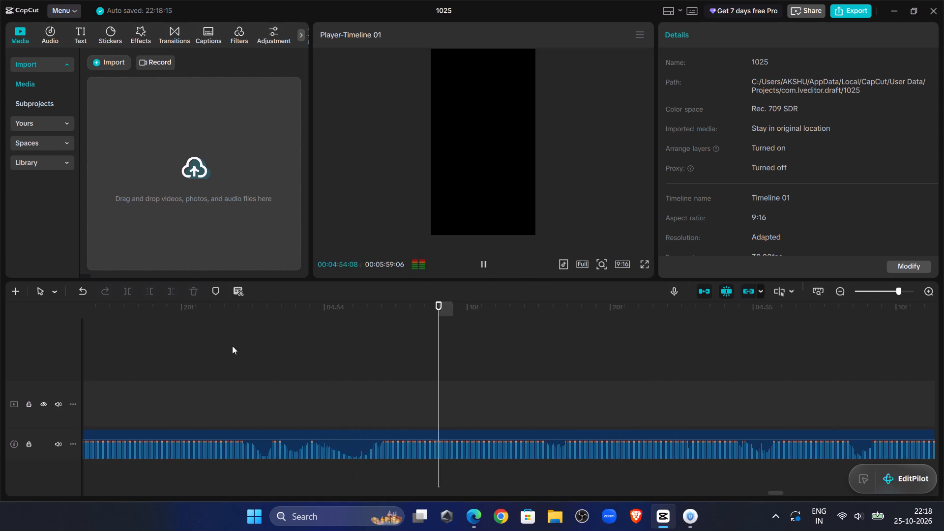
{"action": "left_click", "coordinate": [478, 268]}
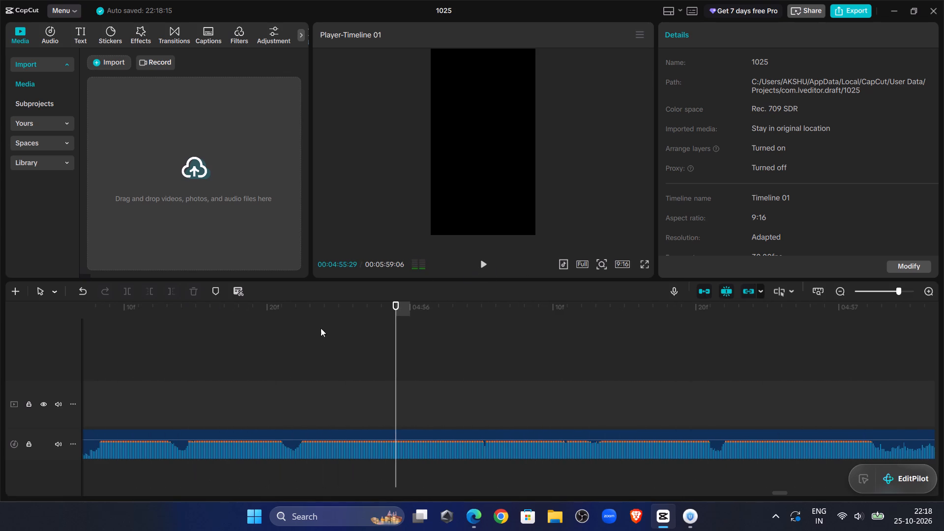
{"action": "left_click", "coordinate": [207, 354]}
{"action": "left_click_drag", "start_coordinate": [207, 354], "coordinate": [240, 348]}
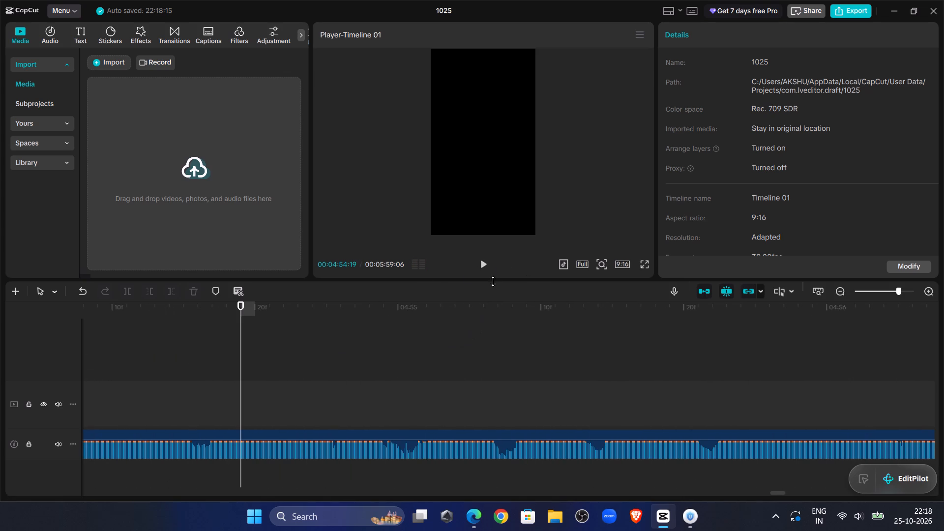
{"action": "left_click", "coordinate": [485, 264]}
{"action": "left_click", "coordinate": [485, 264]}
{"action": "left_click", "coordinate": [417, 391]}
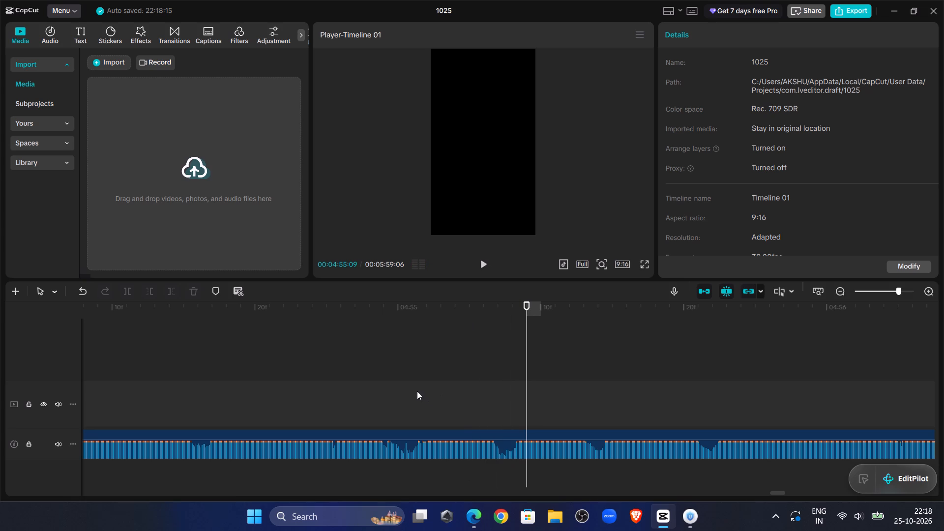
{"action": "left_click", "coordinate": [414, 445]}
{"action": "left_click", "coordinate": [131, 295]}
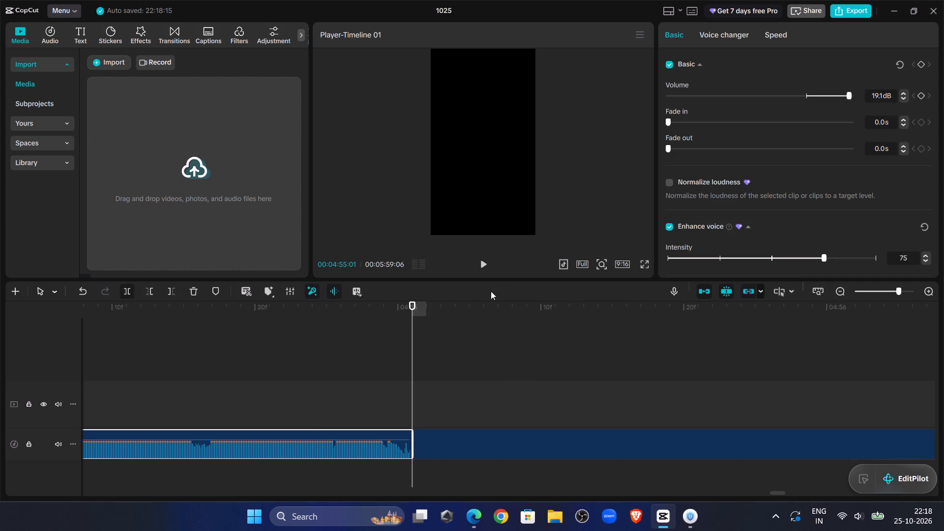
Trim the new clip's start up to 00:04:55:07 and move it back against the 00:04:55:01 cut.
{"action": "double_click", "coordinate": [490, 264]}
{"action": "left_click", "coordinate": [488, 367]}
{"action": "left_click_drag", "start_coordinate": [489, 368], "coordinate": [501, 383]}
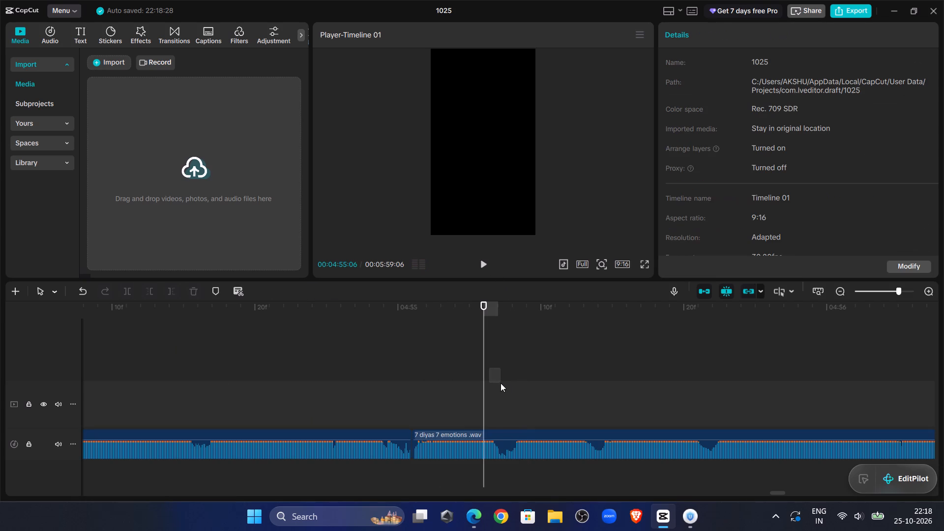
{"action": "left_click_drag", "start_coordinate": [501, 383], "coordinate": [502, 386]}
{"action": "left_click", "coordinate": [504, 391]}
{"action": "left_click", "coordinate": [503, 439]}
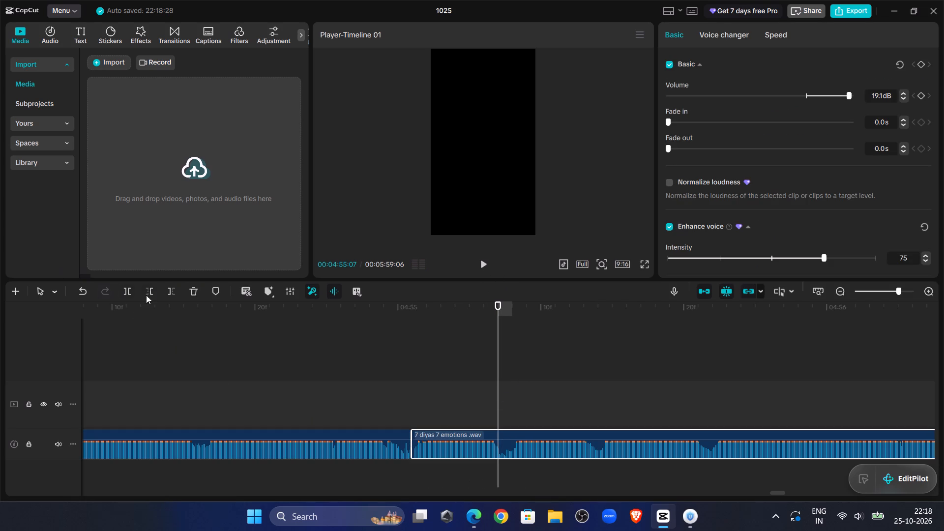
{"action": "left_click", "coordinate": [150, 290]}
{"action": "left_click_drag", "start_coordinate": [516, 433], "coordinate": [429, 434]}
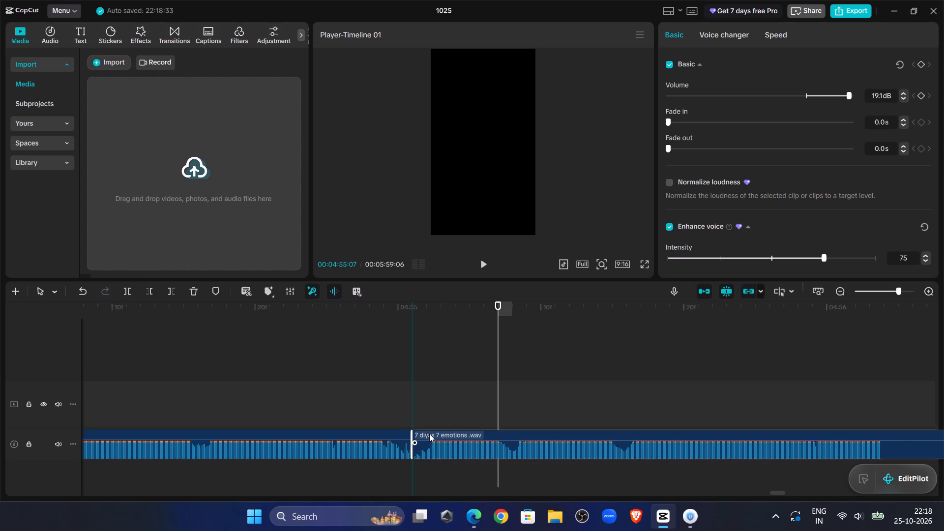
{"action": "left_click_drag", "start_coordinate": [429, 434], "coordinate": [428, 434]}
Replay the narration across the 00:04:55:01 join and split the clip at the quiet spot at 00:04:56:28.
{"action": "left_click", "coordinate": [311, 328]}
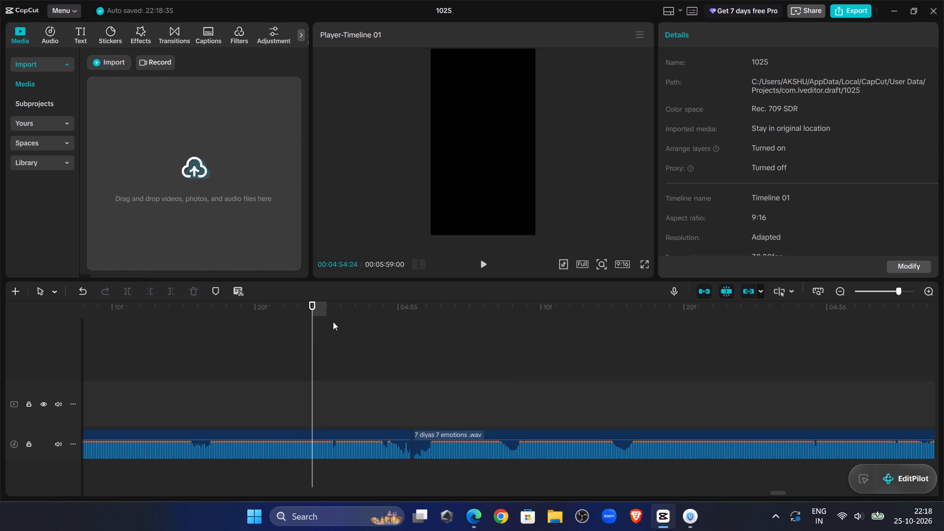
{"action": "left_click", "coordinate": [496, 270]}
{"action": "left_click", "coordinate": [491, 266]}
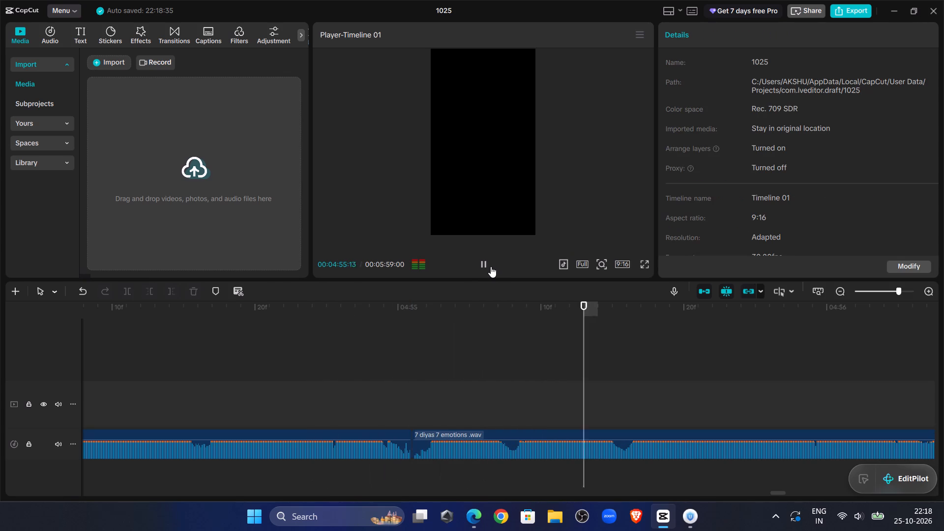
{"action": "left_click", "coordinate": [491, 266]}
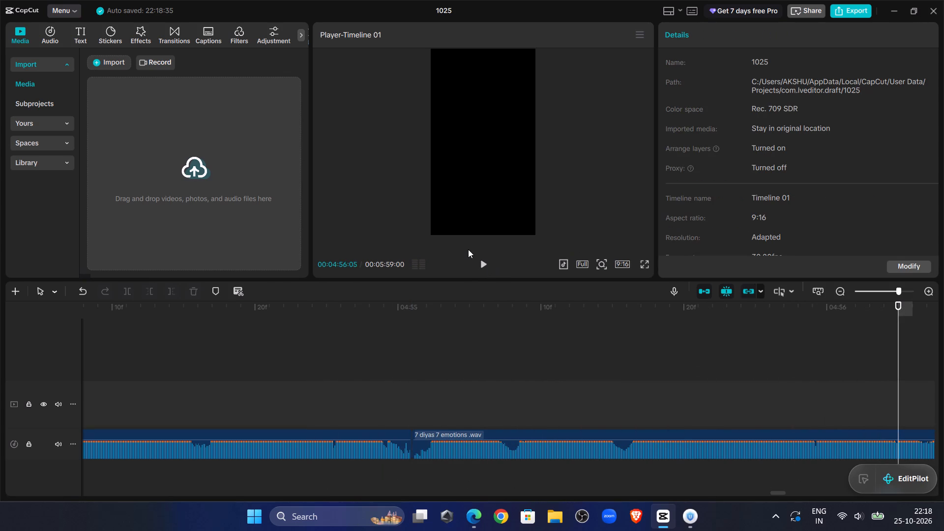
{"action": "left_click", "coordinate": [297, 354]}
{"action": "left_click", "coordinate": [480, 267]}
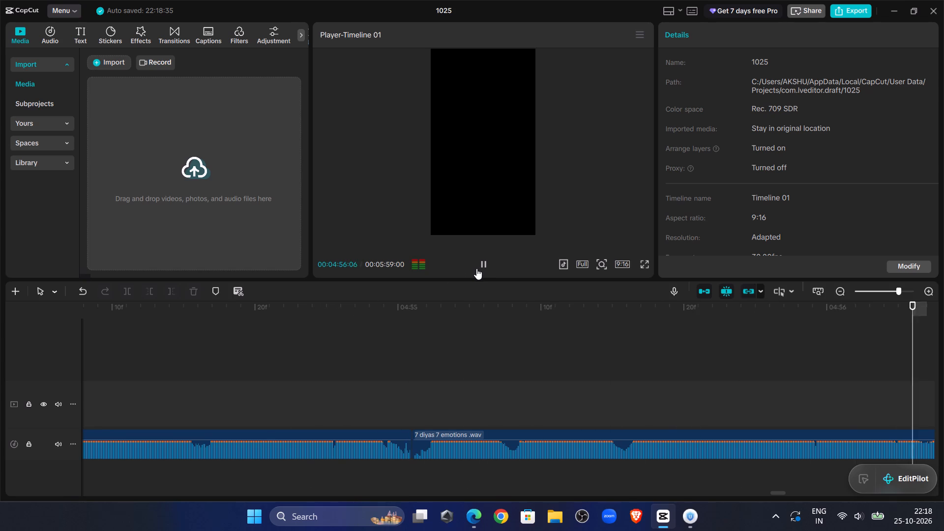
{"action": "left_click", "coordinate": [476, 269]}
{"action": "left_click", "coordinate": [430, 349]}
{"action": "left_click_drag", "start_coordinate": [430, 349], "coordinate": [448, 363]}
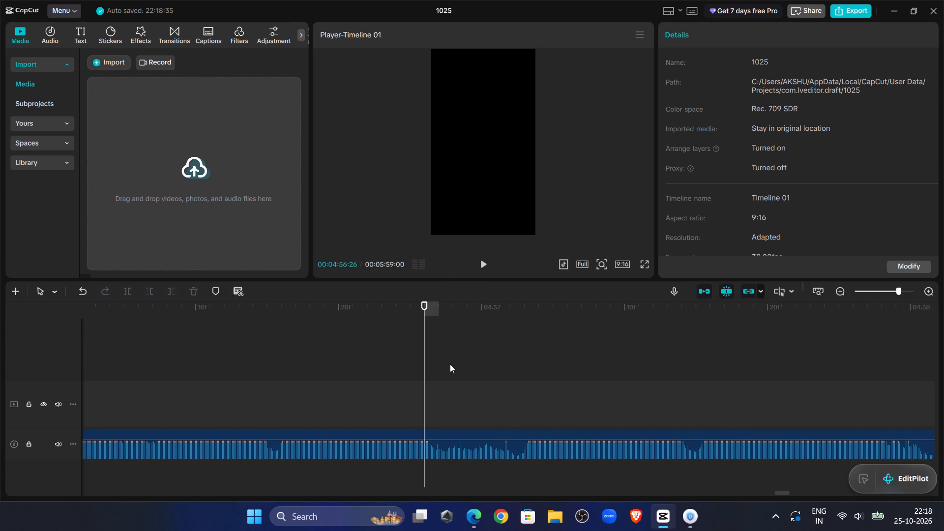
{"action": "left_click", "coordinate": [451, 365]}
{"action": "left_click", "coordinate": [461, 441]}
{"action": "left_click", "coordinate": [122, 299]}
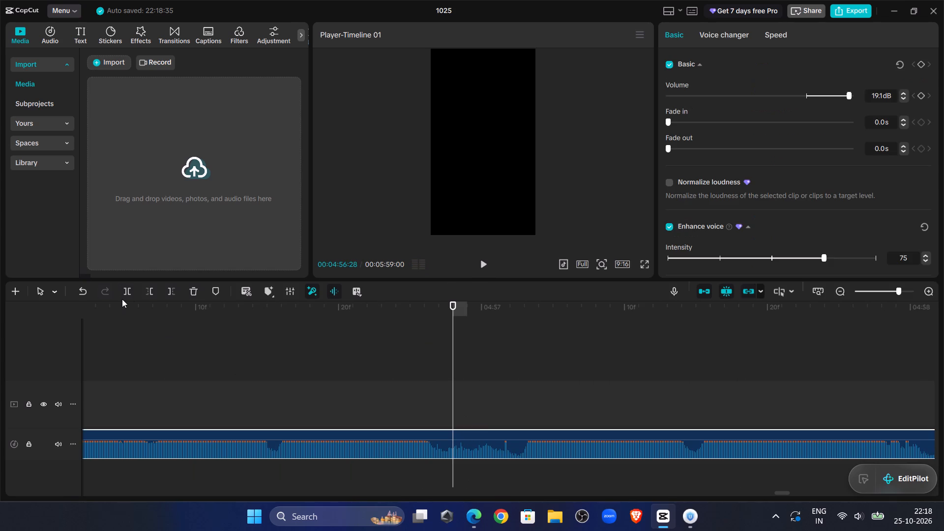
{"action": "left_click", "coordinate": [132, 295]}
Trim the new clip's start up to 00:04:57:02 and move it back against the 00:04:56:28 cut.
{"action": "double_click", "coordinate": [492, 265]}
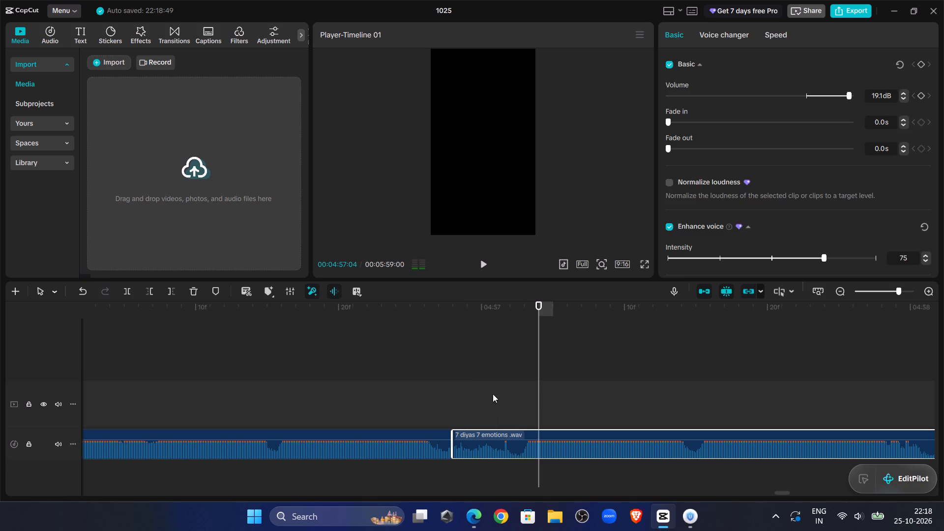
{"action": "left_click", "coordinate": [495, 380]}
{"action": "left_click", "coordinate": [510, 390]}
{"action": "left_click", "coordinate": [508, 433]}
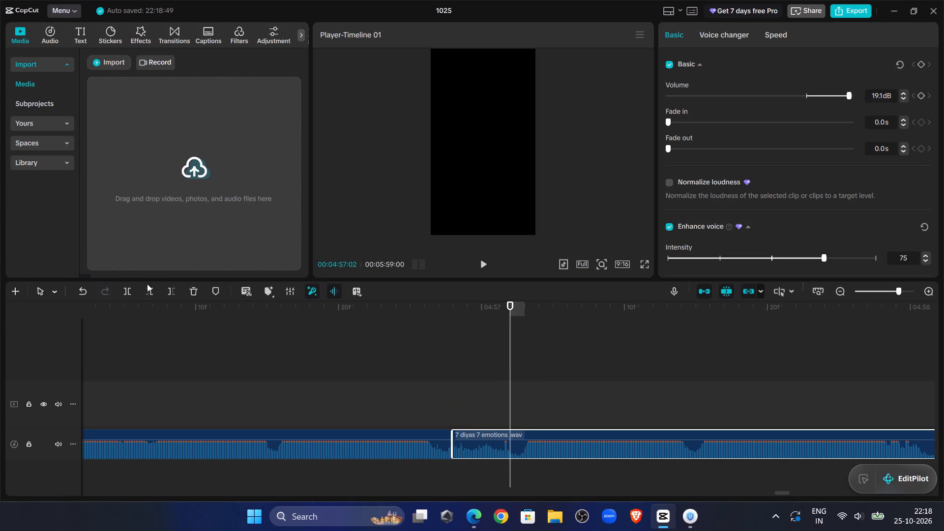
{"action": "left_click", "coordinate": [147, 284]}
{"action": "left_click", "coordinate": [157, 297]}
{"action": "left_click", "coordinate": [149, 295]}
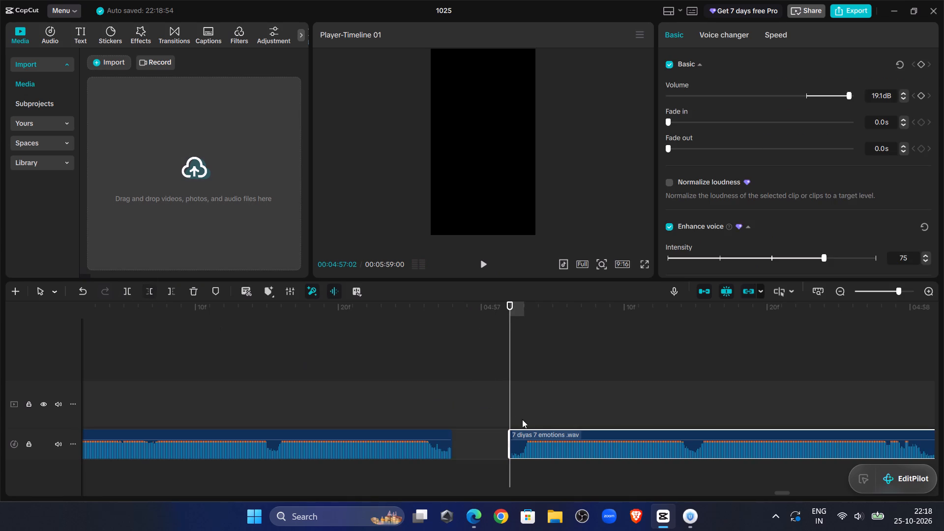
{"action": "left_click_drag", "start_coordinate": [531, 429], "coordinate": [495, 434]}
{"action": "left_click_drag", "start_coordinate": [563, 432], "coordinate": [501, 435]}
Listen to the narration from the 00:04:56:28 join to about 00:05:02:02 and recheck the passage around 00:05:01.
{"action": "left_click", "coordinate": [345, 366]}
{"action": "left_click", "coordinate": [483, 267]}
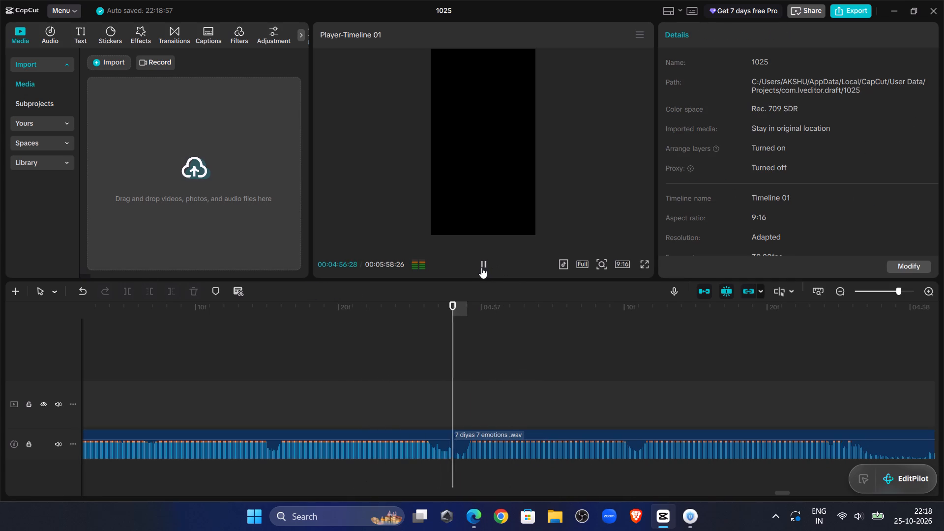
{"action": "left_click", "coordinate": [481, 268]}
{"action": "left_click", "coordinate": [483, 269]}
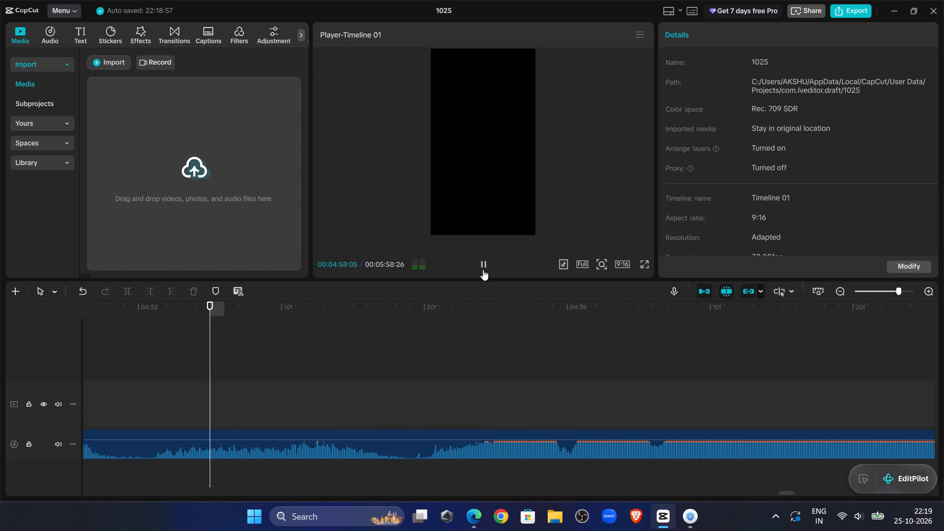
{"action": "left_click", "coordinate": [465, 321]}
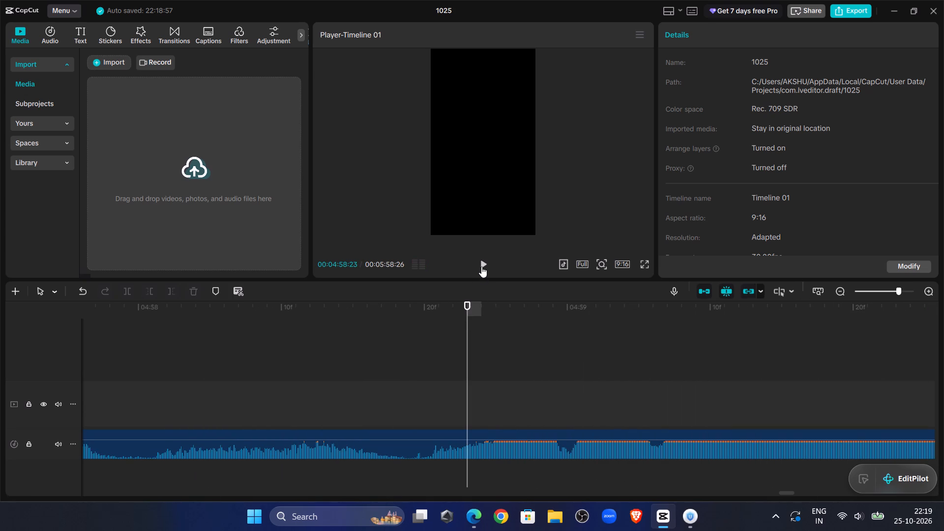
{"action": "left_click_drag", "start_coordinate": [482, 265], "coordinate": [486, 270]}
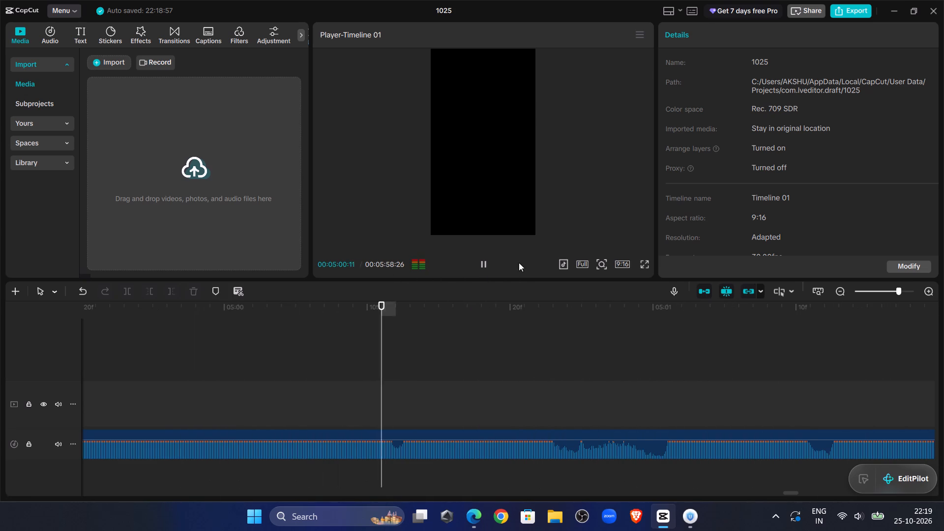
{"action": "left_click", "coordinate": [487, 268]}
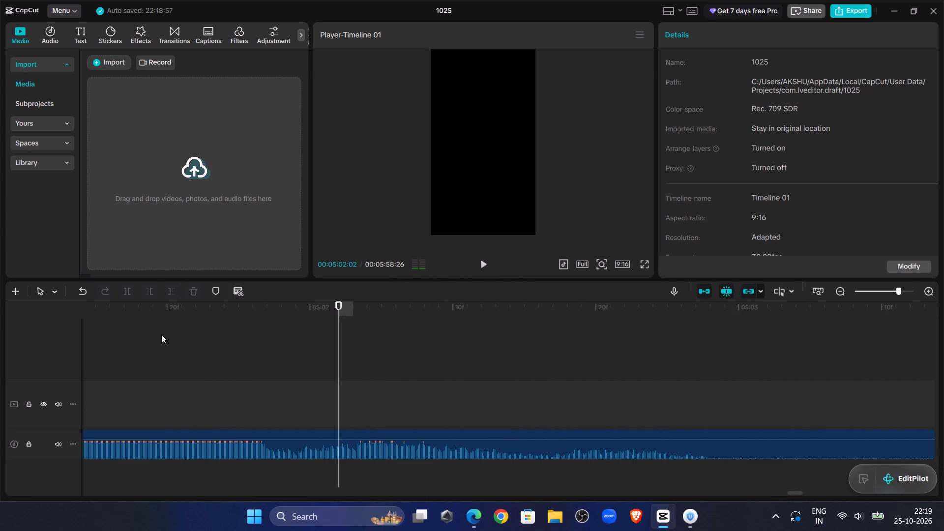
{"action": "left_click", "coordinate": [161, 335]}
{"action": "left_click_drag", "start_coordinate": [161, 335], "coordinate": [73, 330]}
{"action": "left_click", "coordinate": [137, 356]}
{"action": "left_click_drag", "start_coordinate": [132, 356], "coordinate": [104, 350]}
{"action": "double_click", "coordinate": [103, 349]}
{"action": "left_click_drag", "start_coordinate": [101, 344], "coordinate": [208, 377]}
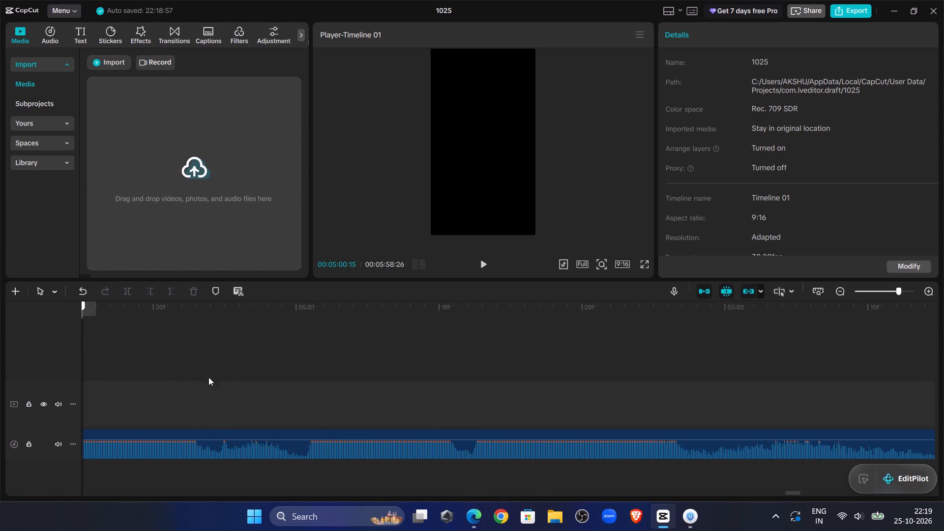
{"action": "left_click_drag", "start_coordinate": [208, 377], "coordinate": [297, 373]}
{"action": "left_click", "coordinate": [476, 269]}
{"action": "left_click", "coordinate": [476, 269]}
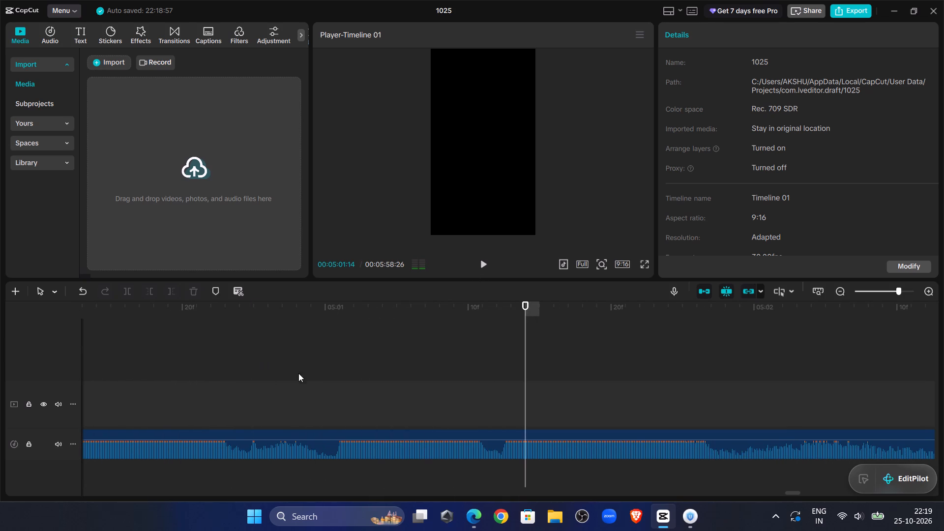
Trim the start of the clip after the 00:04:56:28 cut up to the quiet spot at 00:05:01:00.
{"action": "left_click", "coordinate": [303, 370]}
{"action": "left_click_drag", "start_coordinate": [302, 370], "coordinate": [323, 393]}
{"action": "left_click_drag", "start_coordinate": [323, 393], "coordinate": [327, 400]}
{"action": "left_click", "coordinate": [338, 415]}
{"action": "left_click", "coordinate": [333, 413]}
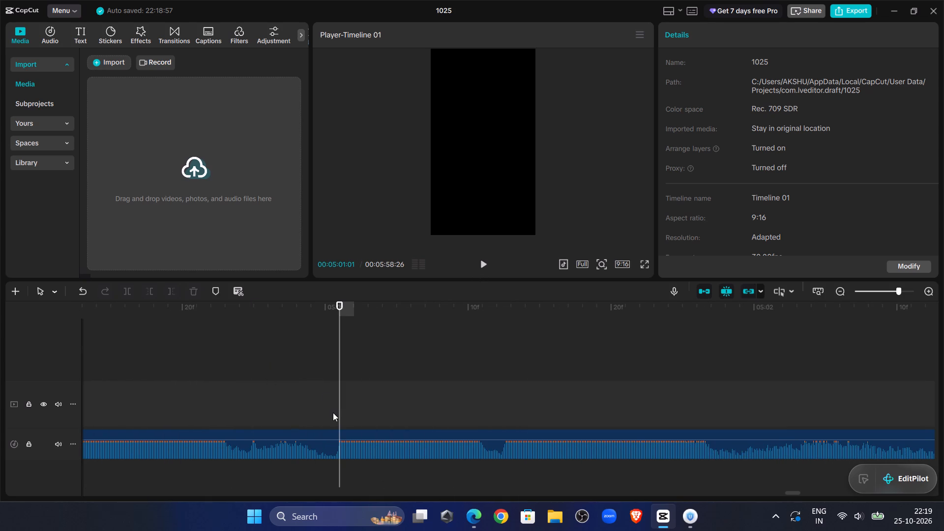
{"action": "left_click", "coordinate": [329, 414]}
{"action": "left_click_drag", "start_coordinate": [326, 408], "coordinate": [324, 404]}
{"action": "left_click_drag", "start_coordinate": [333, 315], "coordinate": [325, 312]}
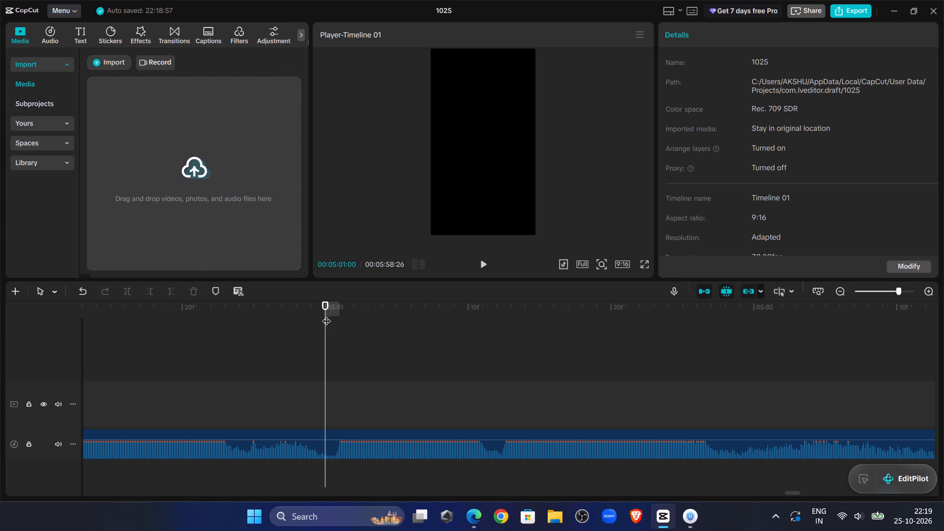
{"action": "left_click", "coordinate": [317, 429]}
{"action": "left_click", "coordinate": [324, 404]}
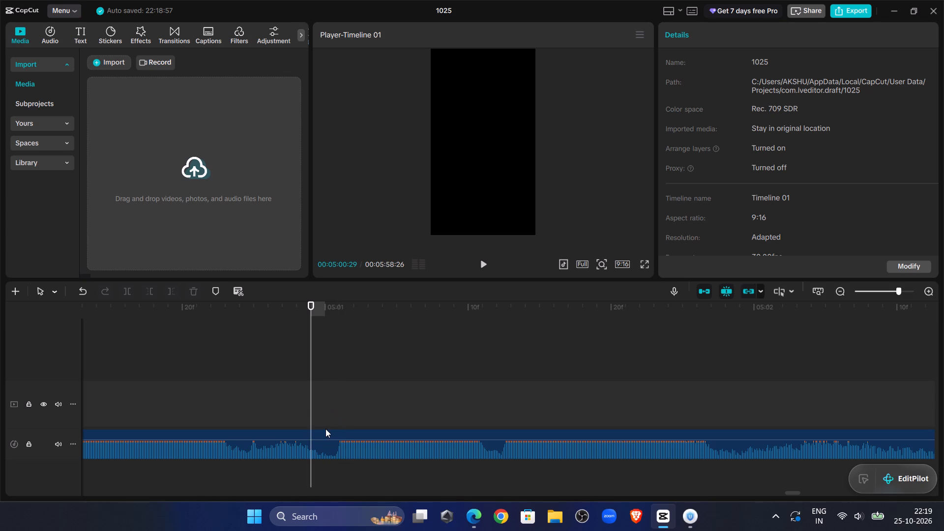
{"action": "left_click", "coordinate": [324, 434]}
{"action": "left_click", "coordinate": [143, 290]}
Check the end of the preceding clip, then move the trimmed clip back against the 00:04:56:28 cut on the same audio track.
{"action": "left_click", "coordinate": [241, 342]}
{"action": "left_click_drag", "start_coordinate": [241, 342], "coordinate": [221, 342]}
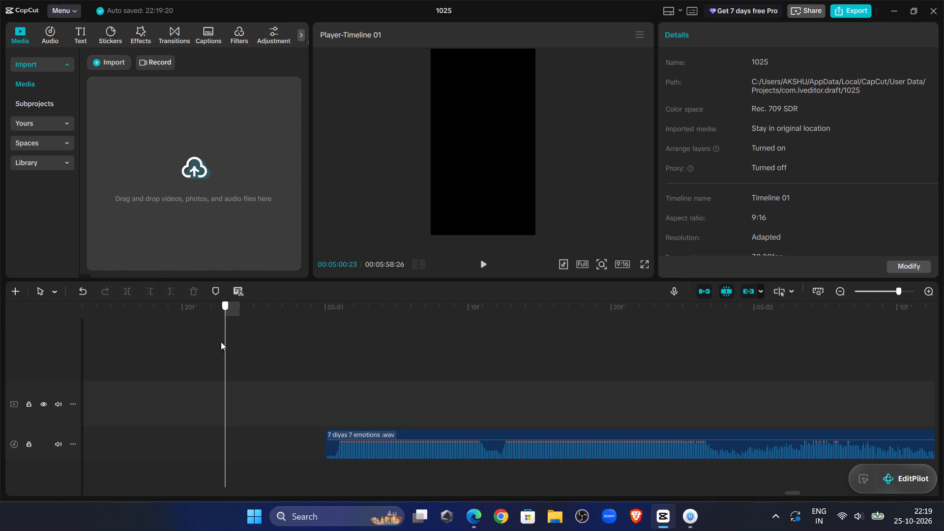
{"action": "left_click_drag", "start_coordinate": [221, 342], "coordinate": [0, 348]}
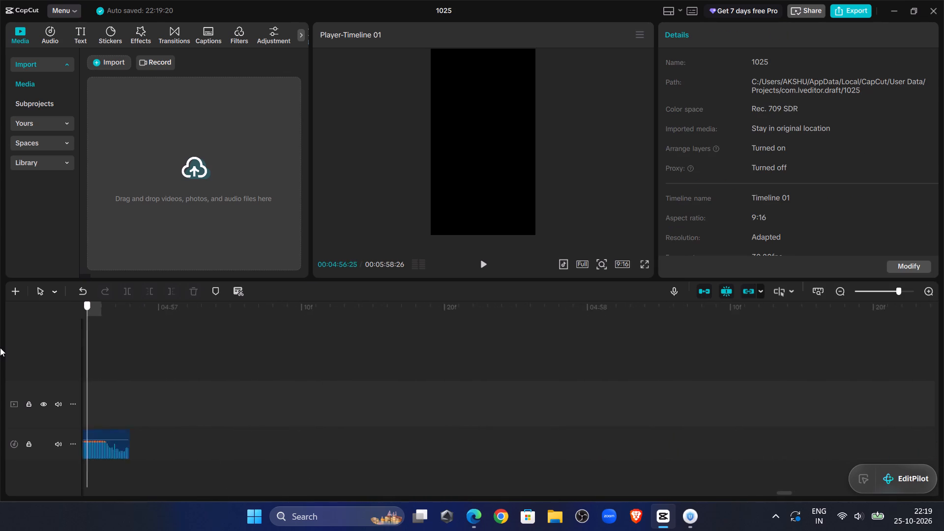
{"action": "left_click_drag", "start_coordinate": [0, 348], "coordinate": [404, 344]}
{"action": "left_click", "coordinate": [482, 266]}
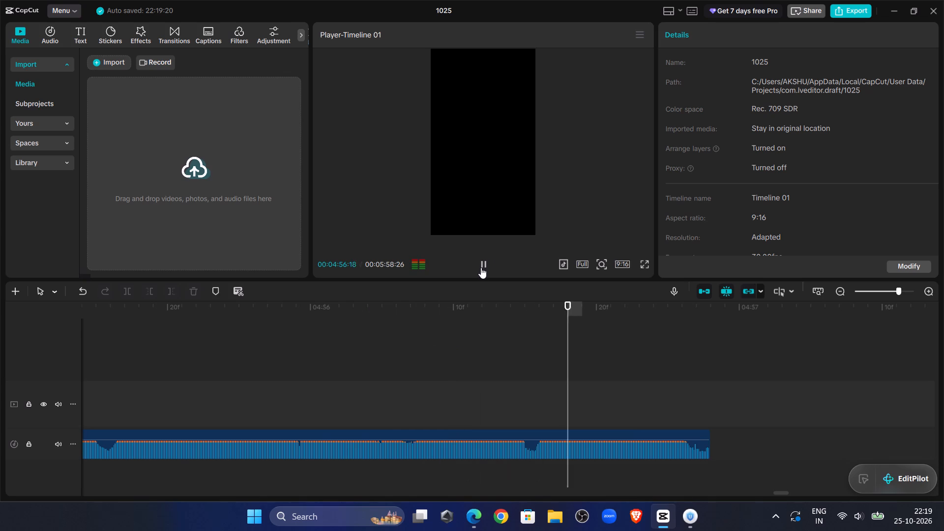
{"action": "left_click", "coordinate": [481, 267]}
{"action": "left_click", "coordinate": [885, 293]}
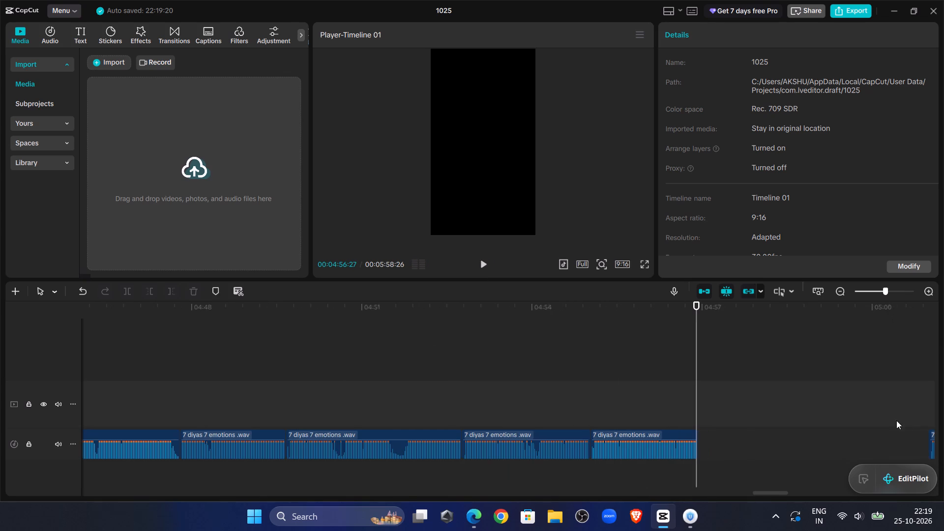
{"action": "left_click", "coordinate": [933, 441]}
{"action": "left_click_drag", "start_coordinate": [769, 494], "coordinate": [780, 499]}
{"action": "left_click", "coordinate": [767, 446]}
{"action": "left_click_drag", "start_coordinate": [775, 433], "coordinate": [545, 441]}
{"action": "left_click", "coordinate": [385, 362]}
{"action": "left_click", "coordinate": [443, 436]}
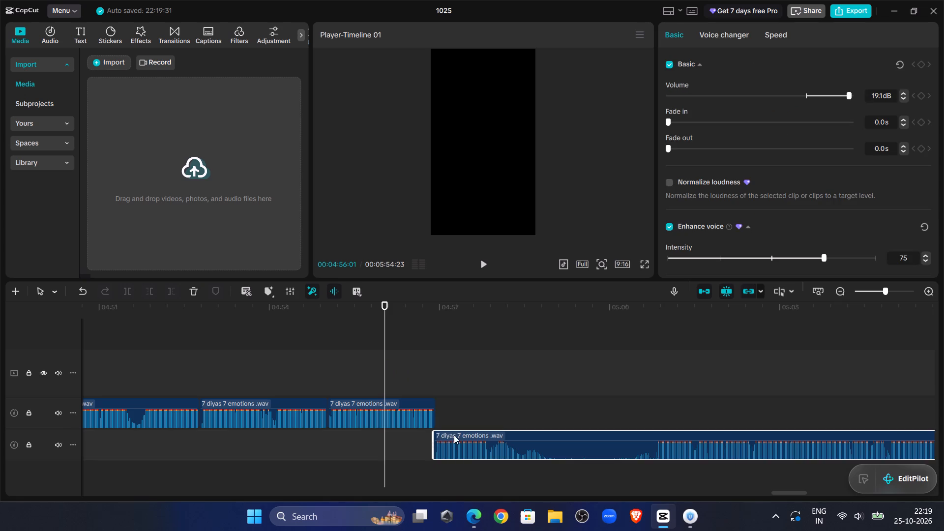
{"action": "left_click_drag", "start_coordinate": [454, 435], "coordinate": [456, 413]}
Play across the 00:04:56:28 join and split the following narration clip at 00:04:57:28.
{"action": "left_click", "coordinate": [487, 264]}
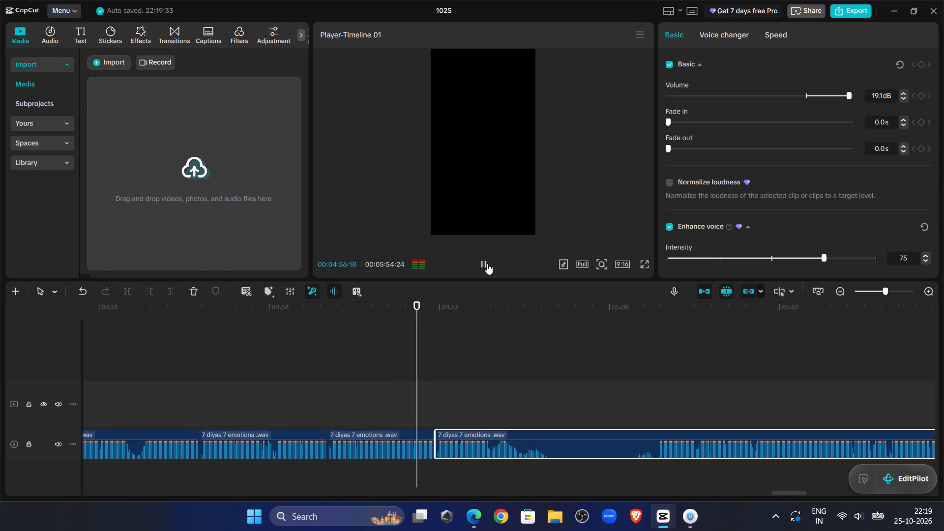
{"action": "left_click", "coordinate": [487, 264]}
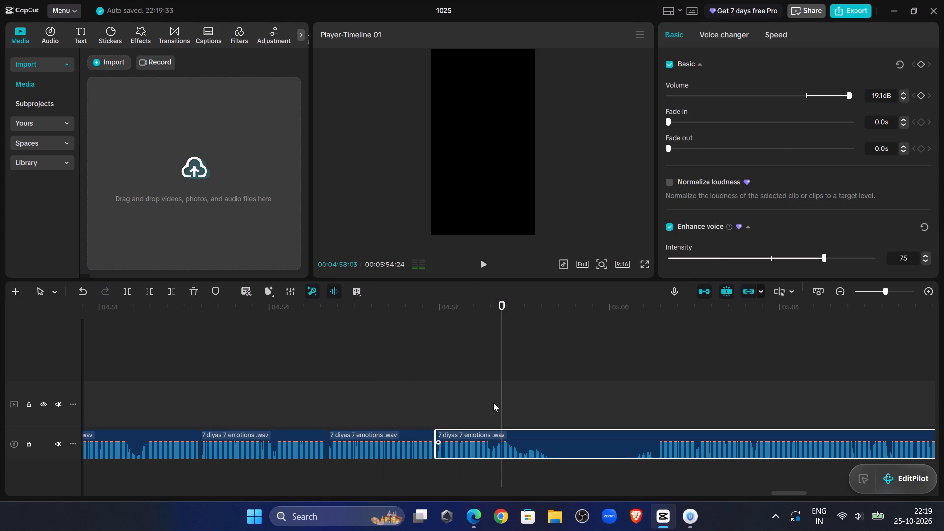
{"action": "left_click", "coordinate": [493, 403]}
{"action": "left_click", "coordinate": [499, 443]}
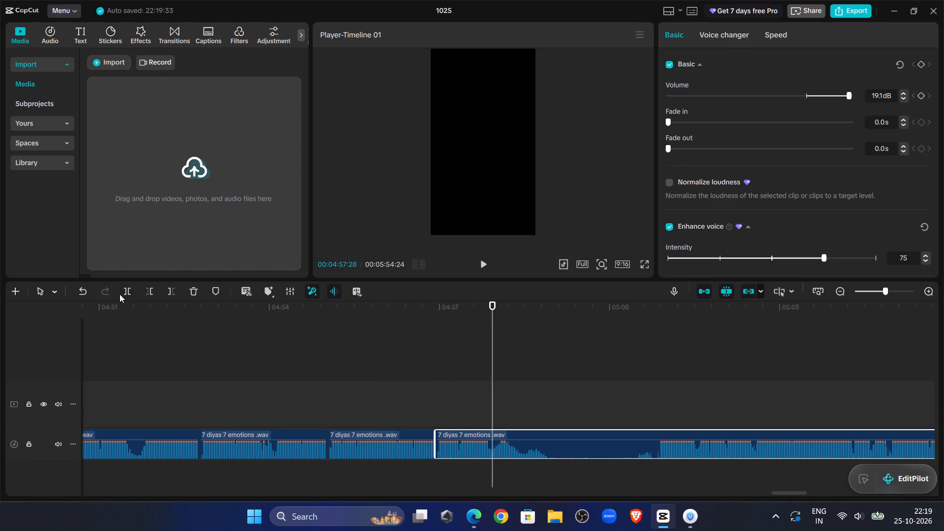
{"action": "left_click", "coordinate": [123, 293]}
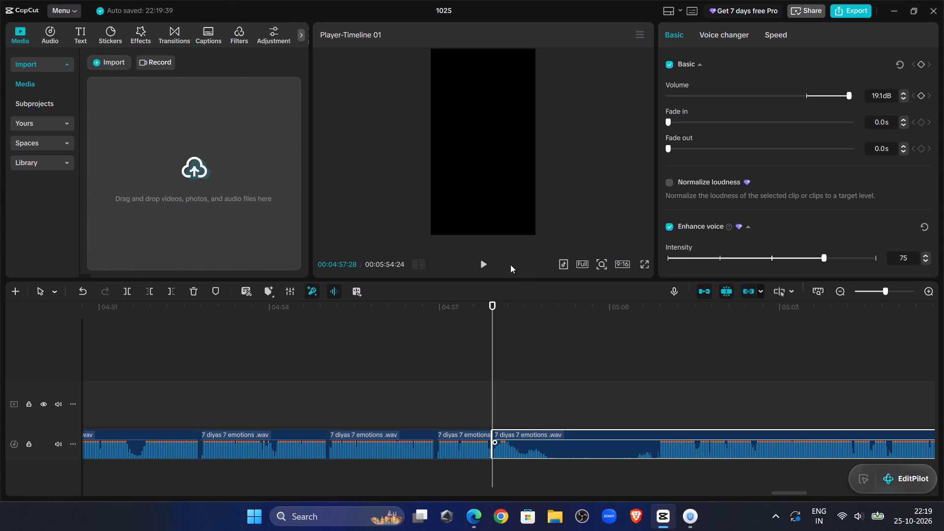
Listen ahead through the narration from 00:05:00:23 to about 00:05:19, and return to the passage just after the 00:04:57:28 cut.
{"action": "left_click", "coordinate": [491, 264]}
{"action": "left_click", "coordinate": [653, 356]}
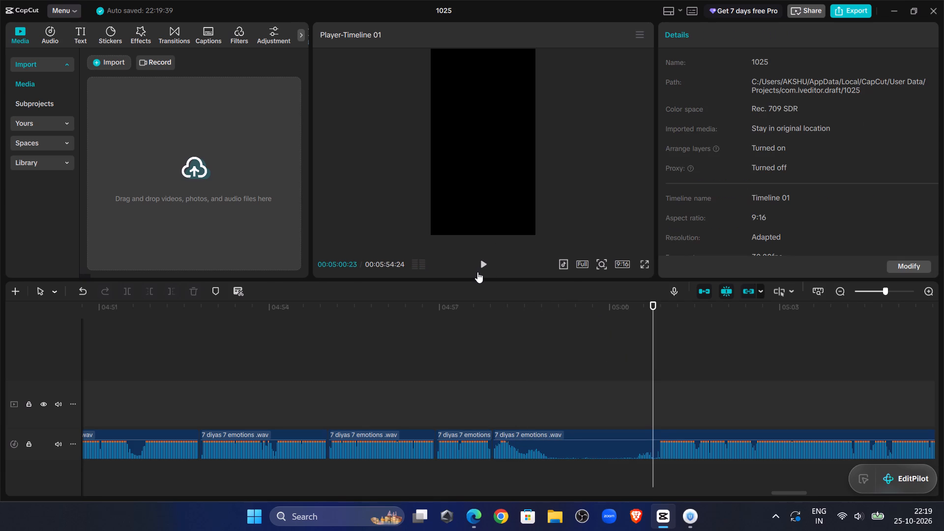
{"action": "left_click", "coordinate": [477, 270]}
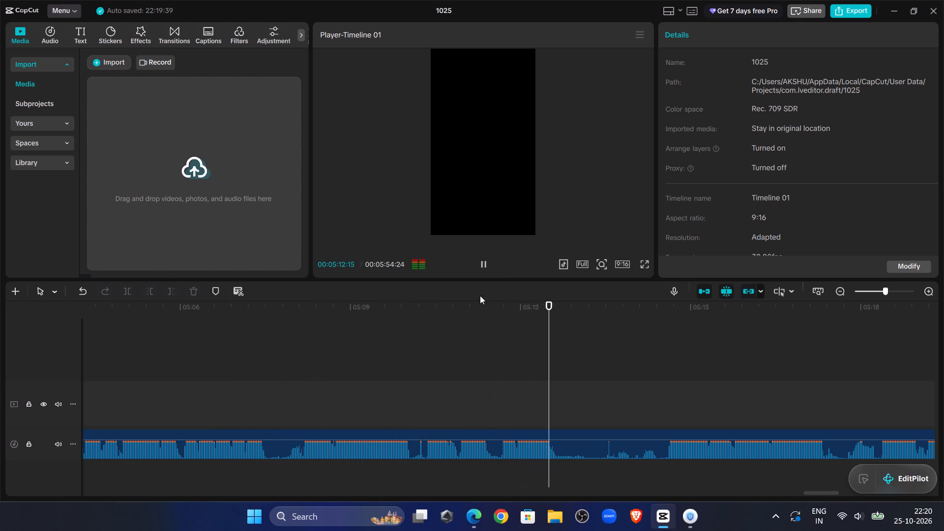
{"action": "left_click", "coordinate": [662, 355]}
{"action": "left_click", "coordinate": [488, 259]}
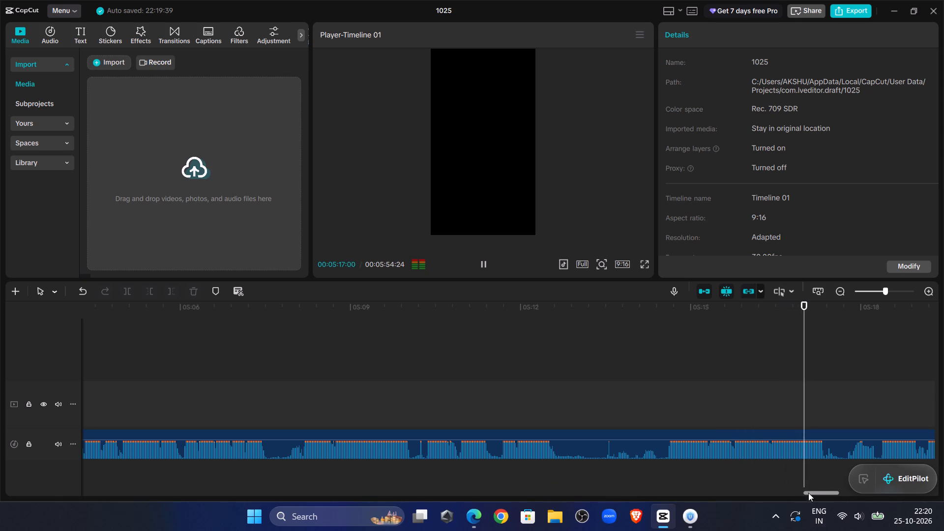
{"action": "left_click_drag", "start_coordinate": [808, 493], "coordinate": [830, 499]}
{"action": "left_click", "coordinate": [327, 374]}
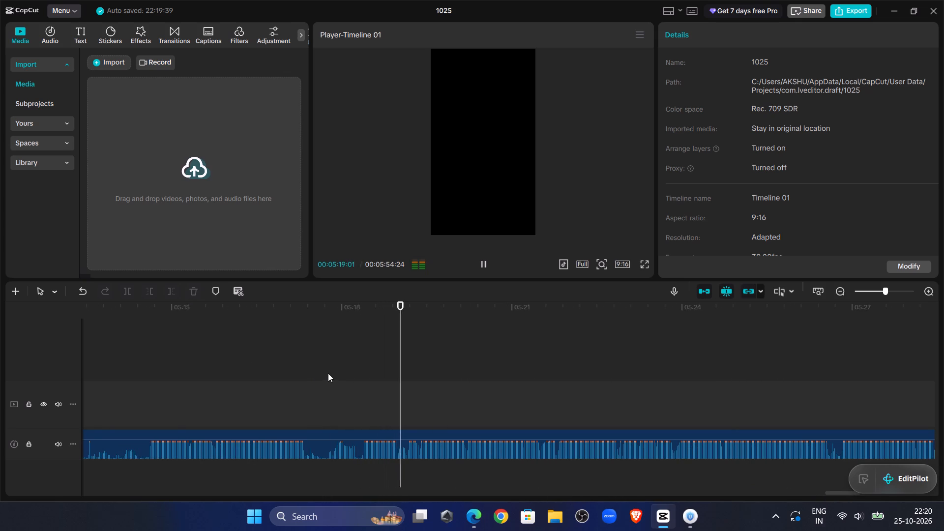
{"action": "left_click_drag", "start_coordinate": [328, 373], "coordinate": [360, 404]}
{"action": "left_click", "coordinate": [357, 445]}
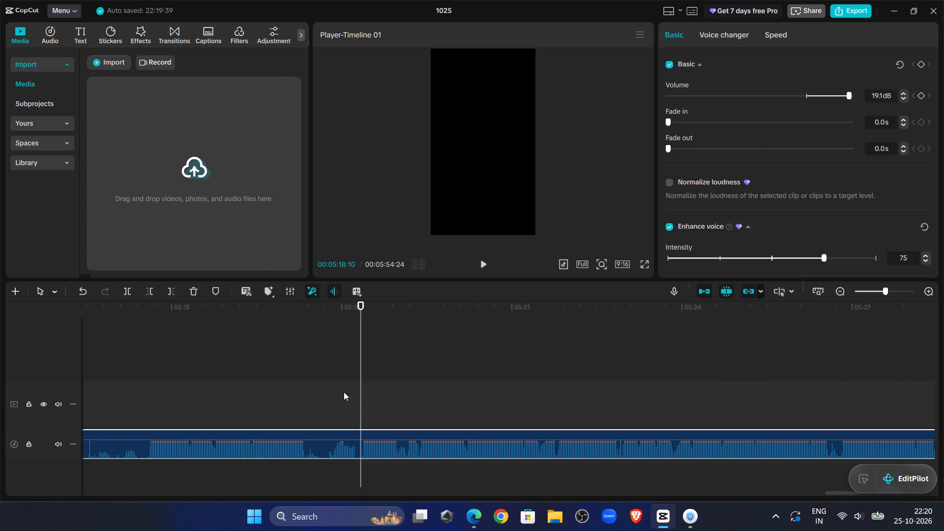
{"action": "left_click_drag", "start_coordinate": [337, 348], "coordinate": [183, 350]}
{"action": "left_click", "coordinate": [200, 355]}
{"action": "left_click_drag", "start_coordinate": [200, 356], "coordinate": [72, 360]}
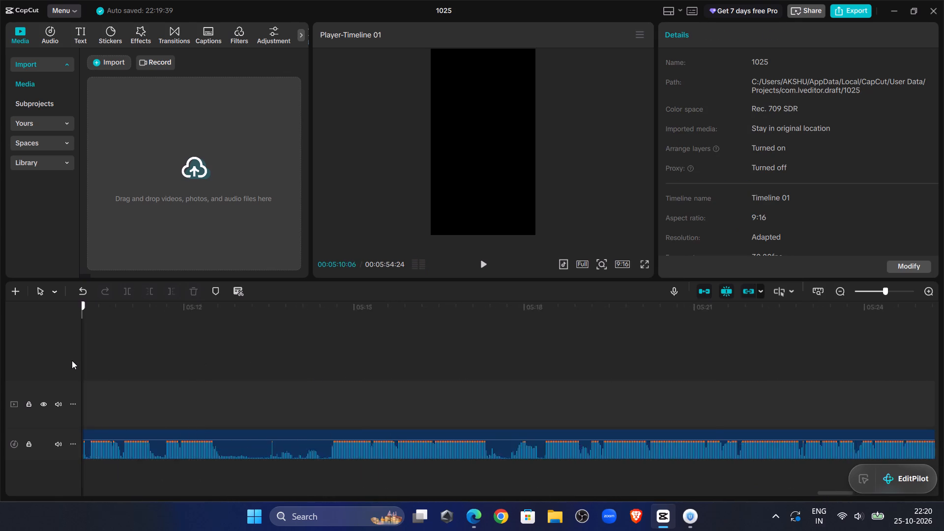
{"action": "left_click_drag", "start_coordinate": [72, 360], "coordinate": [259, 410]}
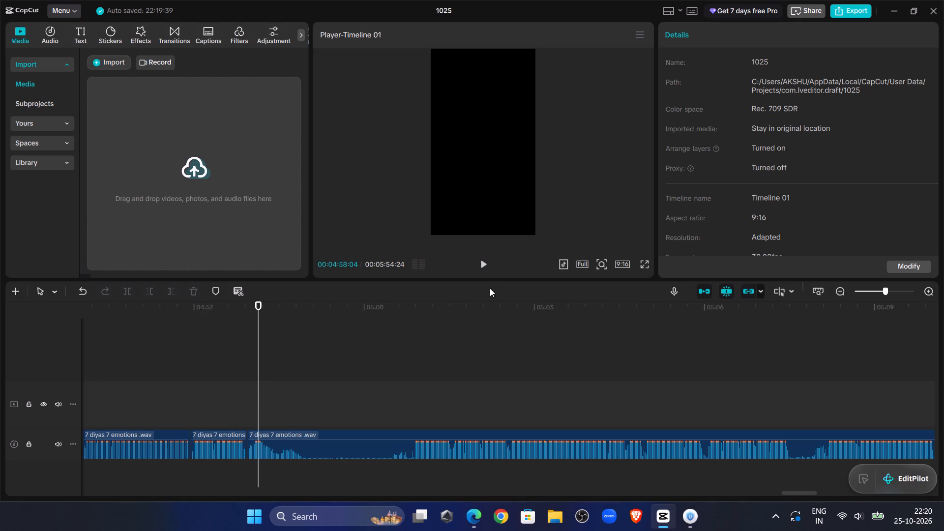
Trim the start of the clip after the 00:04:57:28 cut up to 00:05:00:25 and move it back against that cut.
{"action": "left_click", "coordinate": [494, 261]}
{"action": "left_click", "coordinate": [482, 266]}
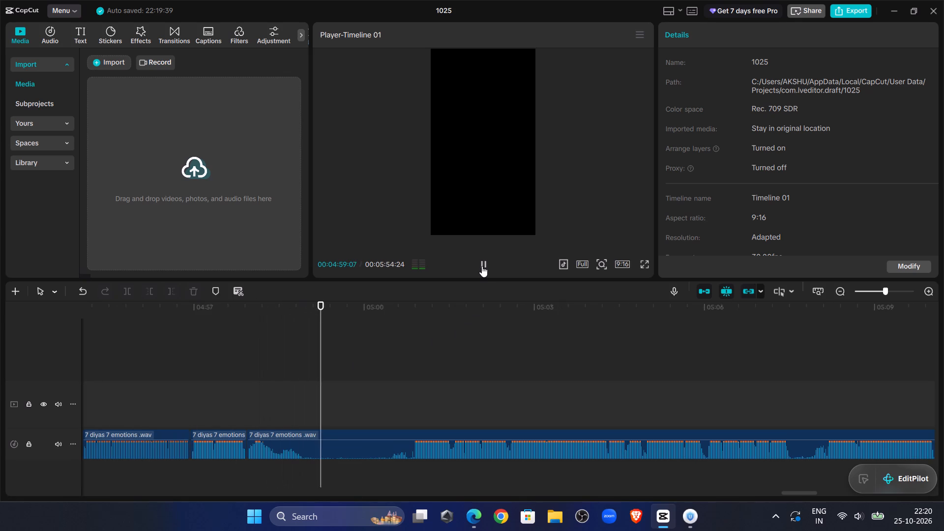
{"action": "left_click", "coordinate": [482, 266]}
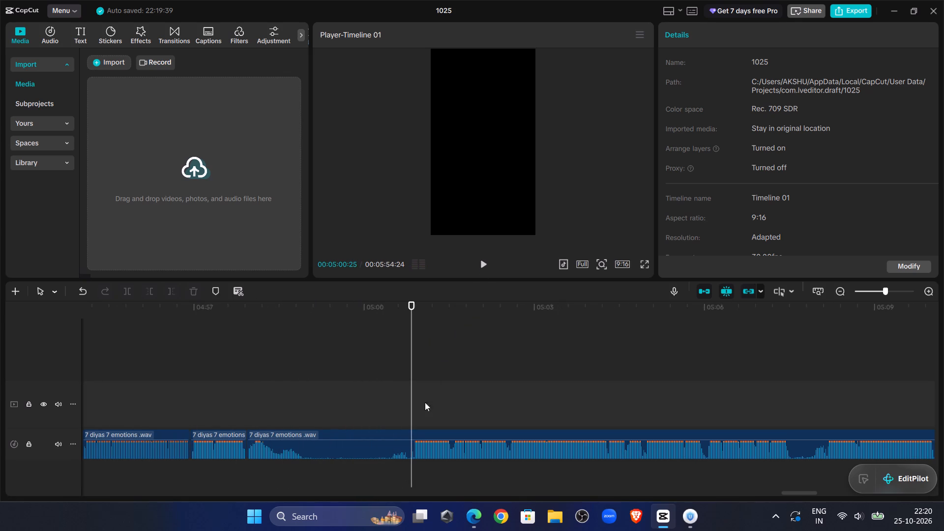
{"action": "left_click", "coordinate": [394, 449]}
{"action": "left_click", "coordinate": [149, 290]}
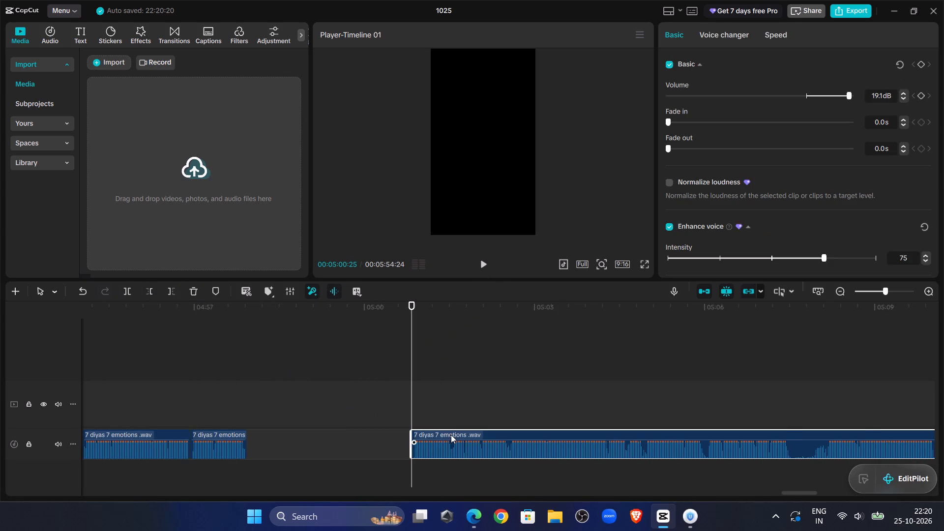
{"action": "left_click_drag", "start_coordinate": [451, 435], "coordinate": [284, 442]}
Check the join at 00:04:57:28 by ear and split the narration at the quiet spot at 00:04:58:19.
{"action": "left_click", "coordinate": [198, 391]}
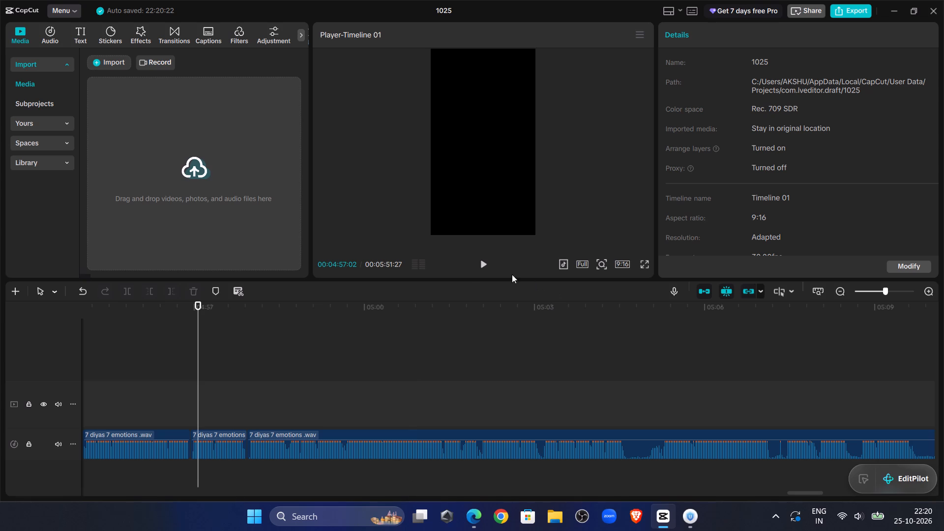
{"action": "left_click", "coordinate": [485, 262]}
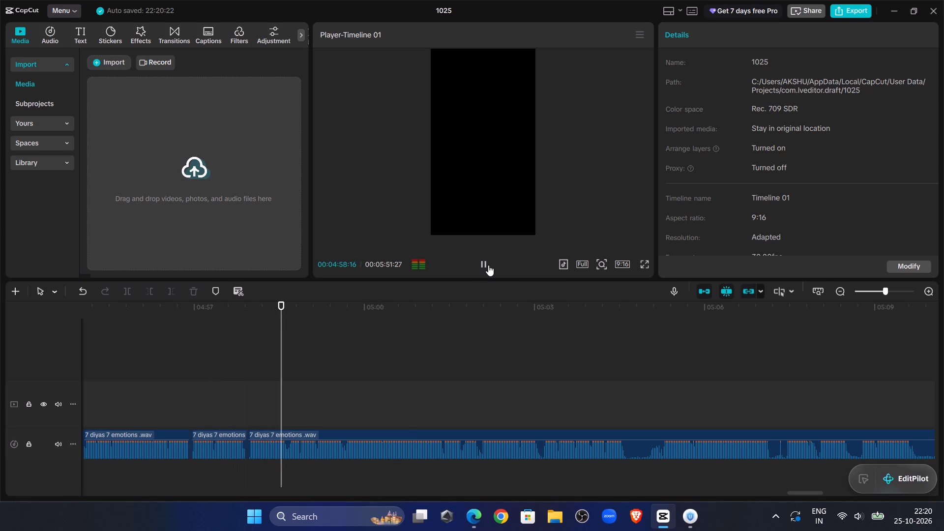
{"action": "left_click", "coordinate": [488, 265]}
{"action": "left_click", "coordinate": [293, 397]}
{"action": "left_click", "coordinate": [280, 396]}
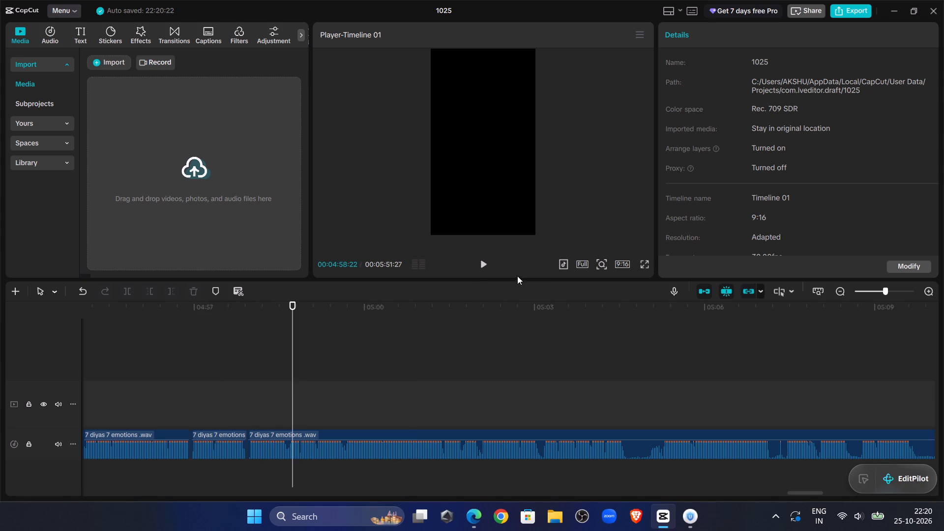
{"action": "double_click", "coordinate": [479, 265]}
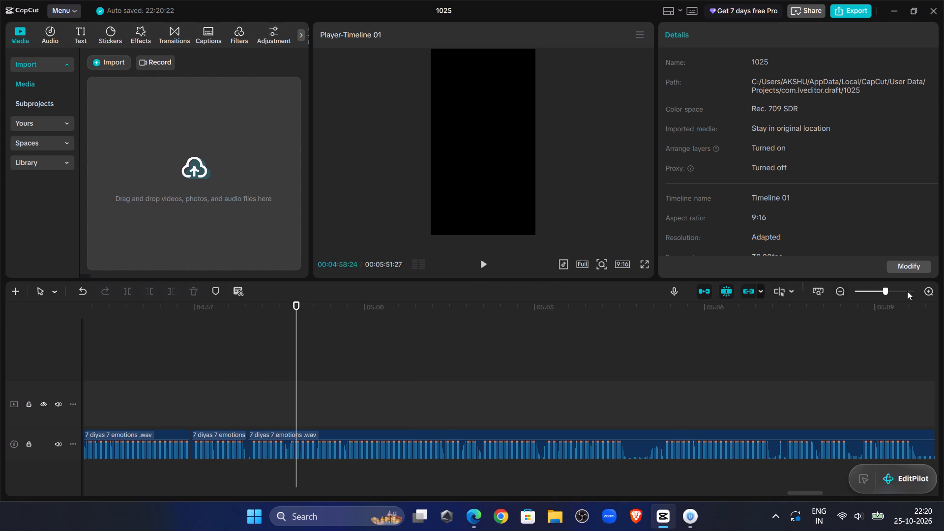
{"action": "left_click", "coordinate": [901, 293]}
{"action": "left_click", "coordinate": [208, 374]}
{"action": "left_click", "coordinate": [217, 438]}
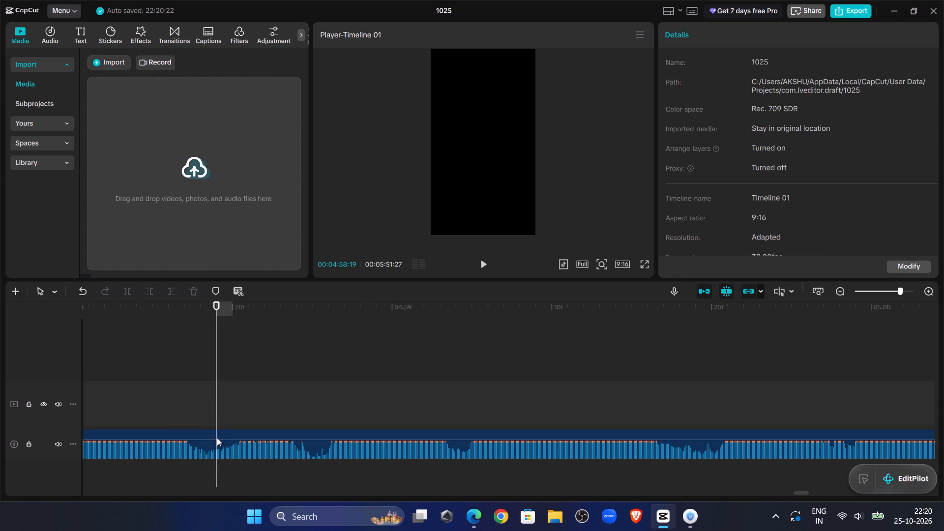
{"action": "left_click", "coordinate": [121, 294]}
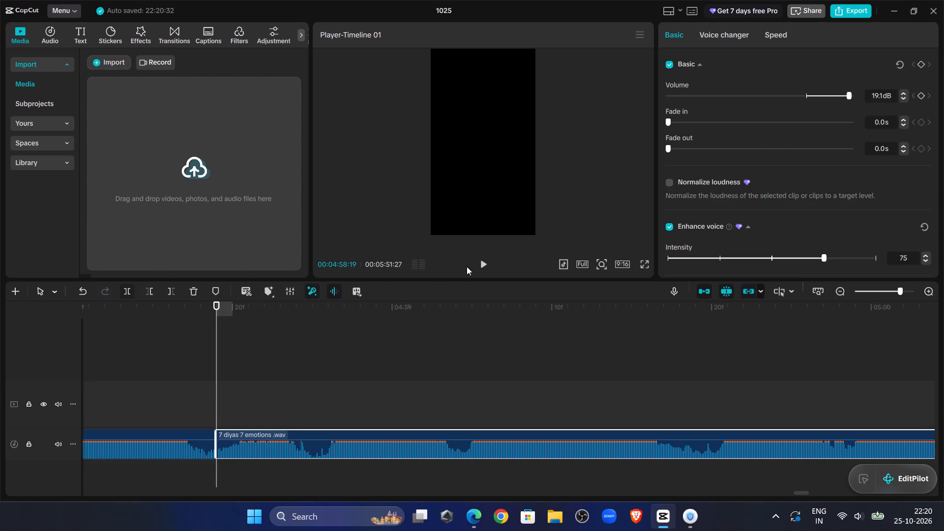
Trim the new clip's start up to the quiet spot at 00:04:58:25 and move it back against the 00:04:58:19 cut.
{"action": "double_click", "coordinate": [484, 265]}
{"action": "left_click", "coordinate": [312, 384]}
{"action": "left_click", "coordinate": [289, 461]}
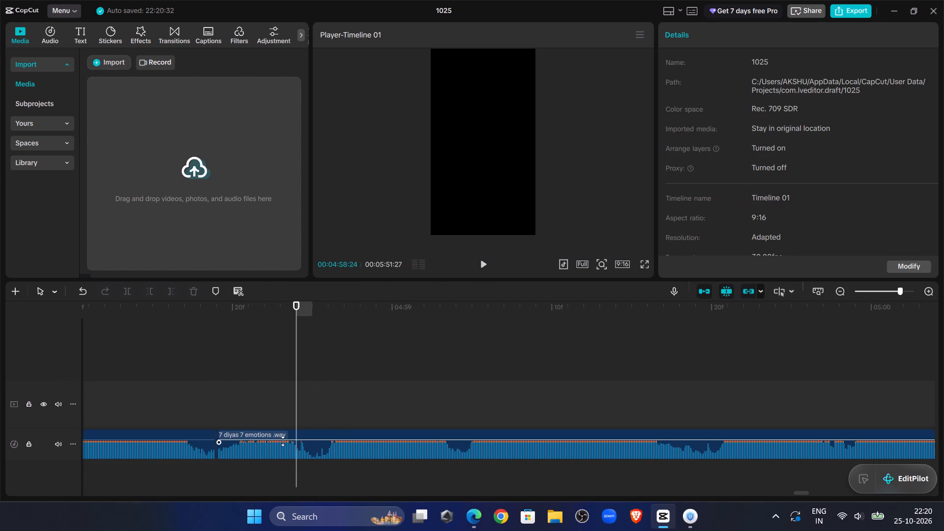
{"action": "left_click", "coordinate": [309, 400]}
{"action": "left_click", "coordinate": [305, 430]}
{"action": "left_click", "coordinate": [143, 290]}
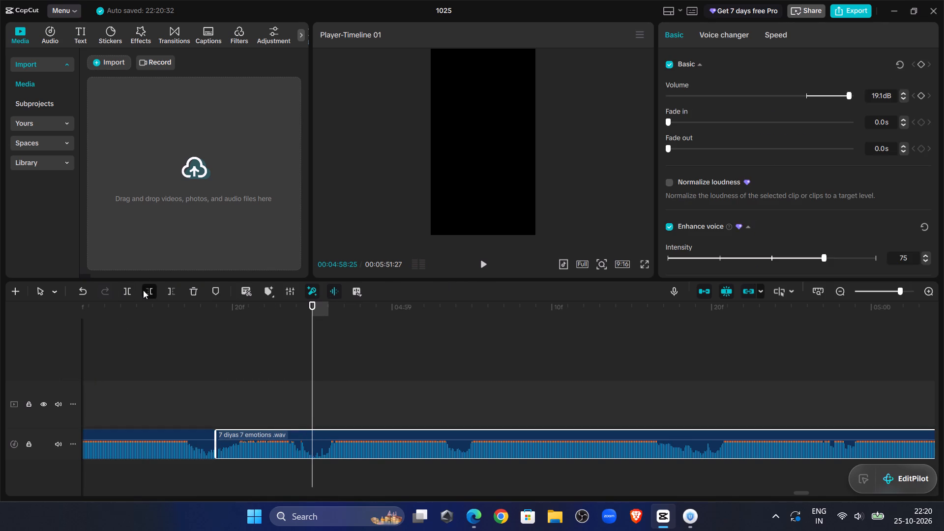
{"action": "left_click_drag", "start_coordinate": [366, 432], "coordinate": [261, 430]}
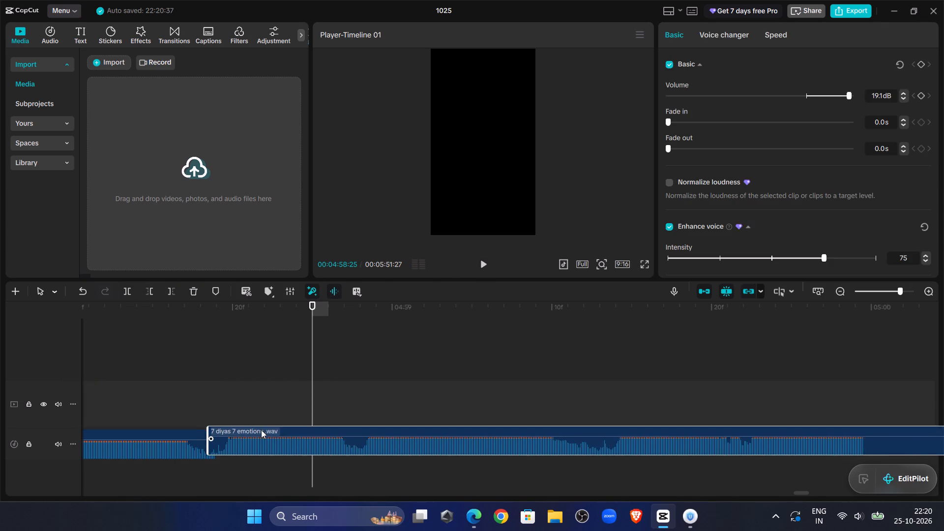
{"action": "left_click_drag", "start_coordinate": [261, 430], "coordinate": [266, 438]}
Listen through the 00:04:58:19 join and split the narration at the quiet spot at 00:05:01:15.
{"action": "left_click", "coordinate": [95, 353]}
{"action": "left_click", "coordinate": [482, 262]}
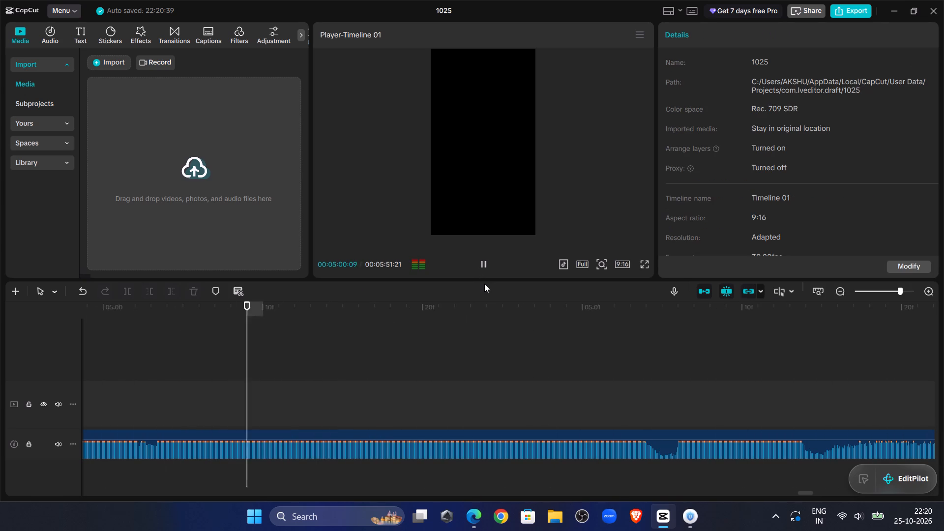
{"action": "left_click", "coordinate": [481, 256]}
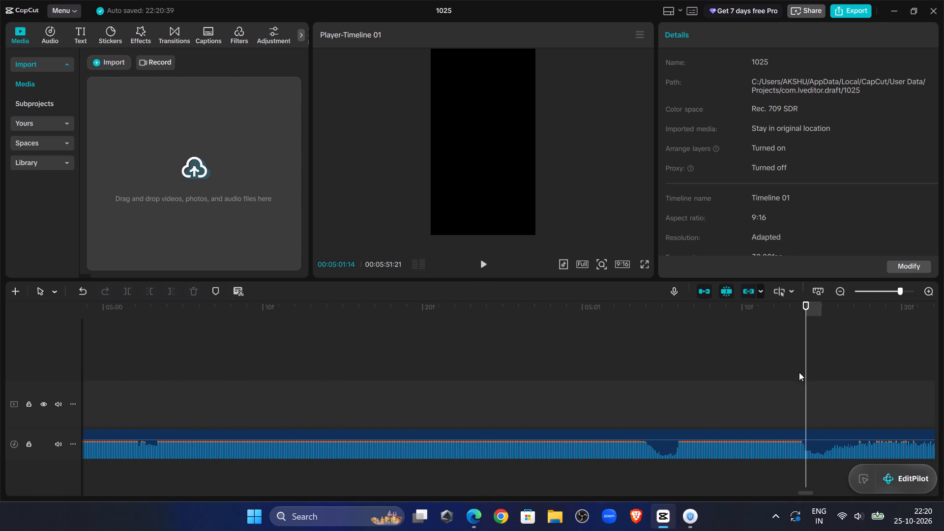
{"action": "left_click", "coordinate": [819, 407]}
{"action": "left_click", "coordinate": [820, 417]}
{"action": "left_click", "coordinate": [817, 437]}
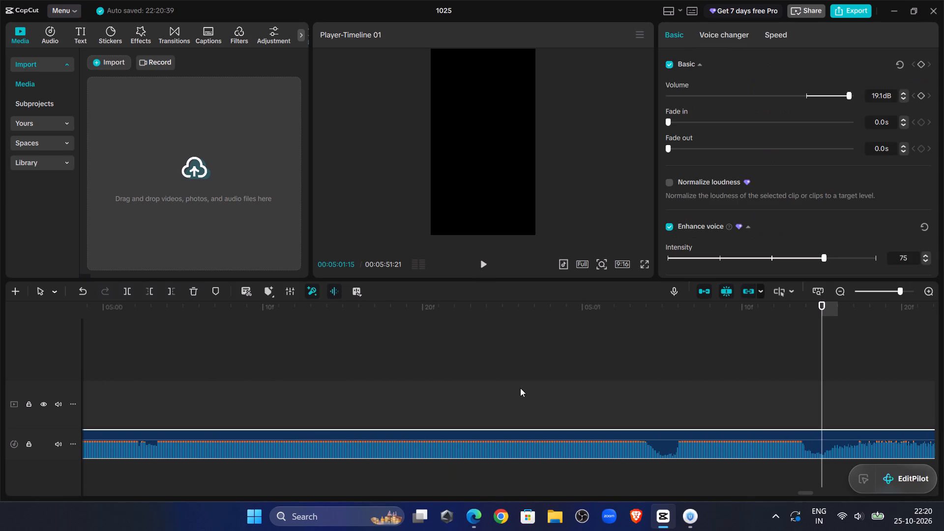
{"action": "left_click", "coordinate": [128, 293]}
Listen past the 00:05:01:15 cut to about 00:05:03:07 and replay the passage from 00:05:00:28.
{"action": "left_click", "coordinate": [494, 260]}
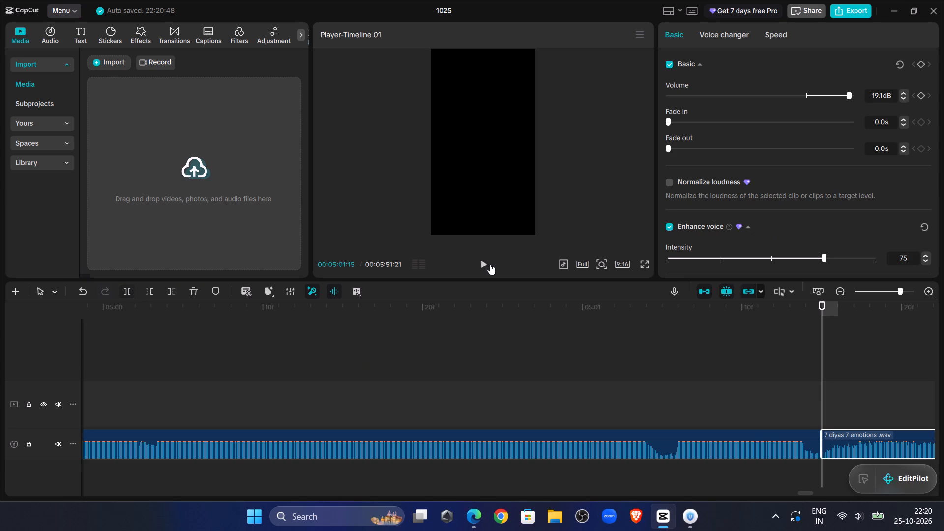
{"action": "left_click", "coordinate": [490, 264]}
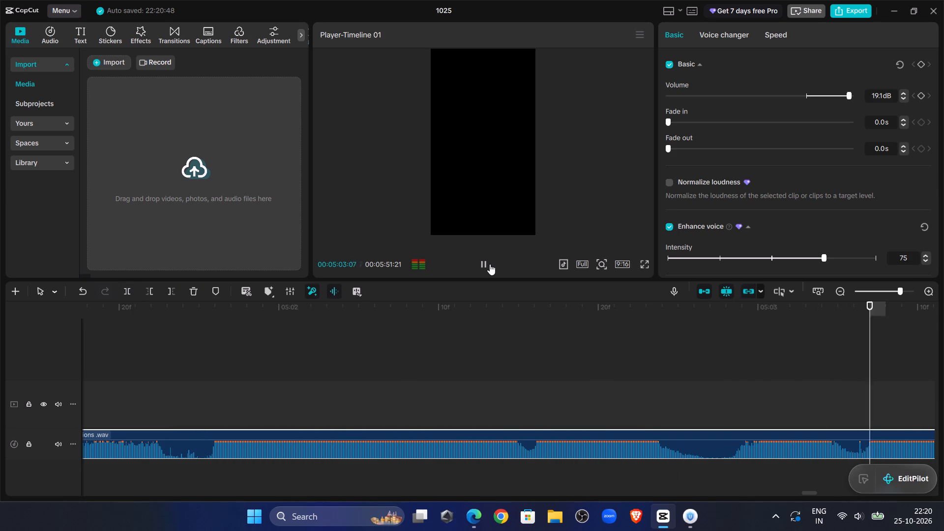
{"action": "left_click", "coordinate": [490, 264]}
{"action": "left_click", "coordinate": [243, 337]}
{"action": "left_click_drag", "start_coordinate": [243, 337], "coordinate": [70, 340]}
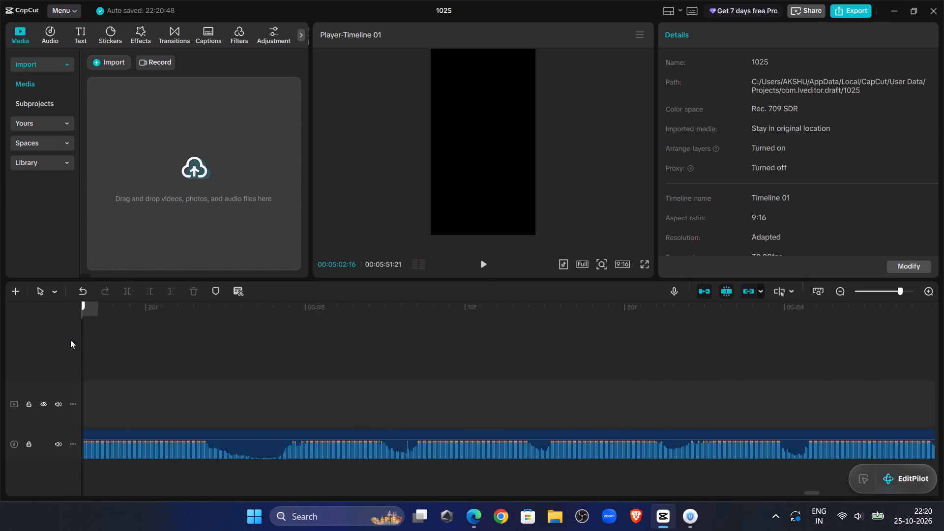
{"action": "left_click_drag", "start_coordinate": [70, 340], "coordinate": [477, 403]}
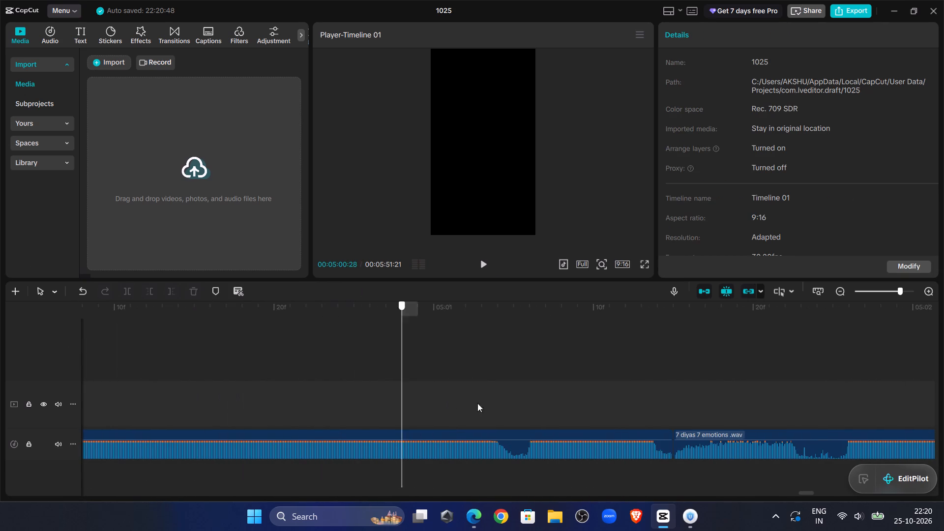
{"action": "left_click_drag", "start_coordinate": [477, 403], "coordinate": [476, 403]}
{"action": "left_click", "coordinate": [493, 259]}
{"action": "left_click", "coordinate": [489, 266]}
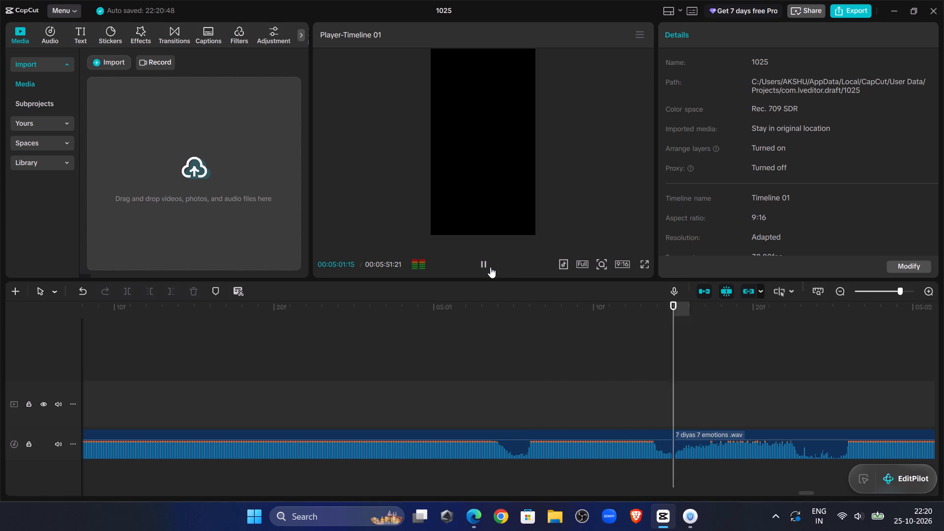
{"action": "left_click", "coordinate": [490, 267]}
Trim the start of the clip after the 00:05:01:15 cut up to 00:05:01:25 and move it back against that cut.
{"action": "left_click", "coordinate": [749, 381]}
{"action": "left_click_drag", "start_coordinate": [749, 381], "coordinate": [788, 406]}
{"action": "left_click", "coordinate": [832, 407]}
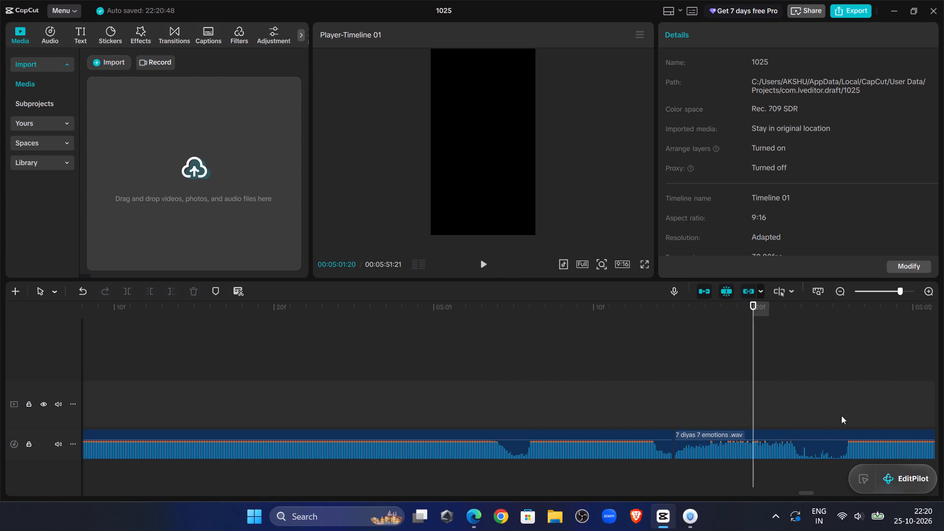
{"action": "left_click", "coordinate": [830, 401]}
{"action": "left_click", "coordinate": [839, 440]}
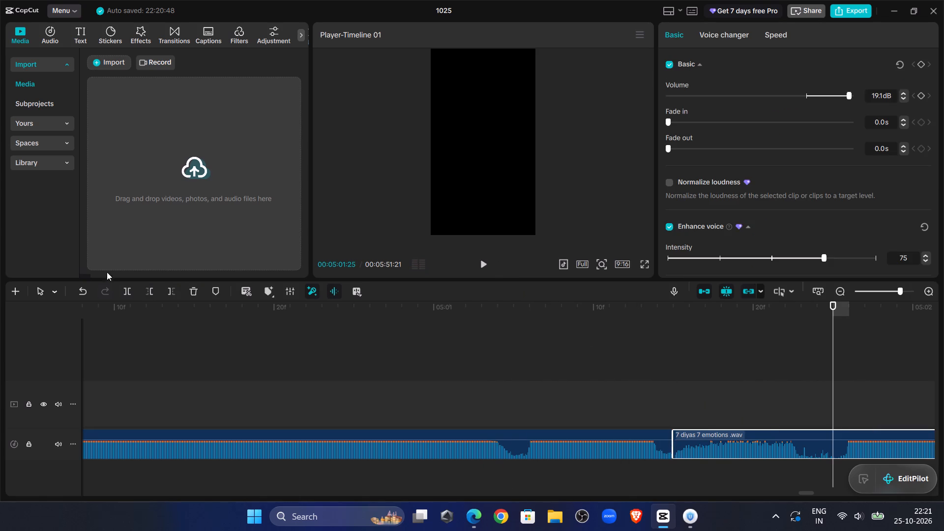
{"action": "left_click", "coordinate": [148, 291]}
{"action": "left_click_drag", "start_coordinate": [877, 432], "coordinate": [725, 448]}
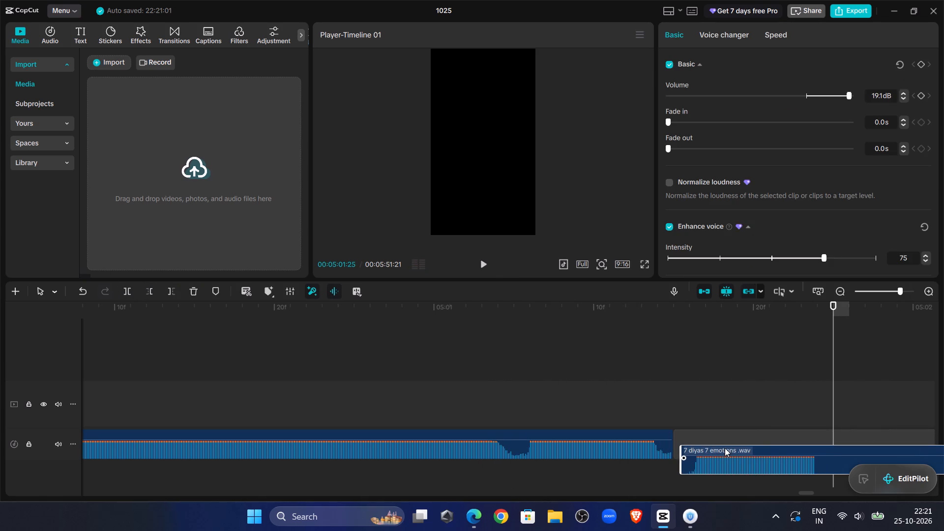
{"action": "left_click_drag", "start_coordinate": [725, 448], "coordinate": [718, 445]}
{"action": "left_click", "coordinate": [575, 348]}
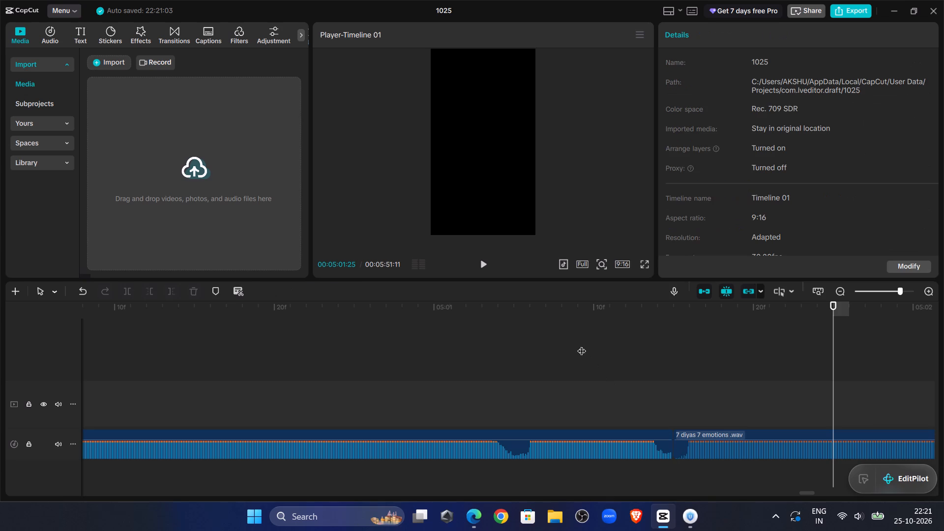
Listen on from 00:05:01:25 to about 00:05:03:10 and split the narration at the quiet spot at 00:05:02:17.
{"action": "left_click", "coordinate": [469, 271]}
{"action": "left_click", "coordinate": [475, 269]}
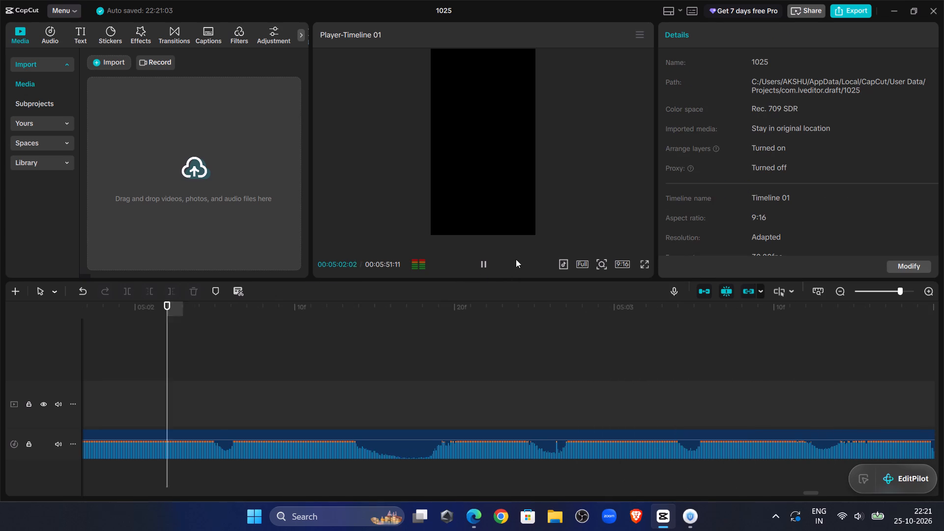
{"action": "left_click", "coordinate": [479, 269]}
{"action": "left_click", "coordinate": [410, 350]}
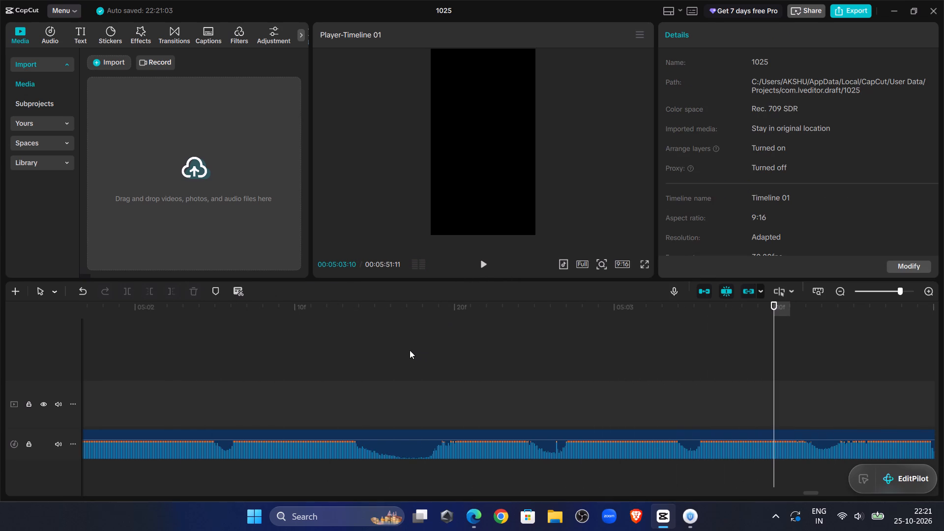
{"action": "left_click", "coordinate": [393, 457]}
{"action": "left_click", "coordinate": [118, 290]}
{"action": "left_click", "coordinate": [121, 291]}
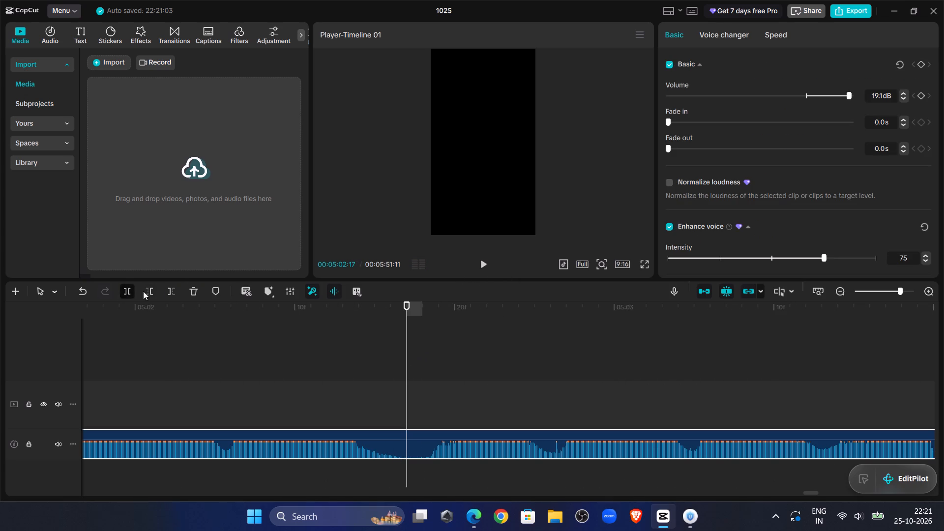
Trim the start of the clip after the 00:05:02:17 cut up to 00:05:02:18 and move it back against that cut.
{"action": "left_click", "coordinate": [483, 271]}
{"action": "left_click", "coordinate": [479, 267]}
{"action": "left_click", "coordinate": [420, 387]}
{"action": "left_click", "coordinate": [422, 440]}
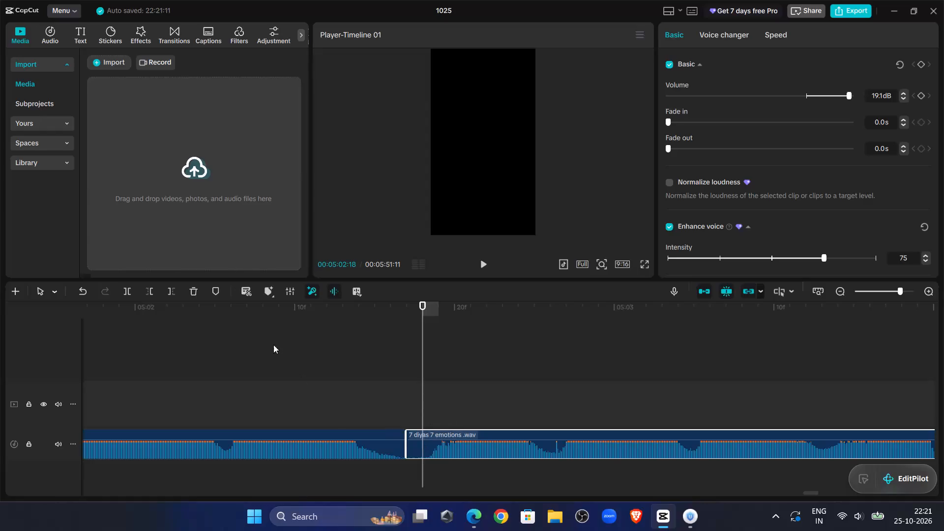
{"action": "left_click", "coordinate": [147, 295]}
{"action": "left_click_drag", "start_coordinate": [440, 436], "coordinate": [417, 444]}
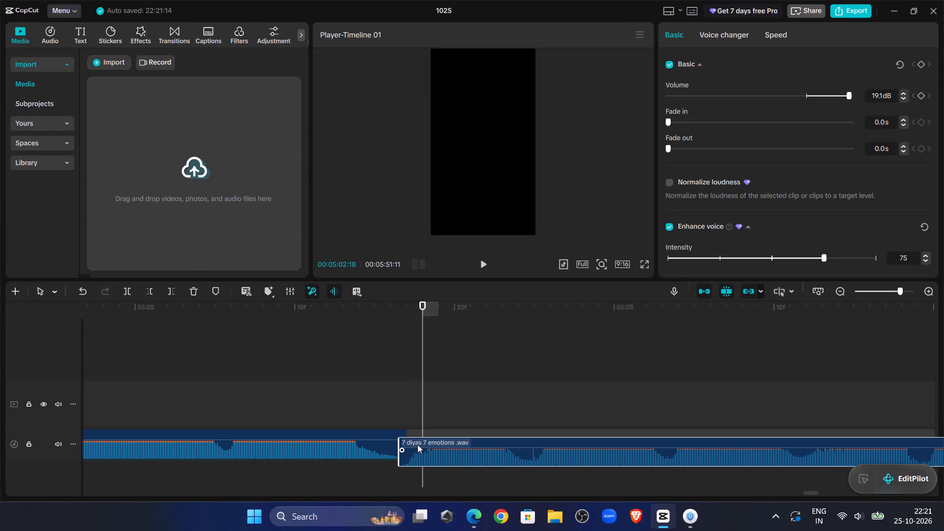
{"action": "left_click_drag", "start_coordinate": [417, 444], "coordinate": [422, 440]}
Listen through the 00:05:02:17 join and split the narration at the quiet spot at 00:05:03:12.
{"action": "left_click", "coordinate": [314, 346]}
{"action": "left_click", "coordinate": [485, 259]}
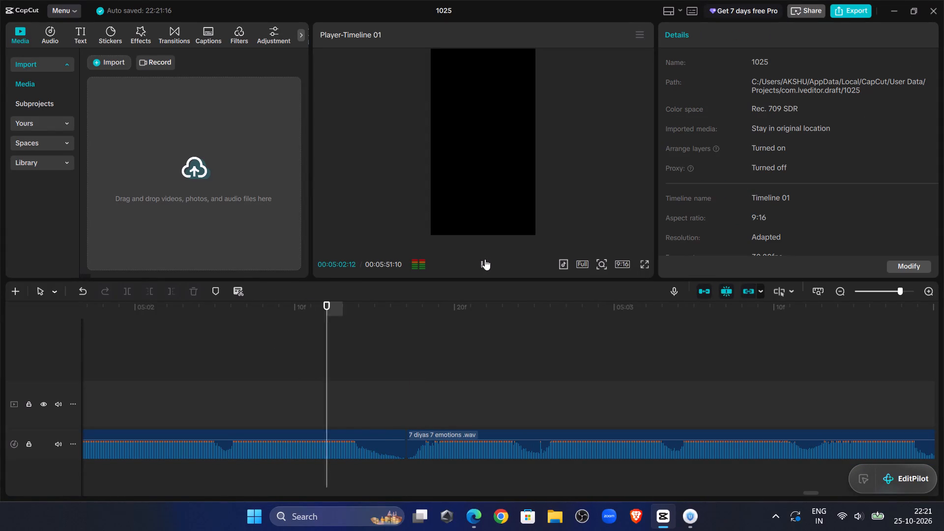
{"action": "left_click_drag", "start_coordinate": [483, 269], "coordinate": [478, 271]}
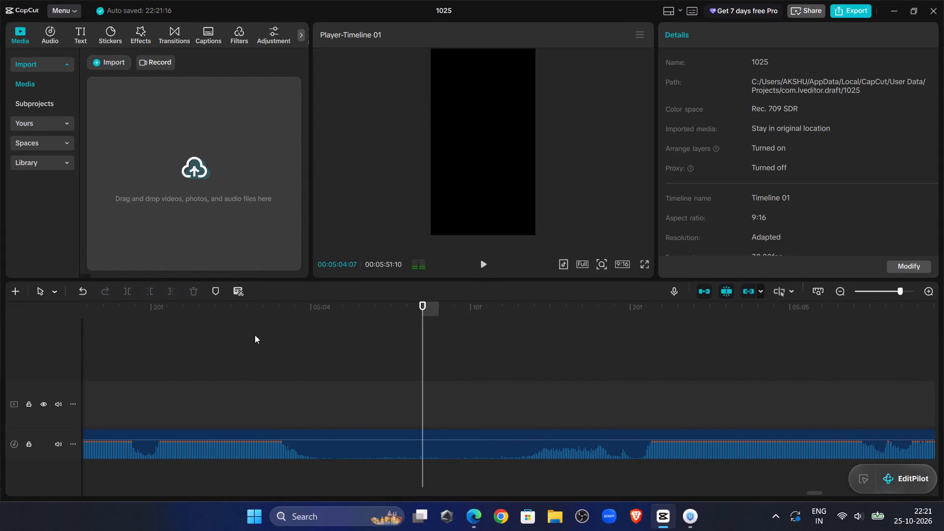
{"action": "left_click", "coordinate": [233, 346]}
{"action": "left_click_drag", "start_coordinate": [233, 346], "coordinate": [181, 392]}
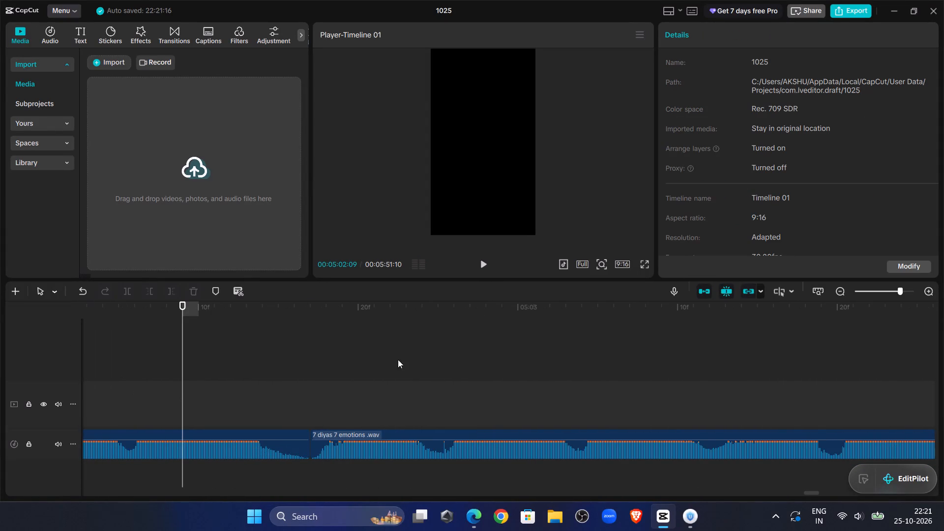
{"action": "left_click", "coordinate": [490, 265]}
{"action": "left_click", "coordinate": [491, 272]}
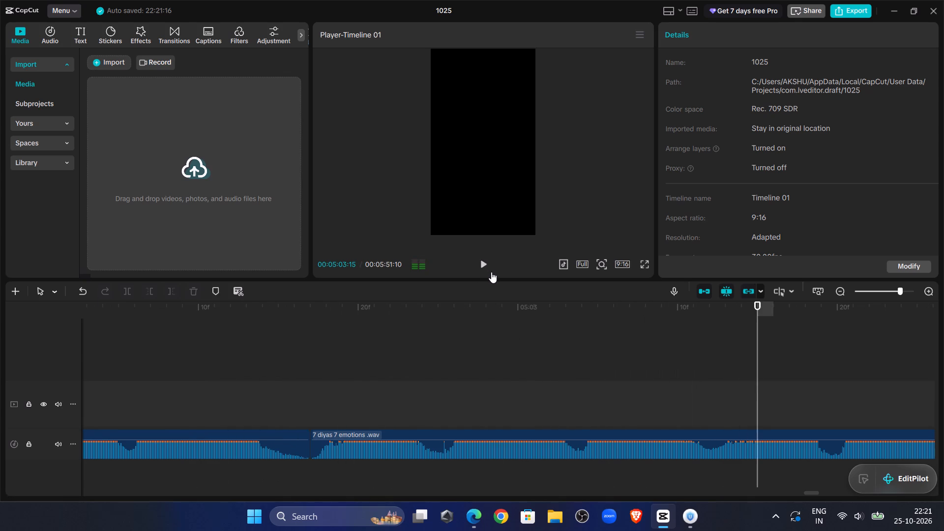
{"action": "left_click", "coordinate": [712, 398]}
{"action": "left_click_drag", "start_coordinate": [712, 398], "coordinate": [720, 412]}
{"action": "left_click", "coordinate": [710, 411]}
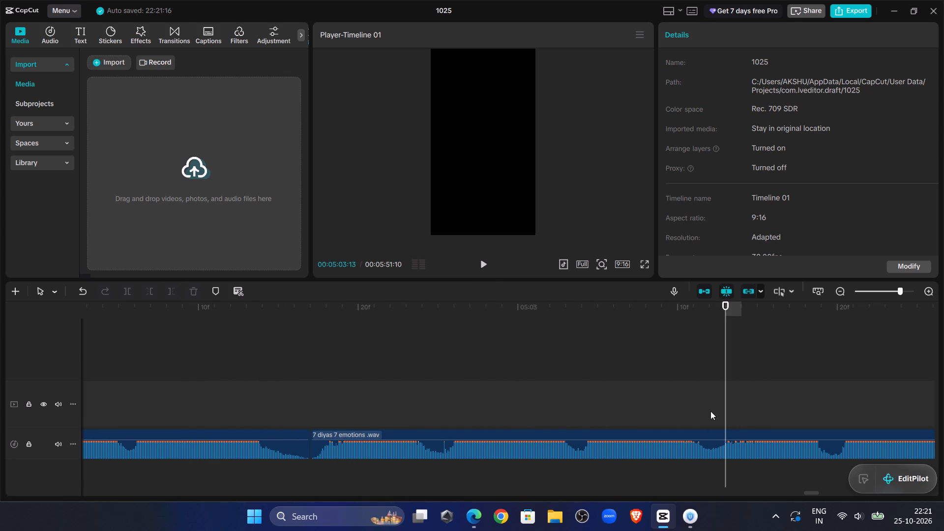
{"action": "left_click", "coordinate": [720, 450]}
{"action": "left_click", "coordinate": [120, 291]}
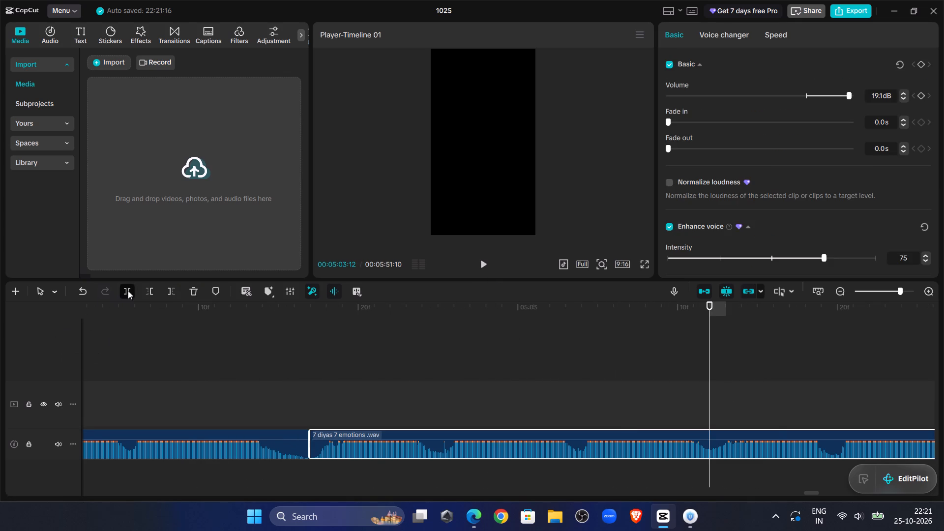
Listen past the 00:05:03:12 cut, trim the following clip's start up to 00:05:20:12 and move it back against that cut.
{"action": "left_click", "coordinate": [483, 265]}
{"action": "left_click", "coordinate": [884, 294]}
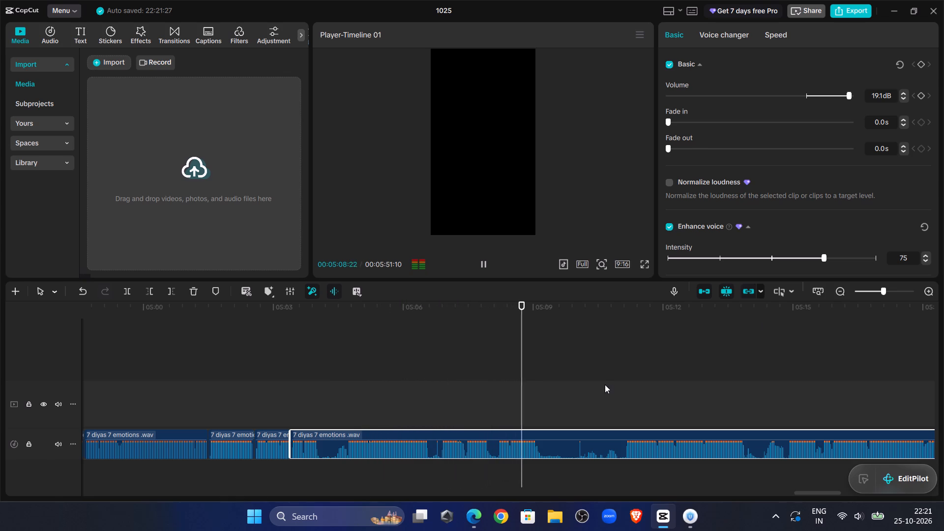
{"action": "left_click", "coordinate": [620, 386]}
{"action": "left_click", "coordinate": [475, 263]}
{"action": "left_click", "coordinate": [479, 266]}
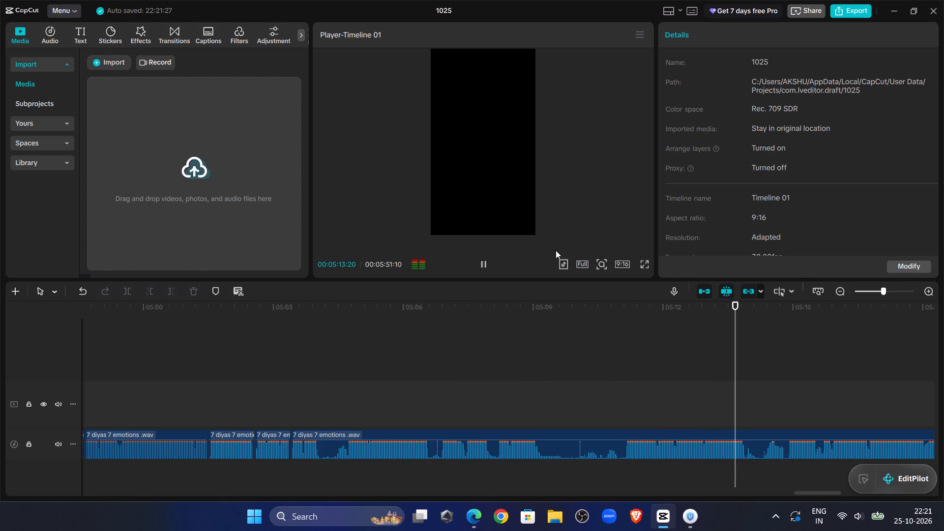
{"action": "left_click_drag", "start_coordinate": [816, 495], "coordinate": [852, 499]}
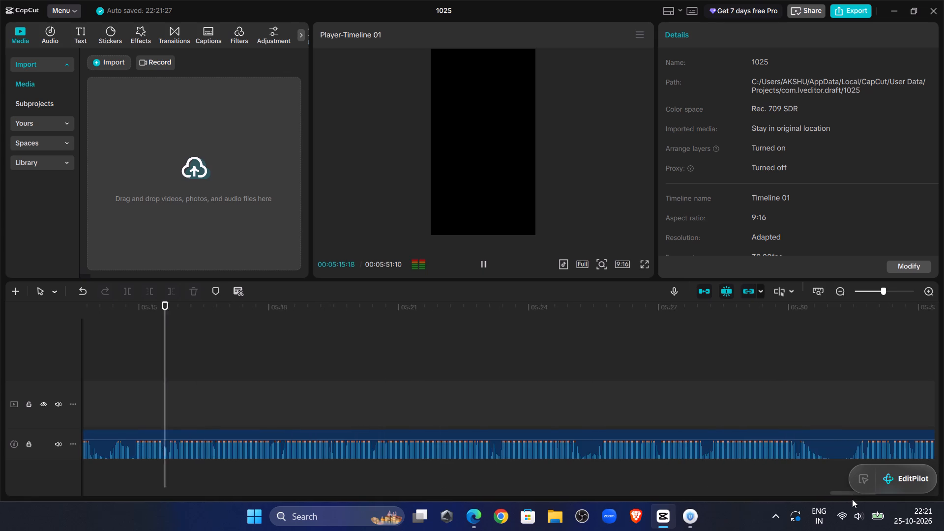
{"action": "left_click_drag", "start_coordinate": [852, 499], "coordinate": [854, 500]}
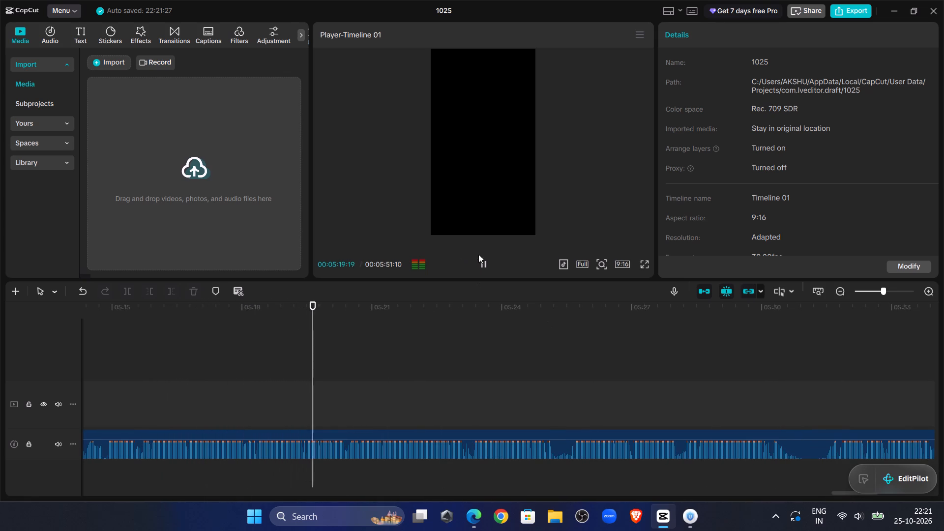
{"action": "left_click", "coordinate": [332, 383]}
{"action": "left_click_drag", "start_coordinate": [332, 383], "coordinate": [358, 410]}
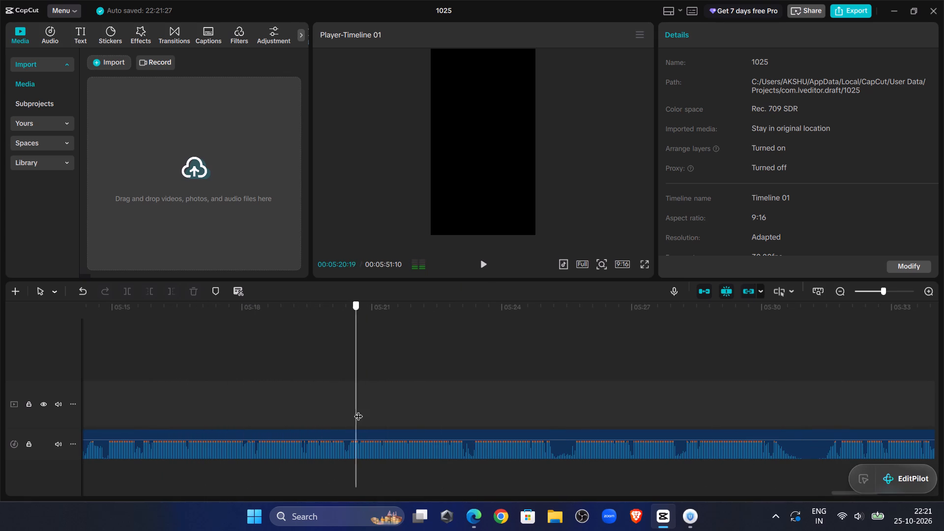
{"action": "left_click_drag", "start_coordinate": [358, 410], "coordinate": [346, 406]}
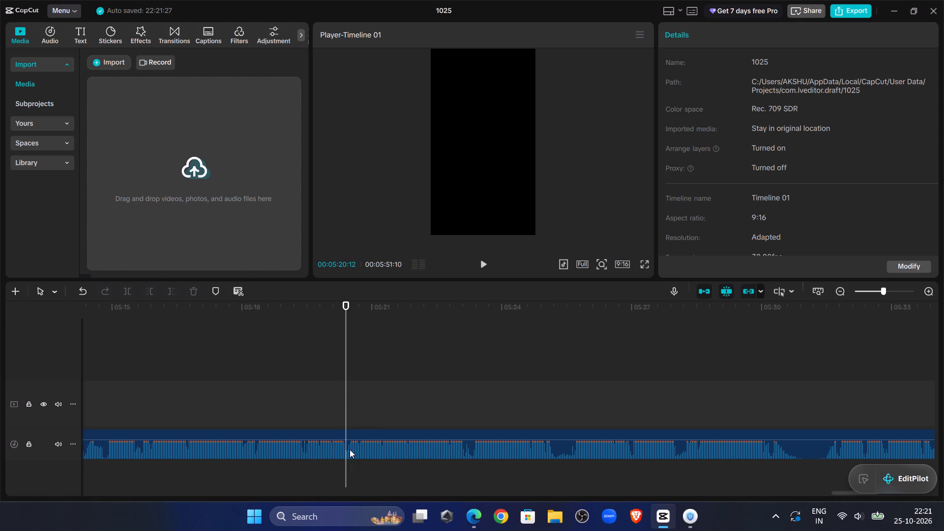
{"action": "left_click", "coordinate": [350, 449]}
{"action": "left_click", "coordinate": [156, 292]}
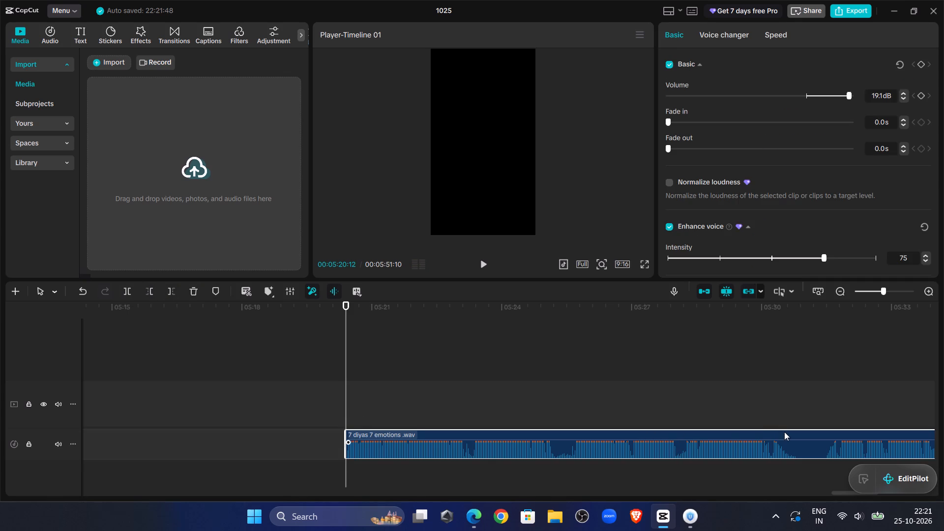
{"action": "left_click_drag", "start_coordinate": [784, 432], "coordinate": [698, 492]}
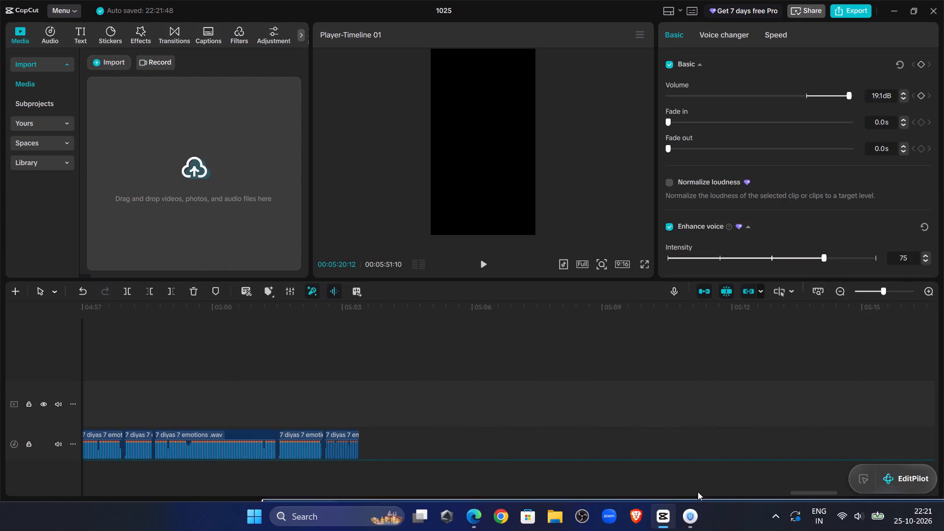
{"action": "left_click_drag", "start_coordinate": [698, 492], "coordinate": [796, 435]}
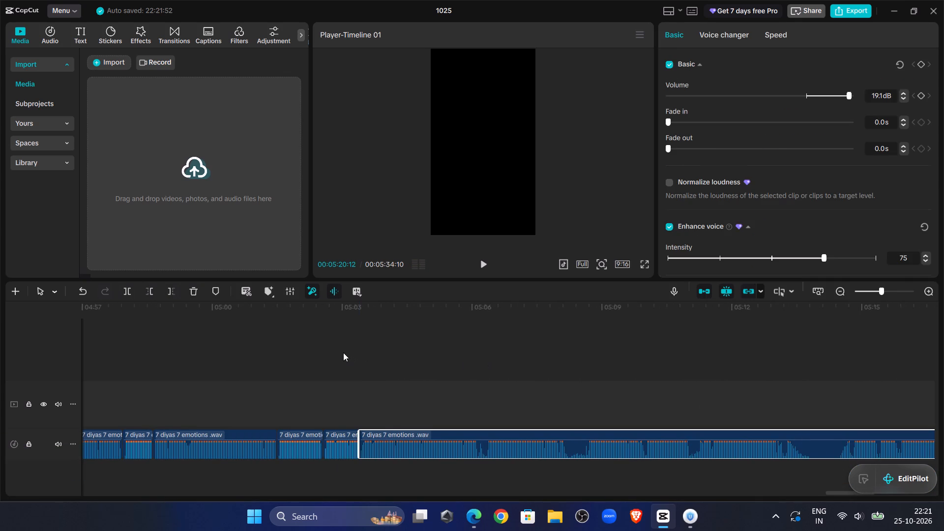
Listen through the 00:05:03:12 join, trim the following clip's start up to 00:05:03:21 and move it back against that cut.
{"action": "left_click", "coordinate": [343, 353]}
{"action": "left_click", "coordinate": [485, 267]}
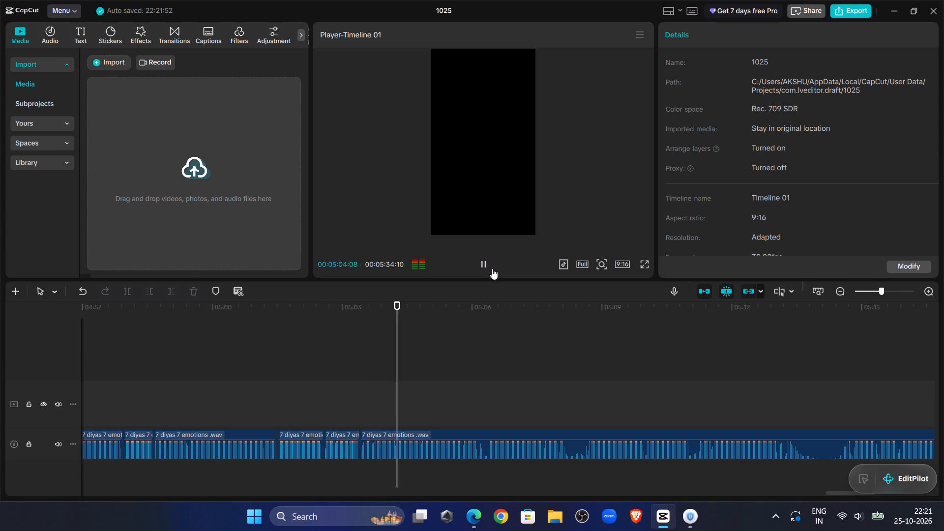
{"action": "left_click", "coordinate": [357, 411]}
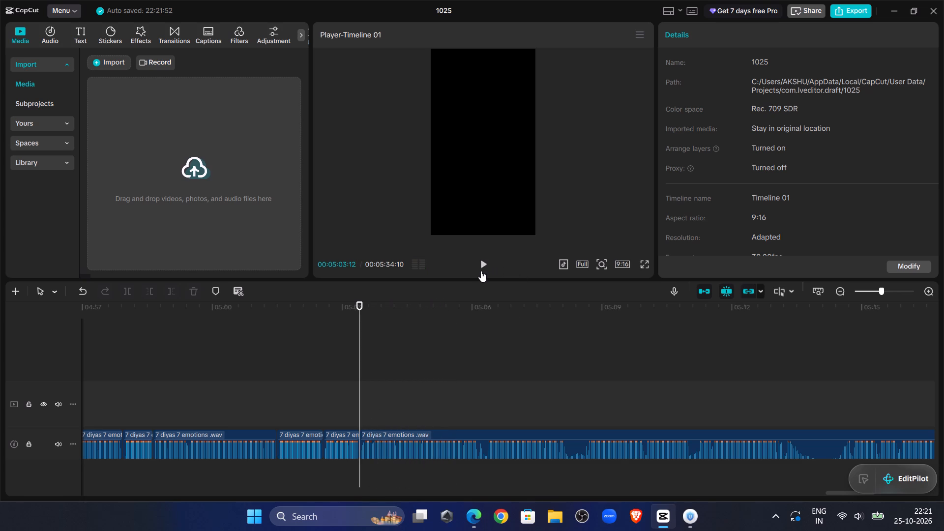
{"action": "double_click", "coordinate": [481, 271]}
{"action": "left_click", "coordinate": [890, 290]}
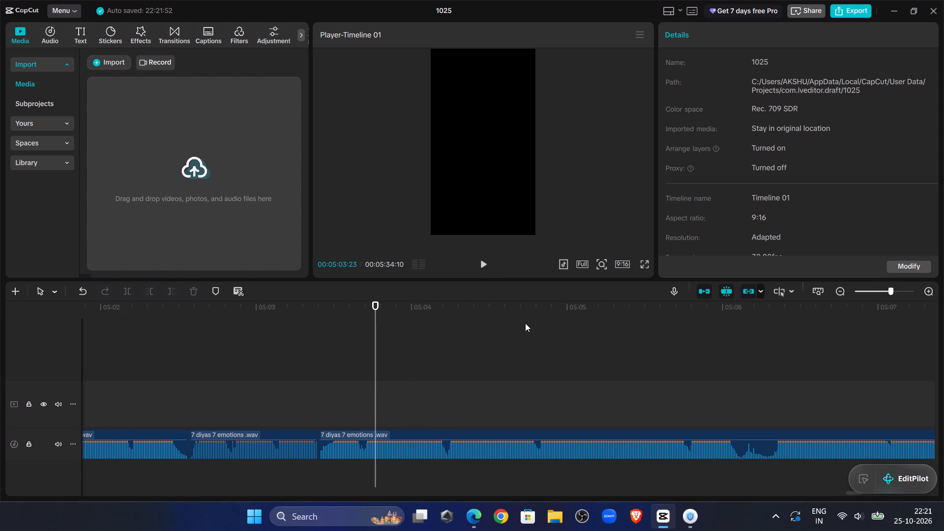
{"action": "left_click", "coordinate": [370, 391]}
{"action": "left_click_drag", "start_coordinate": [369, 391], "coordinate": [363, 389]}
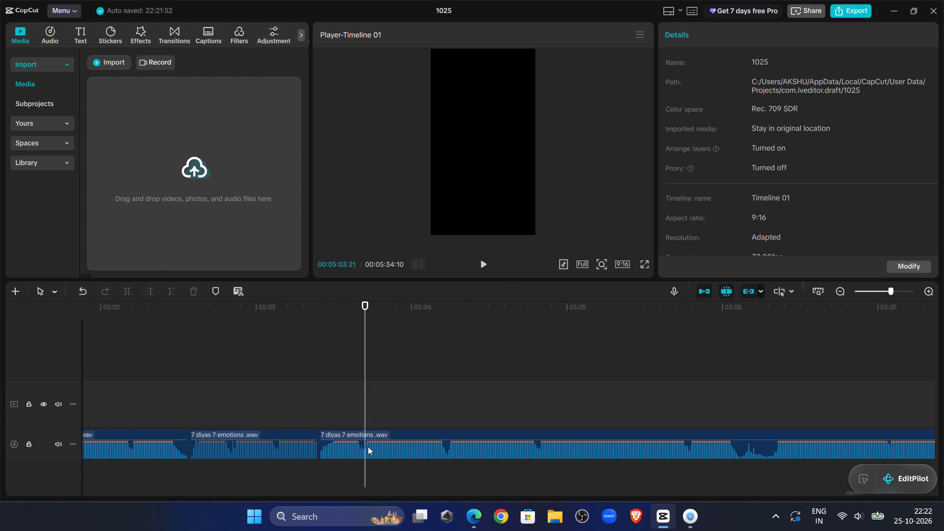
{"action": "left_click", "coordinate": [362, 453]}
{"action": "left_click", "coordinate": [151, 293]}
{"action": "left_click_drag", "start_coordinate": [401, 436], "coordinate": [355, 452]}
Replay the narration across the 00:05:03:12 join and split it at the quiet spot at 00:05:05:25.
{"action": "left_click", "coordinate": [304, 392]}
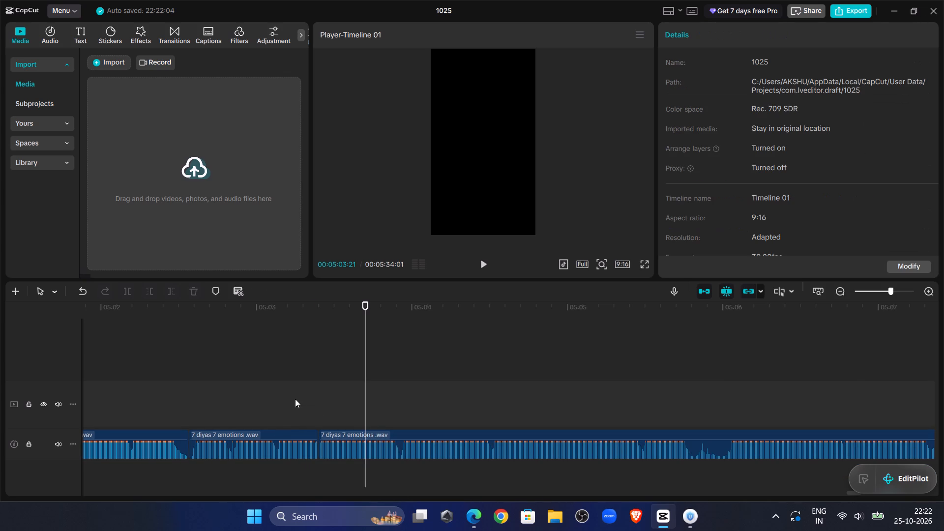
{"action": "left_click", "coordinate": [220, 370]}
{"action": "left_click", "coordinate": [491, 265]}
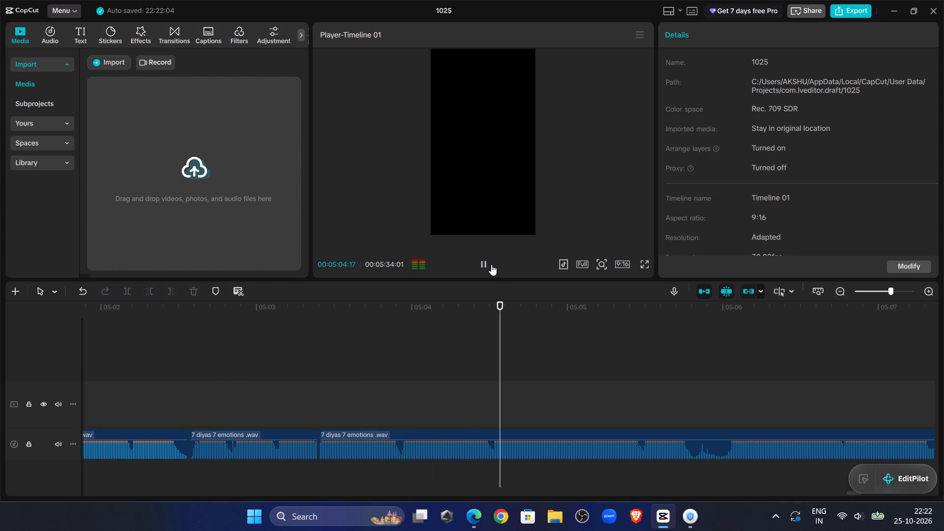
{"action": "left_click", "coordinate": [491, 265]}
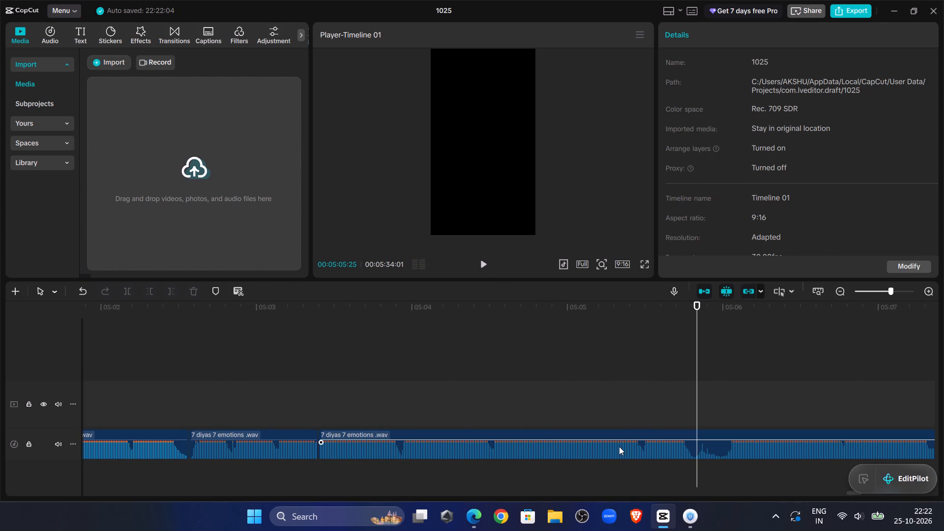
{"action": "left_click", "coordinate": [619, 446]}
{"action": "left_click", "coordinate": [125, 291]}
Trim the start of the clip after the 00:05:05:25 cut up to 00:05:05:28 and move it back against that cut.
{"action": "left_click", "coordinate": [487, 265]}
{"action": "left_click_drag", "start_coordinate": [487, 265], "coordinate": [488, 270]}
{"action": "left_click", "coordinate": [720, 386]}
{"action": "left_click", "coordinate": [703, 378]}
{"action": "left_click", "coordinate": [712, 381]}
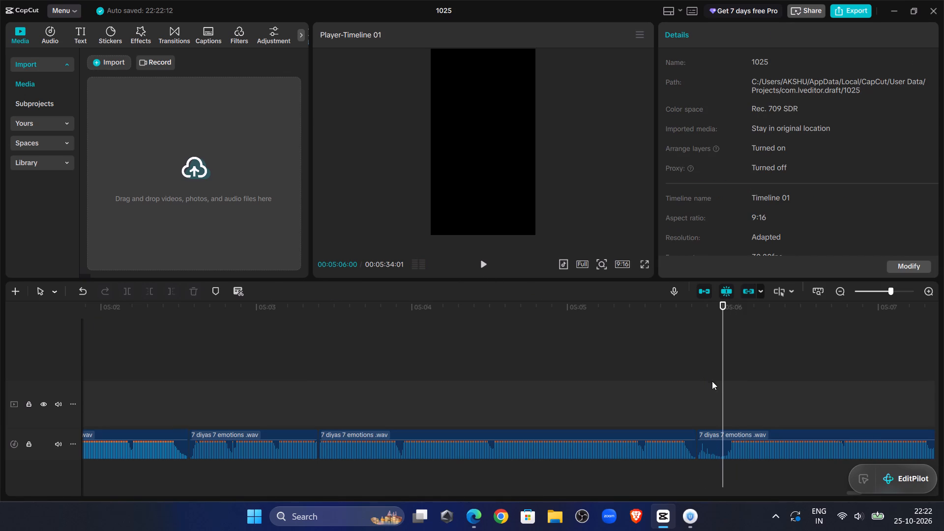
{"action": "left_click", "coordinate": [733, 435]}
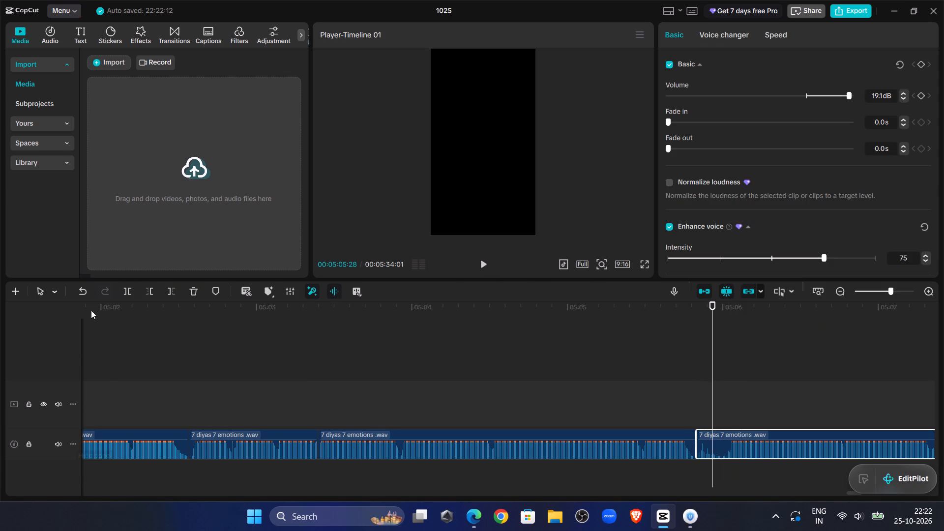
{"action": "left_click", "coordinate": [147, 295]}
{"action": "left_click_drag", "start_coordinate": [774, 437], "coordinate": [763, 436]}
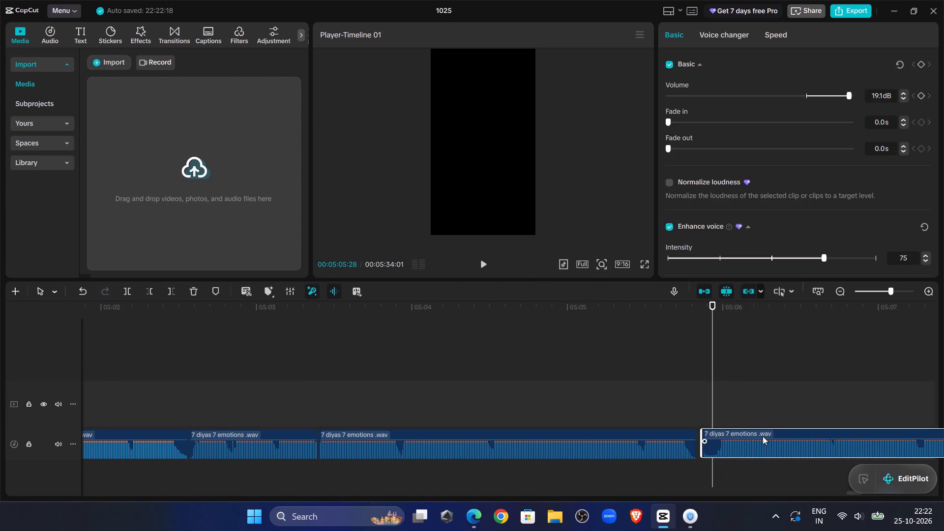
{"action": "left_click_drag", "start_coordinate": [763, 436], "coordinate": [761, 437]}
Listen through the 00:05:05:25 join and split the narration at the start of the pause at 00:05:07:23.
{"action": "left_click", "coordinate": [633, 364]}
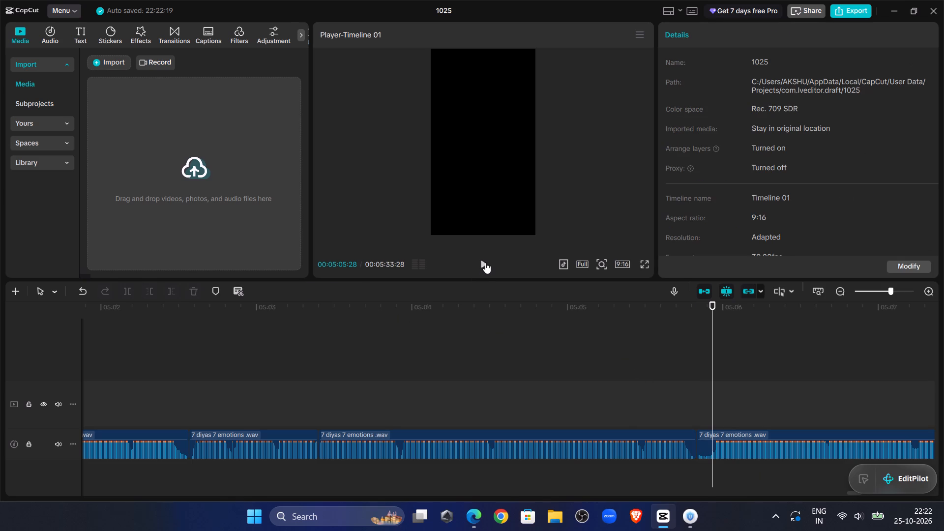
{"action": "left_click", "coordinate": [636, 346]}
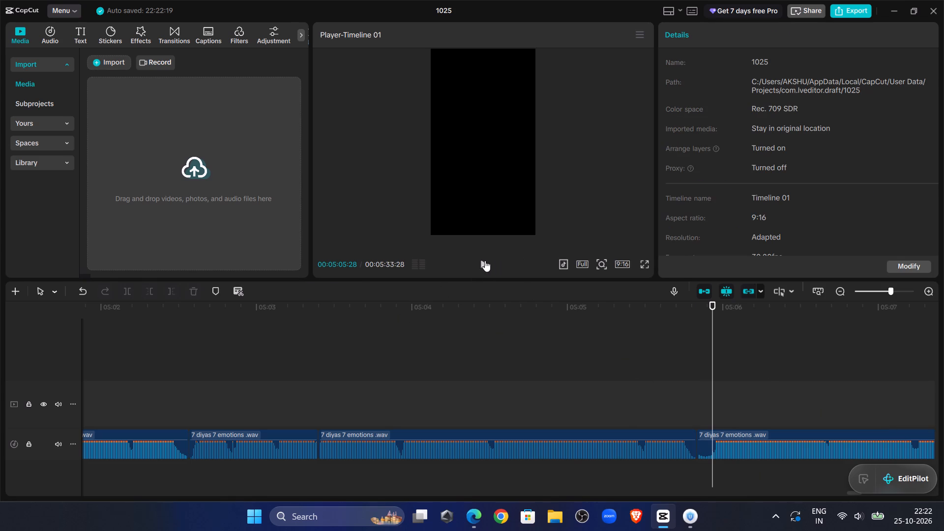
{"action": "left_click", "coordinate": [483, 261]}
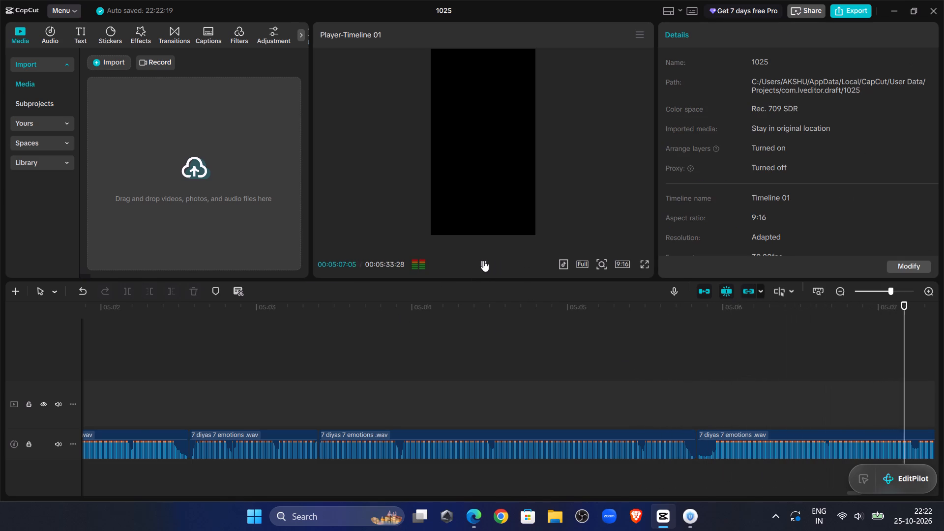
{"action": "left_click", "coordinate": [483, 261]}
{"action": "left_click", "coordinate": [239, 443]}
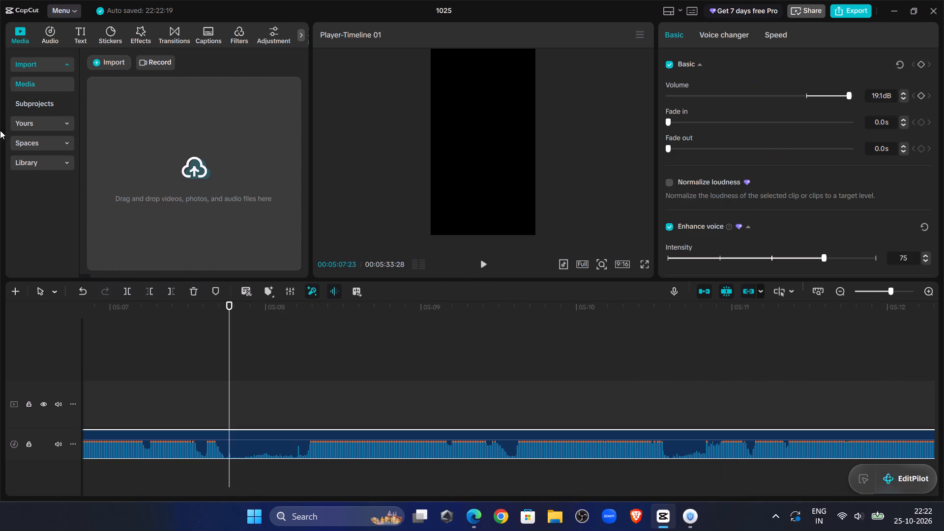
{"action": "left_click", "coordinate": [131, 295]}
Trim the start of the clip after the 00:05:07:23 cut up to 00:05:08:06 and move it back against that cut.
{"action": "triple_click", "coordinate": [486, 263]}
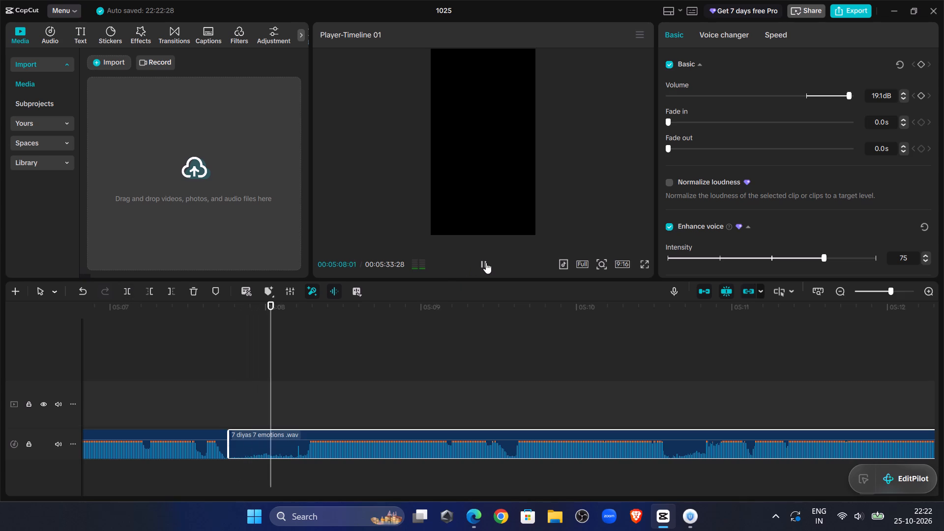
{"action": "left_click", "coordinate": [486, 263]}
{"action": "left_click_drag", "start_coordinate": [486, 263], "coordinate": [476, 266]}
{"action": "left_click", "coordinate": [292, 391]}
{"action": "left_click_drag", "start_coordinate": [292, 391], "coordinate": [296, 404]}
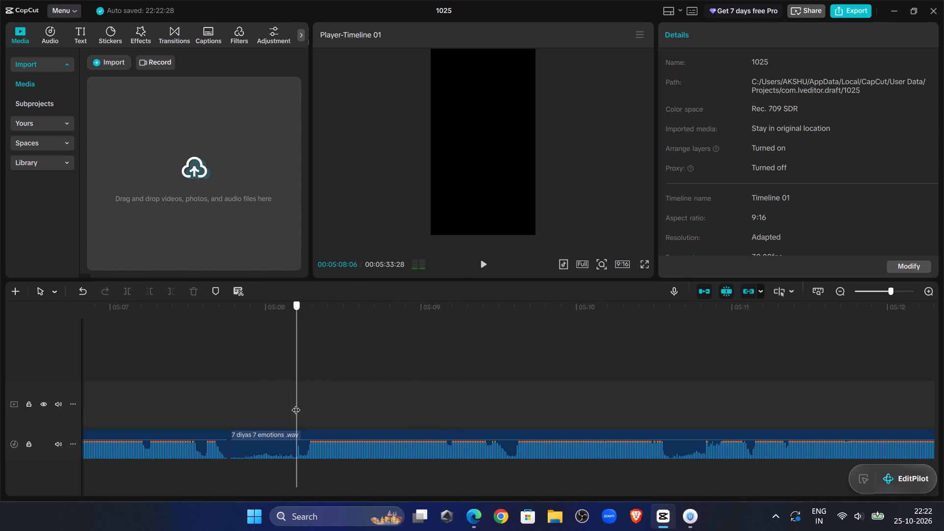
{"action": "left_click_drag", "start_coordinate": [296, 404], "coordinate": [297, 406]}
{"action": "left_click", "coordinate": [291, 446]}
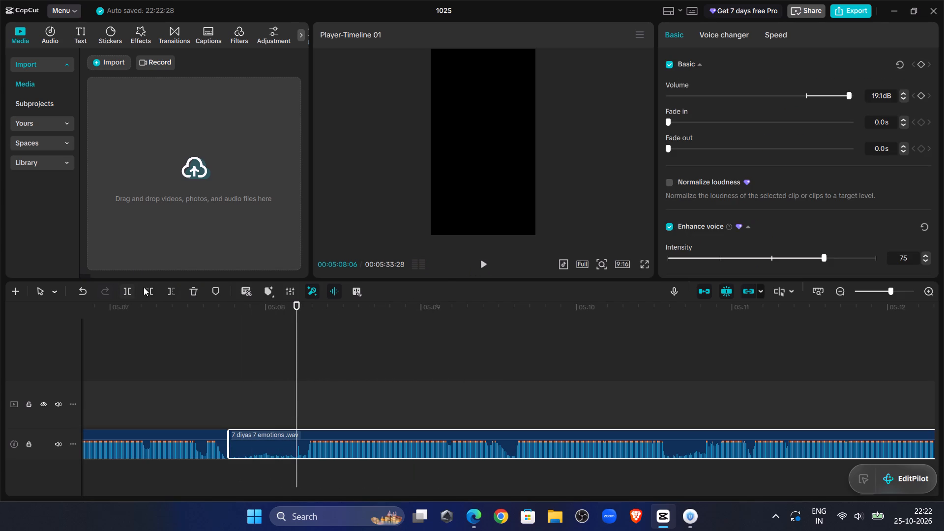
{"action": "left_click", "coordinate": [146, 290]}
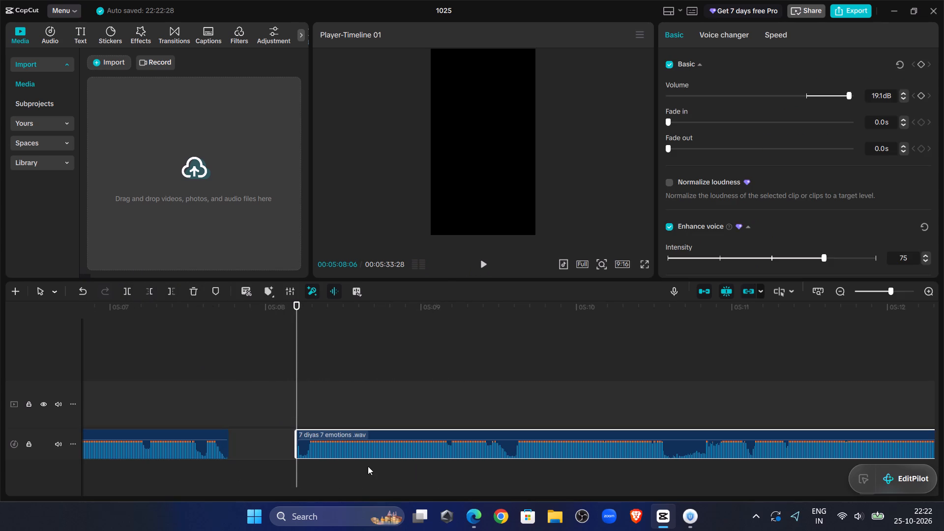
{"action": "left_click_drag", "start_coordinate": [363, 435], "coordinate": [277, 443]}
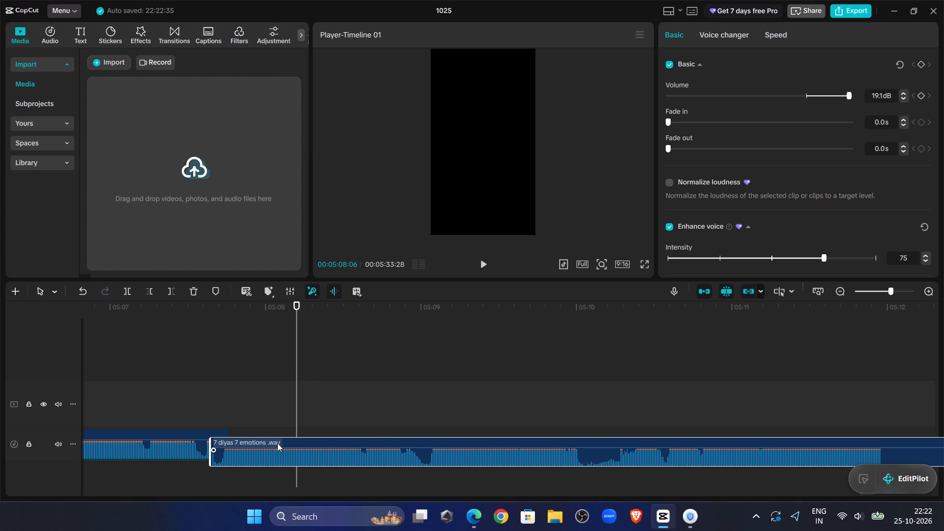
{"action": "left_click_drag", "start_coordinate": [277, 443], "coordinate": [297, 440]}
{"action": "left_click", "coordinate": [163, 336]}
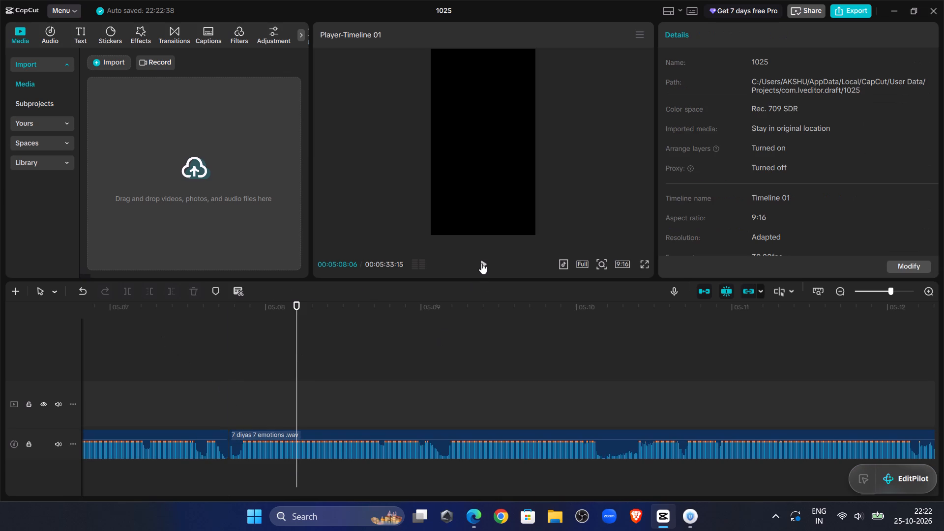
Play the narration onward from 00:05:08:06 and split it in the pause at 00:05:10:06.
{"action": "left_click", "coordinate": [482, 263]}
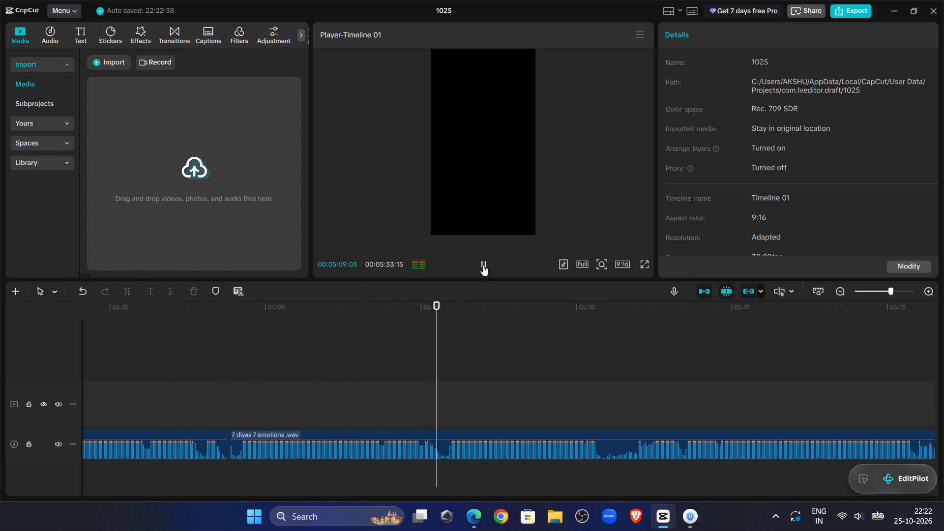
{"action": "left_click", "coordinate": [483, 265]}
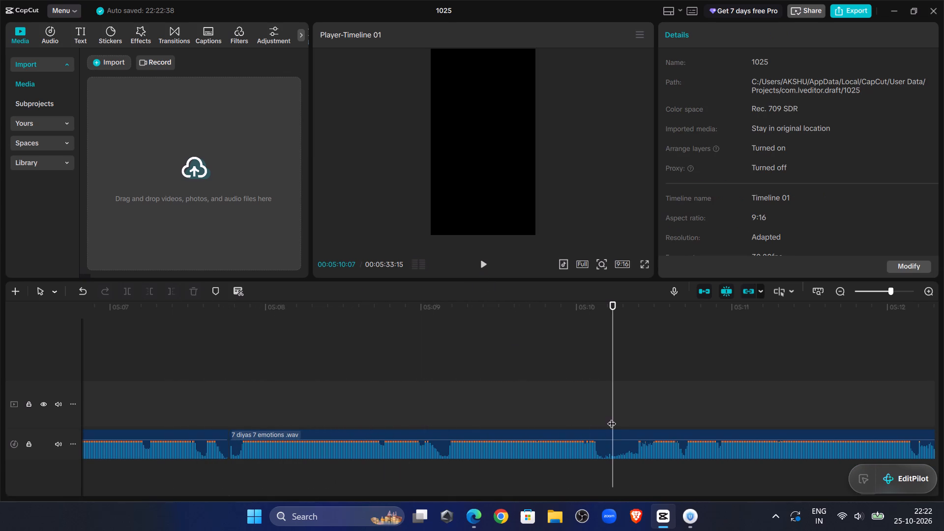
{"action": "left_click", "coordinate": [610, 417]}
{"action": "left_click", "coordinate": [610, 438]}
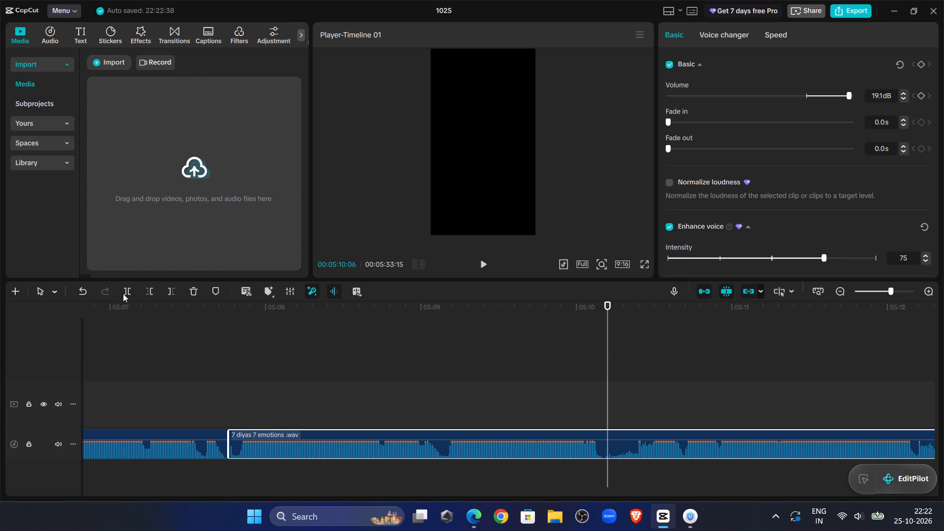
{"action": "left_click", "coordinate": [123, 294]}
Listen past the 00:05:10:06 cut and trim the following clip's start up to 00:05:17:29 to remove the unwanted take.
{"action": "left_click", "coordinate": [488, 262]}
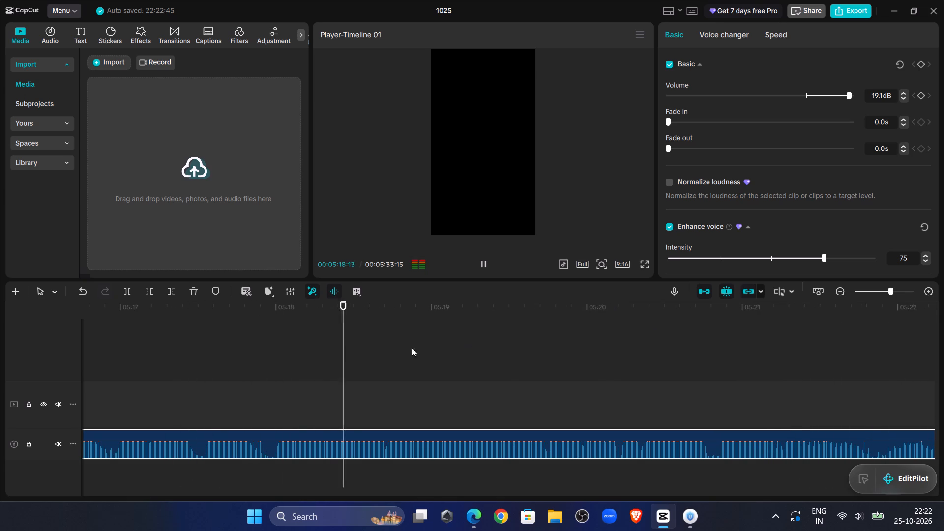
{"action": "left_click", "coordinate": [265, 342]}
{"action": "left_click_drag", "start_coordinate": [265, 342], "coordinate": [330, 398]}
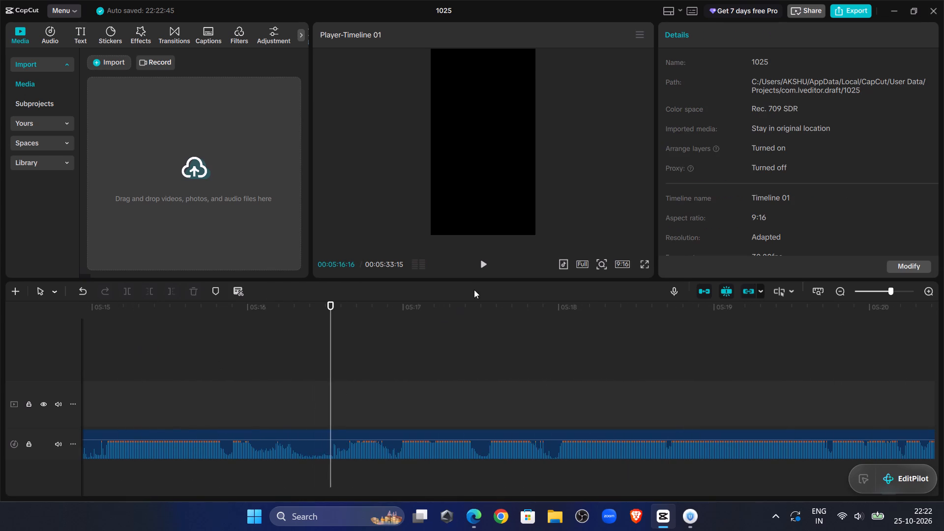
{"action": "left_click", "coordinate": [477, 265]}
{"action": "left_click", "coordinate": [478, 265]}
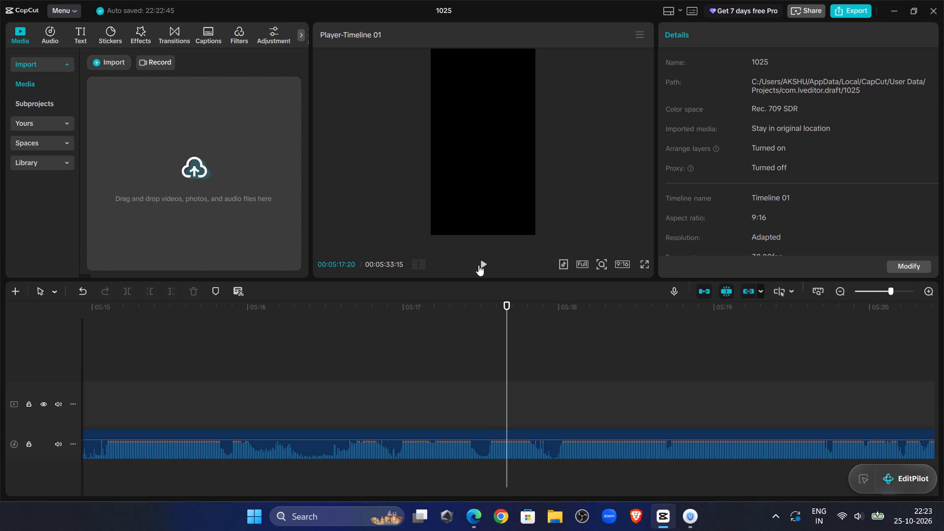
{"action": "double_click", "coordinate": [478, 265]}
{"action": "double_click", "coordinate": [484, 259]}
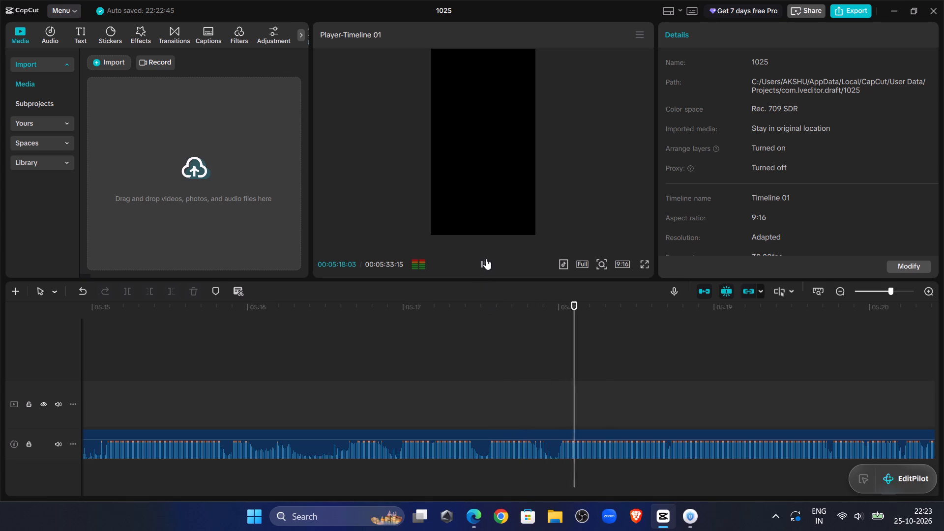
{"action": "left_click", "coordinate": [502, 386]}
{"action": "left_click_drag", "start_coordinate": [502, 387], "coordinate": [553, 434]}
{"action": "left_click", "coordinate": [552, 438]}
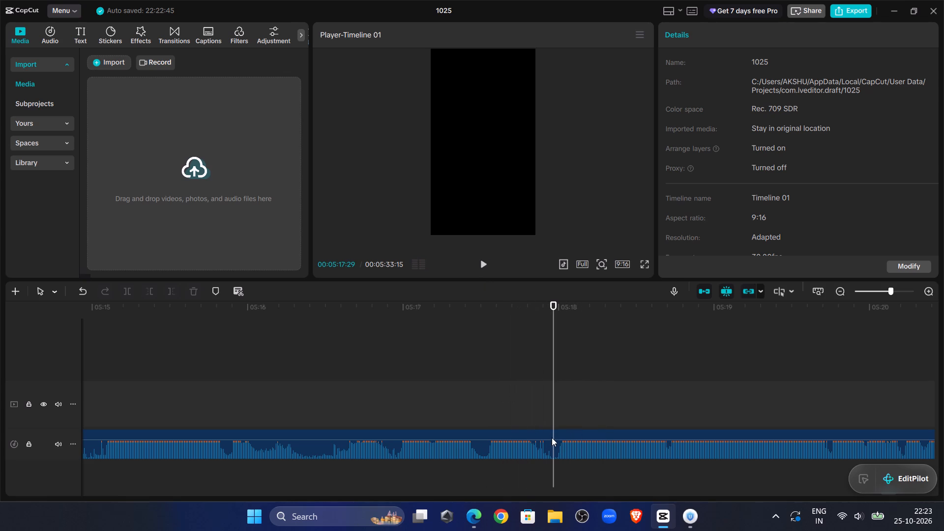
{"action": "left_click", "coordinate": [158, 281]}
{"action": "left_click", "coordinate": [149, 291]}
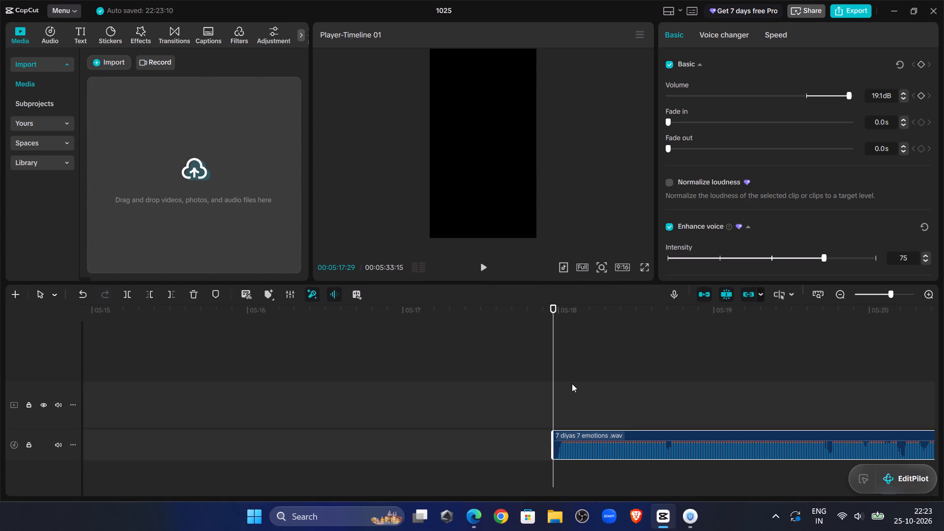
Move the trimmed narration clip from 00:05:17:29 back against the 00:05:10:06 cut.
{"action": "left_click_drag", "start_coordinate": [677, 434], "coordinate": [147, 434]}
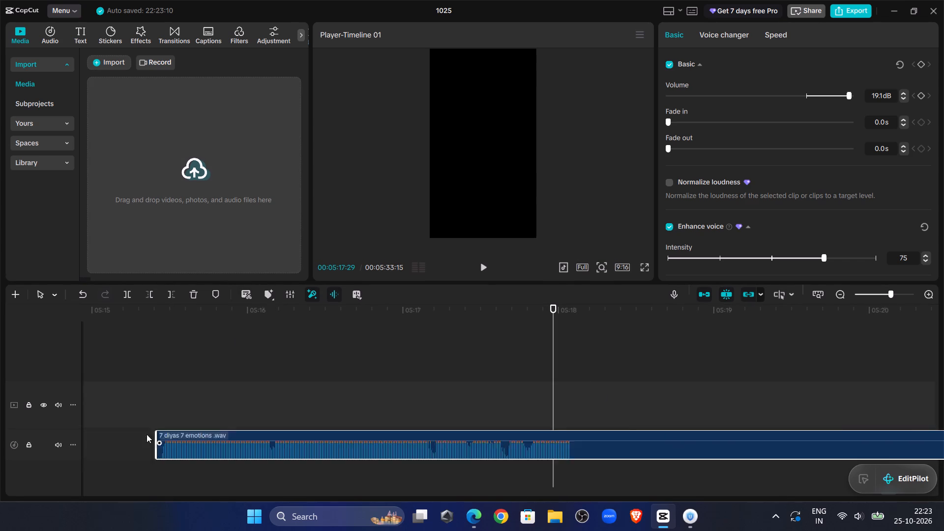
{"action": "left_click_drag", "start_coordinate": [147, 434], "coordinate": [659, 515]}
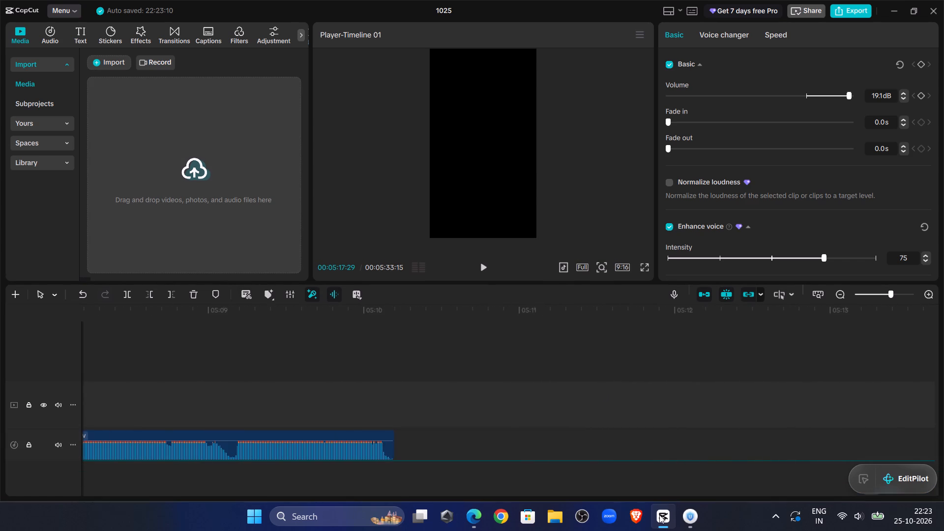
{"action": "left_click_drag", "start_coordinate": [659, 515], "coordinate": [530, 434]}
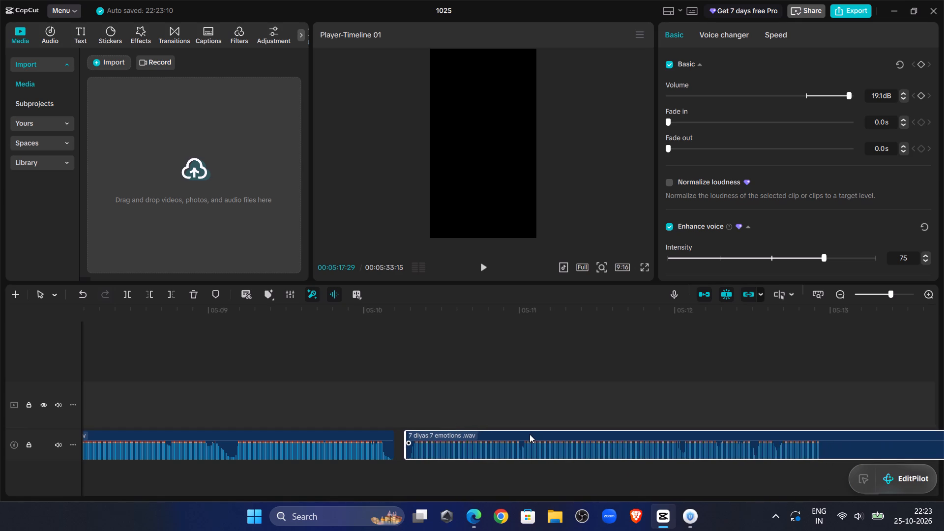
{"action": "left_click_drag", "start_coordinate": [530, 434], "coordinate": [517, 437]}
{"action": "left_click", "coordinate": [305, 347]}
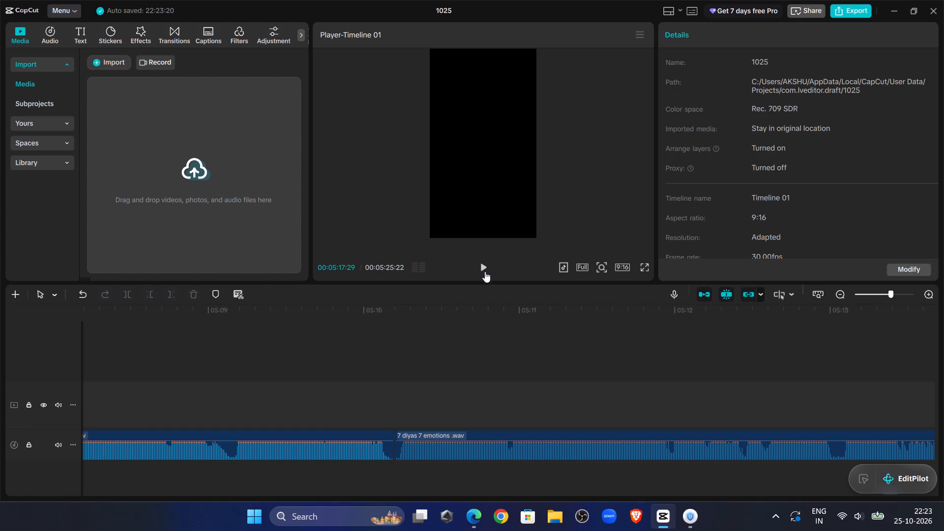
Listen through the 00:05:10:06 join and split the narration at 00:05:12:12.
{"action": "left_click", "coordinate": [492, 265]}
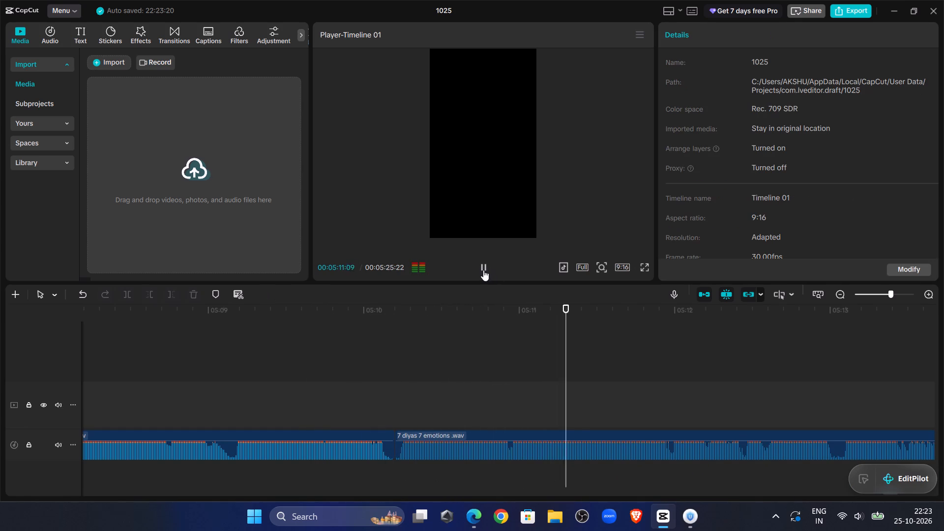
{"action": "left_click", "coordinate": [556, 363]}
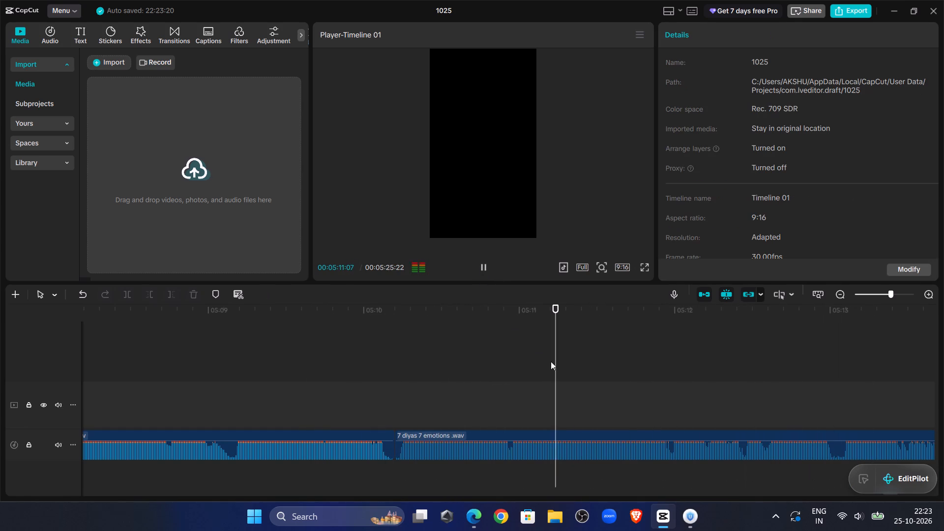
{"action": "left_click", "coordinate": [484, 253]}
{"action": "left_click", "coordinate": [484, 269]}
{"action": "left_click", "coordinate": [484, 269]}
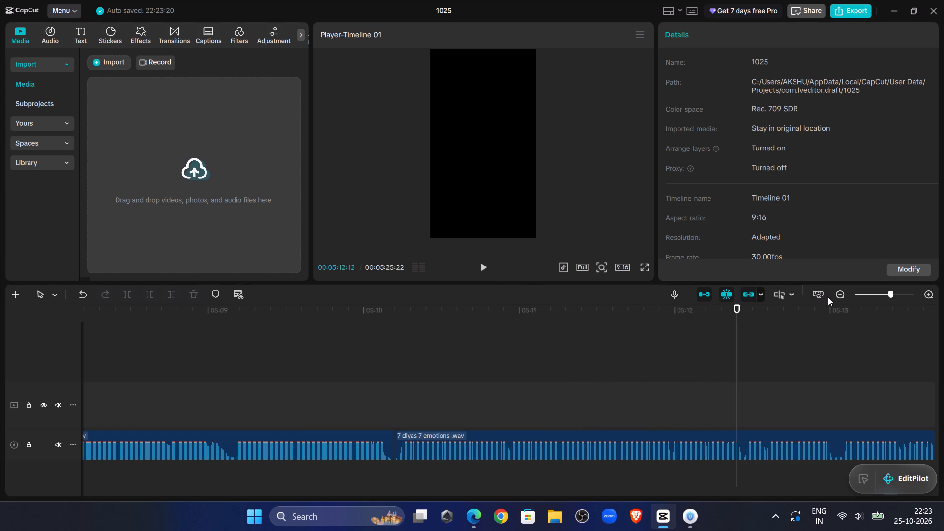
{"action": "left_click", "coordinate": [900, 295]}
{"action": "left_click", "coordinate": [704, 443]}
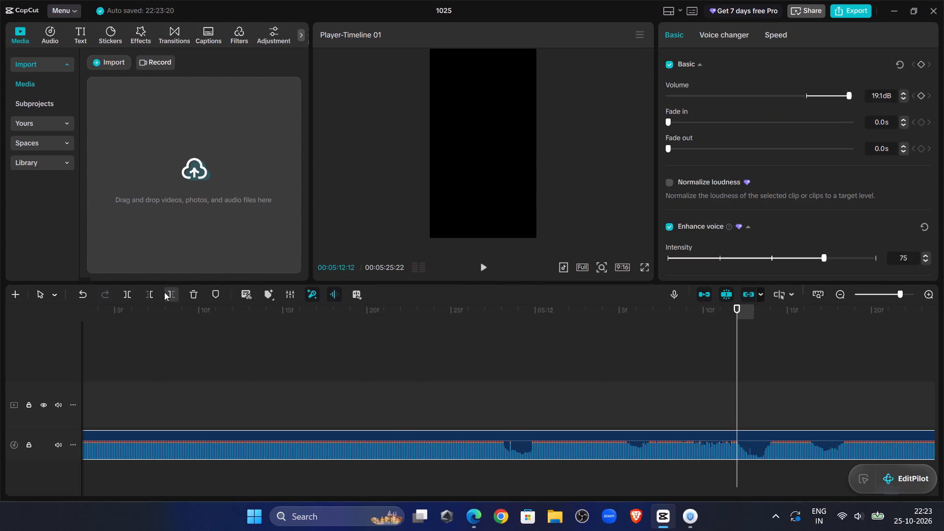
{"action": "left_click", "coordinate": [123, 296]}
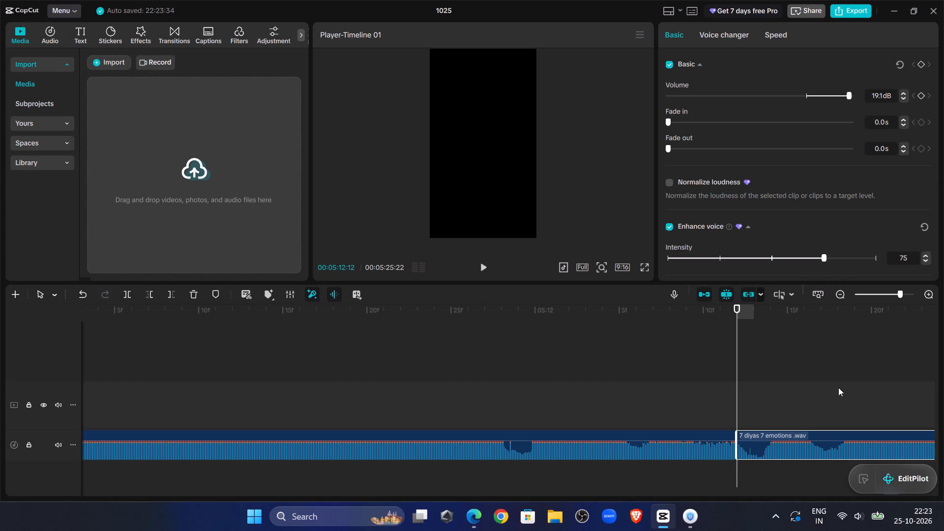
Replay the narration around the 00:05:12:12 cut to check where the preceding clip's last words end.
{"action": "left_click_drag", "start_coordinate": [753, 349], "coordinate": [760, 355]}
{"action": "left_click", "coordinate": [762, 363]}
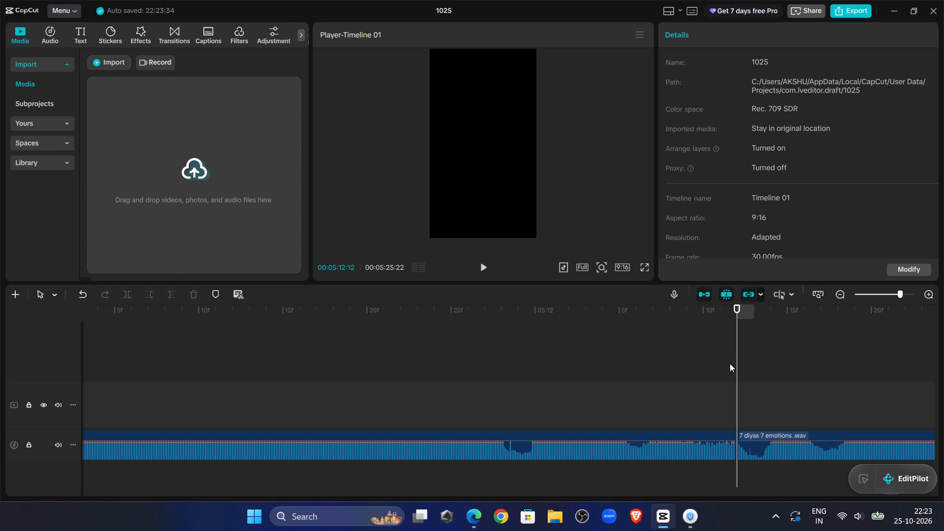
{"action": "left_click", "coordinate": [488, 268]}
{"action": "left_click", "coordinate": [484, 268]}
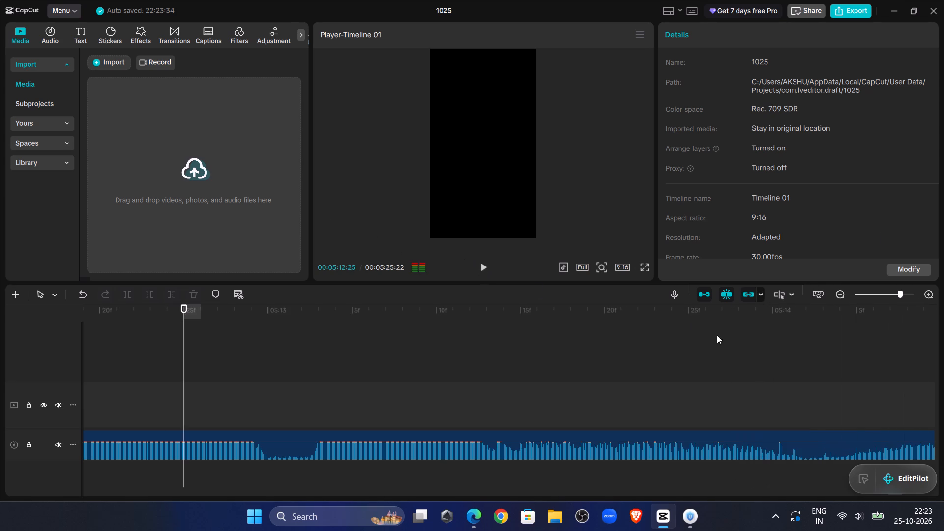
{"action": "left_click_drag", "start_coordinate": [181, 325], "coordinate": [74, 338]}
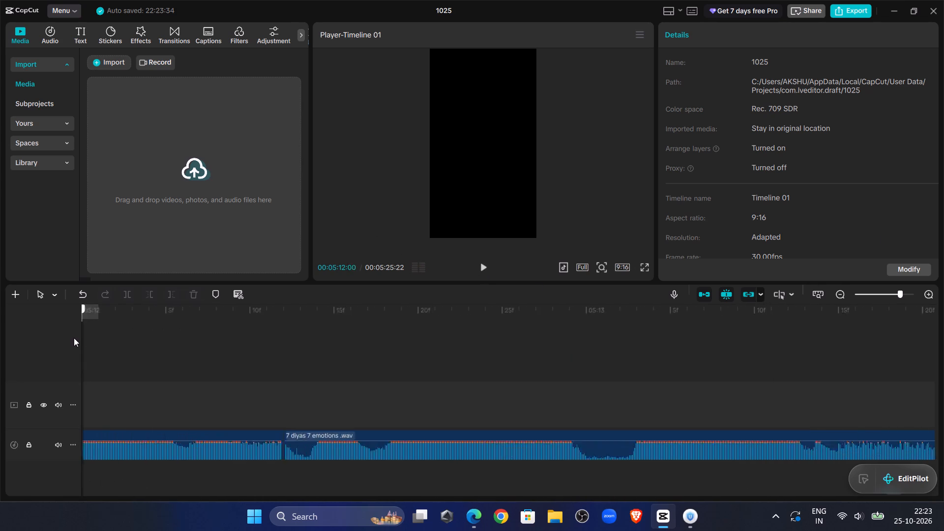
{"action": "left_click_drag", "start_coordinate": [74, 338], "coordinate": [359, 394]}
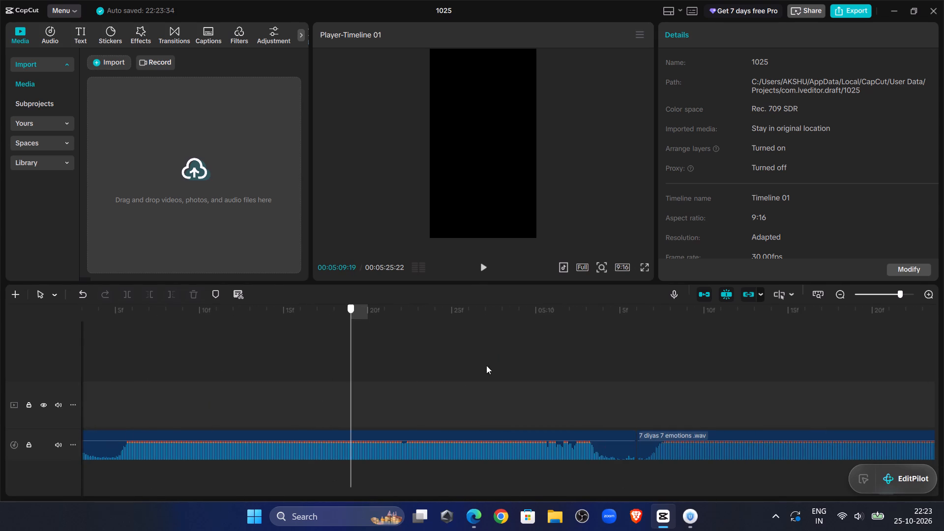
{"action": "left_click", "coordinate": [482, 265]}
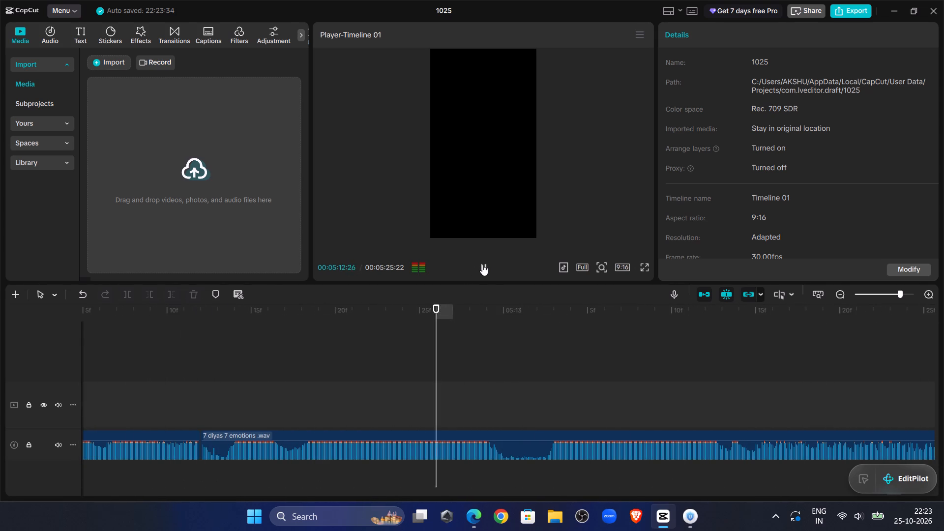
{"action": "left_click", "coordinate": [482, 265]}
{"action": "left_click", "coordinate": [218, 404]}
{"action": "double_click", "coordinate": [485, 265]}
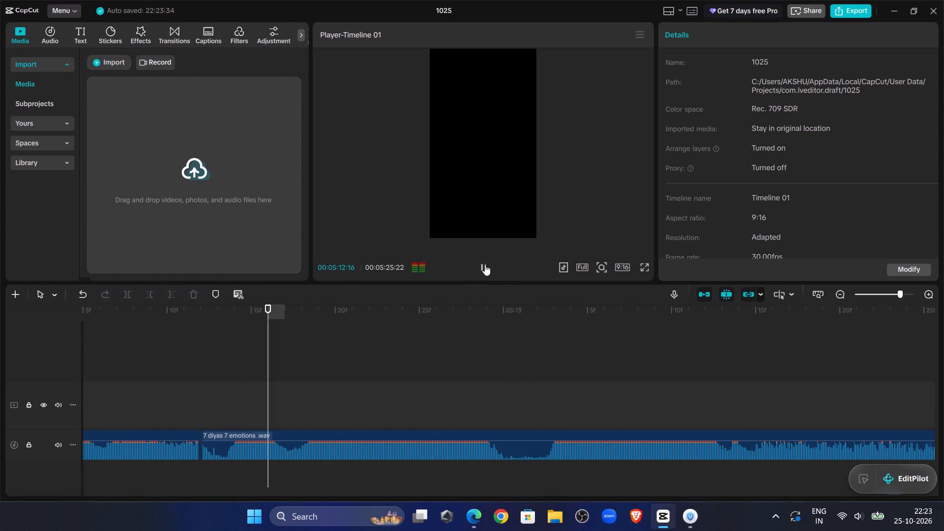
{"action": "left_click", "coordinate": [85, 364]}
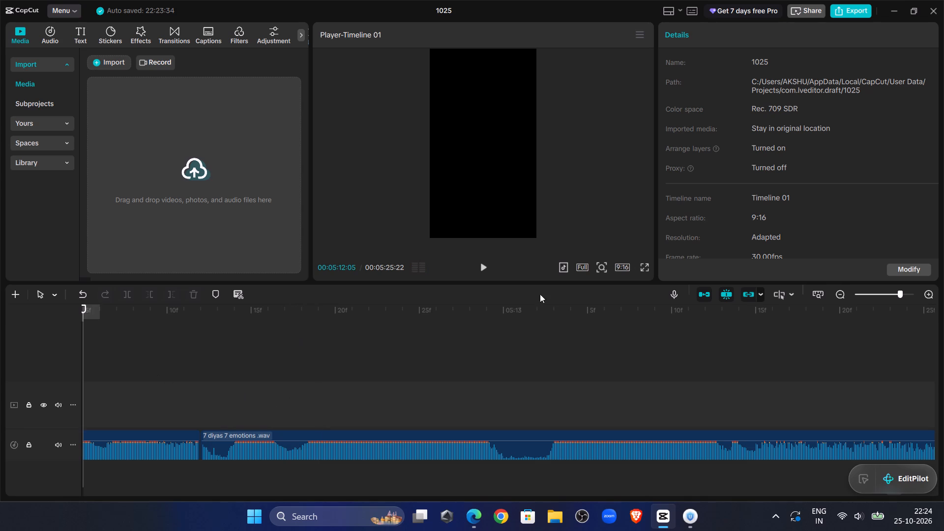
{"action": "left_click_drag", "start_coordinate": [462, 263], "coordinate": [470, 265]}
{"action": "left_click", "coordinate": [478, 269]}
{"action": "left_click", "coordinate": [479, 269]}
{"action": "left_click", "coordinate": [115, 383]}
{"action": "left_click_drag", "start_coordinate": [115, 383], "coordinate": [113, 383]}
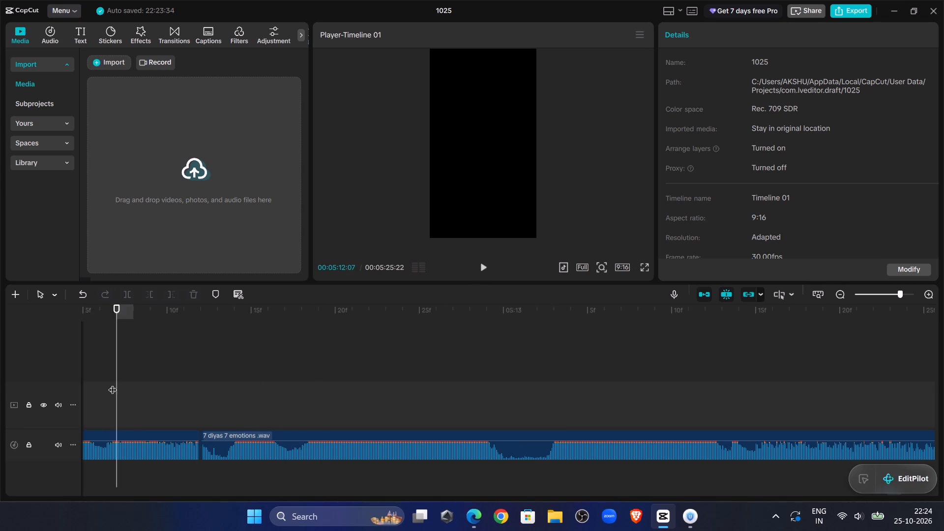
{"action": "left_click_drag", "start_coordinate": [113, 383], "coordinate": [265, 384]}
Replay the lead-in to the 00:05:12:12 cut and trim the preceding clip's end back to 00:05:12:06.
{"action": "left_click", "coordinate": [487, 267]}
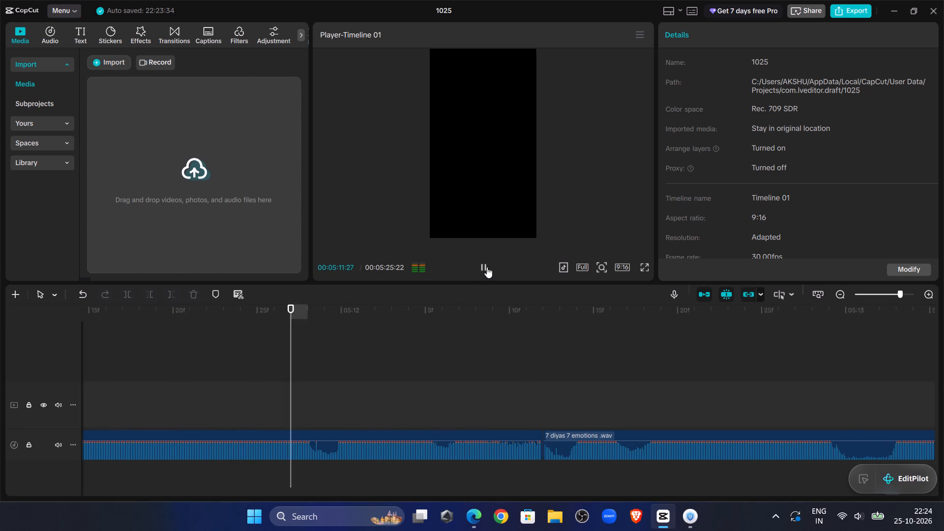
{"action": "left_click", "coordinate": [487, 267]}
{"action": "left_click_drag", "start_coordinate": [427, 350], "coordinate": [436, 361]}
{"action": "left_click", "coordinate": [446, 380]}
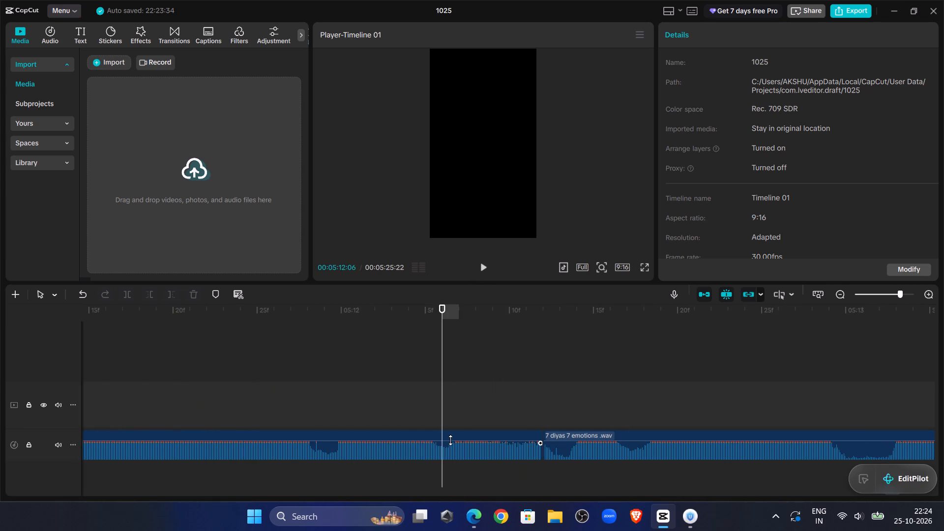
{"action": "left_click", "coordinate": [447, 424]}
{"action": "left_click", "coordinate": [449, 442]}
{"action": "left_click", "coordinate": [167, 290]}
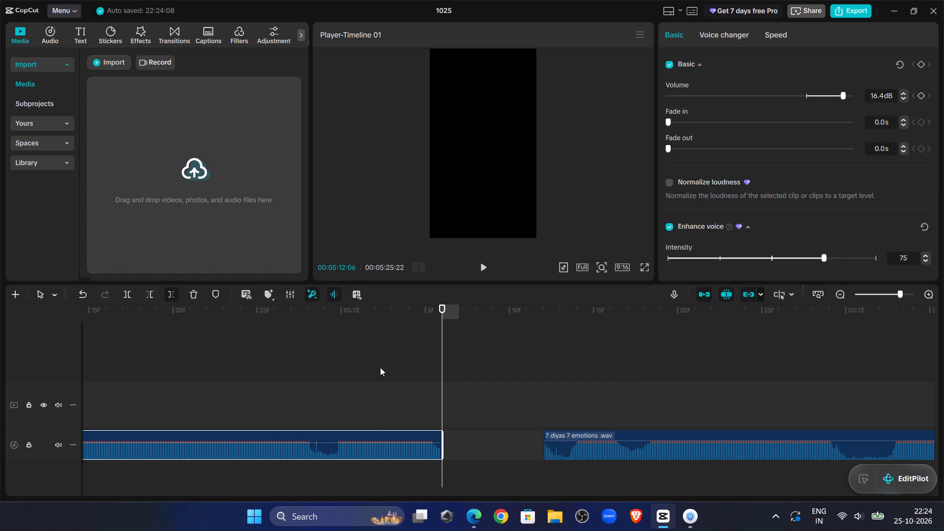
Move the narration clip after the gap back against the 00:05:12:06 cut.
{"action": "left_click", "coordinate": [640, 436]}
{"action": "left_click_drag", "start_coordinate": [640, 436], "coordinate": [539, 441]}
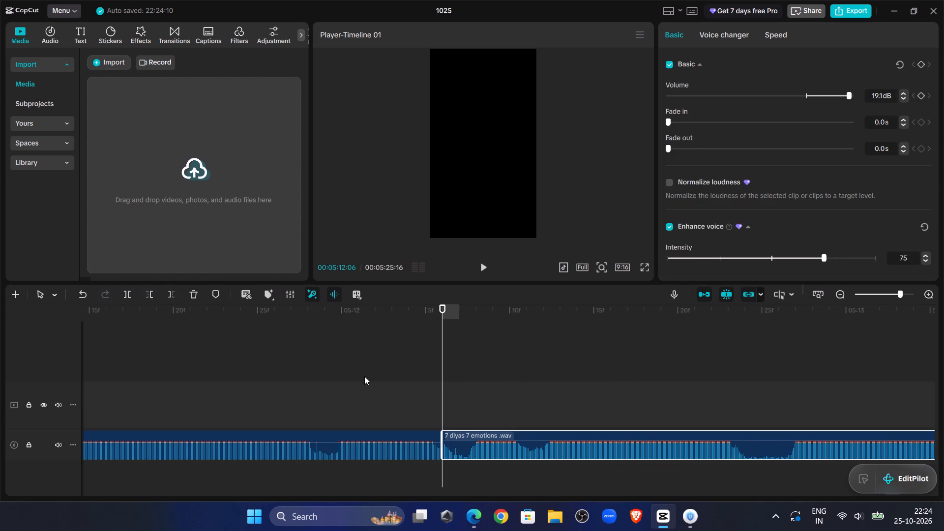
Listen through the 00:05:12:06 join and split the narration at 00:05:13:08.
{"action": "left_click", "coordinate": [364, 376]}
{"action": "left_click", "coordinate": [484, 265]}
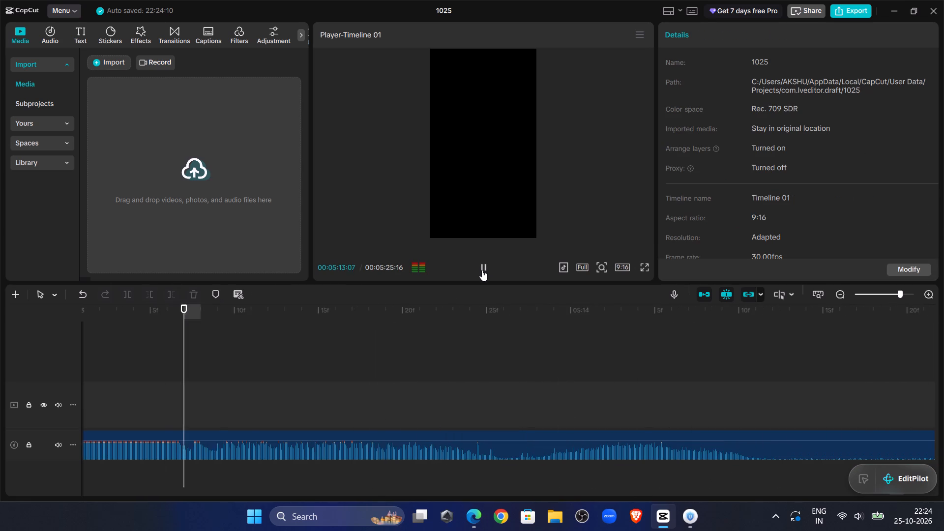
{"action": "left_click", "coordinate": [482, 270]}
{"action": "left_click", "coordinate": [230, 367]}
{"action": "left_click_drag", "start_coordinate": [229, 367], "coordinate": [84, 391]}
{"action": "left_click", "coordinate": [134, 361]}
{"action": "double_click", "coordinate": [477, 268]}
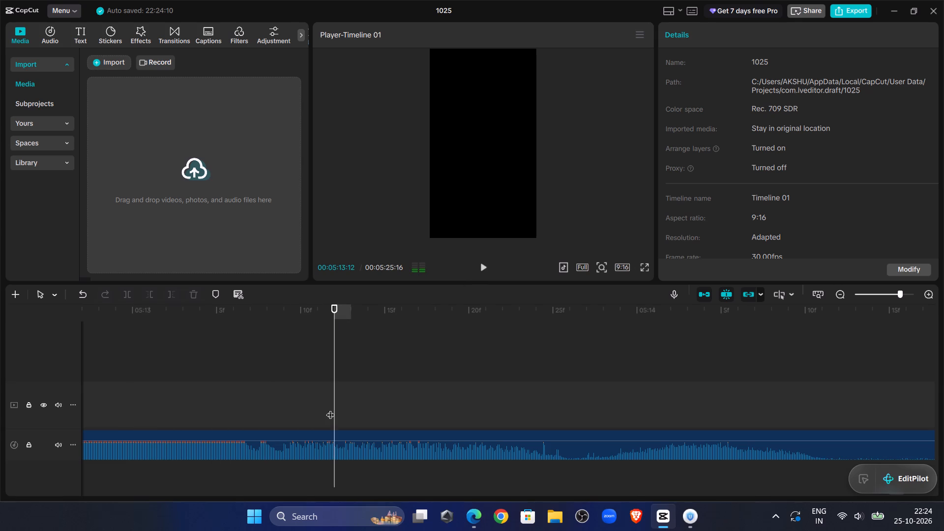
{"action": "left_click_drag", "start_coordinate": [284, 404], "coordinate": [278, 399]}
{"action": "left_click", "coordinate": [271, 397]}
{"action": "left_click", "coordinate": [270, 400]}
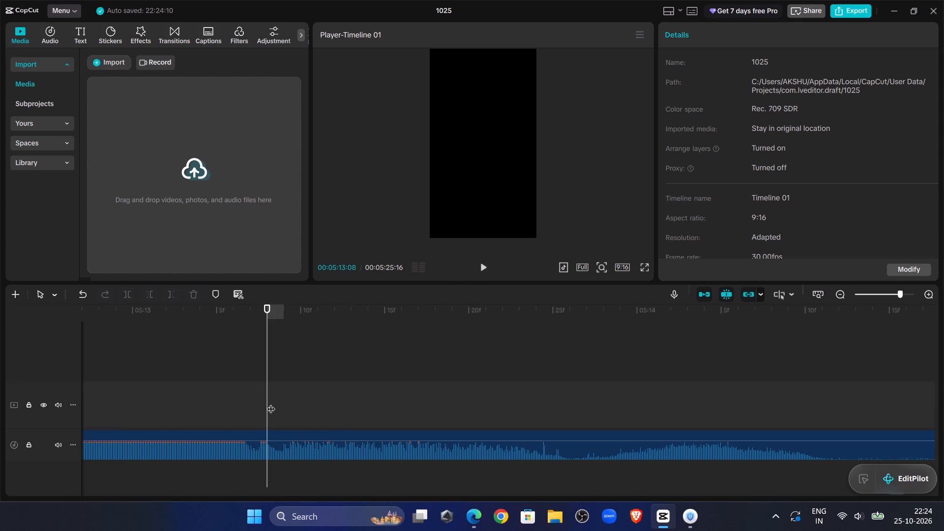
{"action": "left_click", "coordinate": [274, 437]}
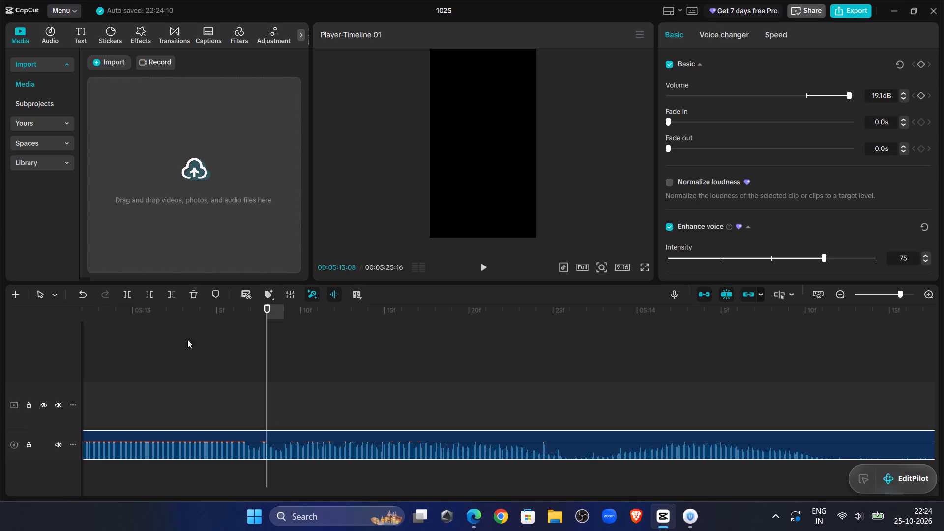
{"action": "left_click", "coordinate": [127, 295]}
Listen onward from the 00:05:13:08 cut and trim the following clip's start to 00:05:19:29.
{"action": "left_click", "coordinate": [493, 266]}
{"action": "left_click", "coordinate": [482, 265]}
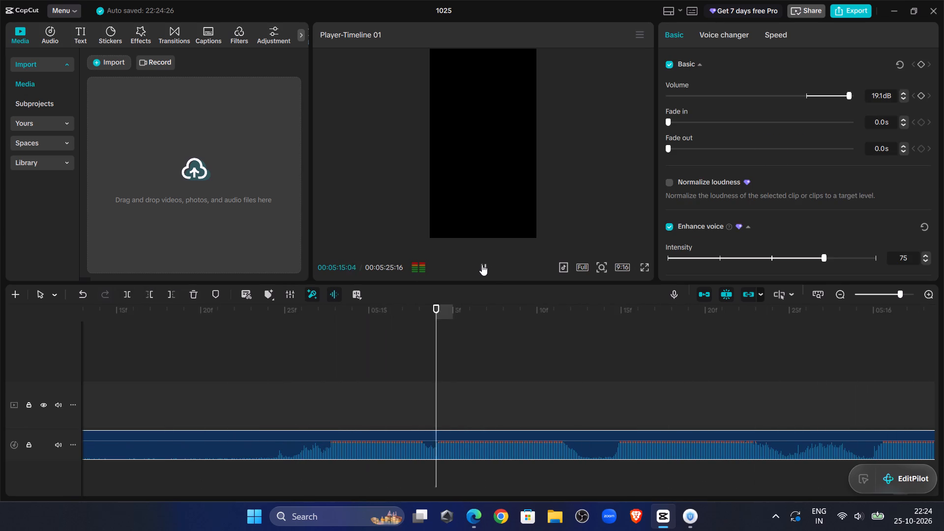
{"action": "left_click", "coordinate": [889, 291]}
{"action": "left_click", "coordinate": [885, 293]}
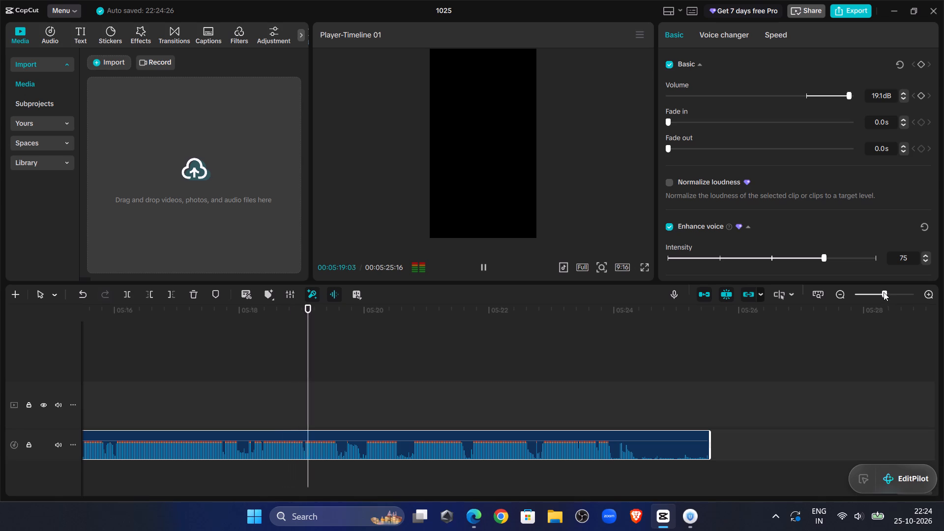
{"action": "left_click", "coordinate": [324, 365]}
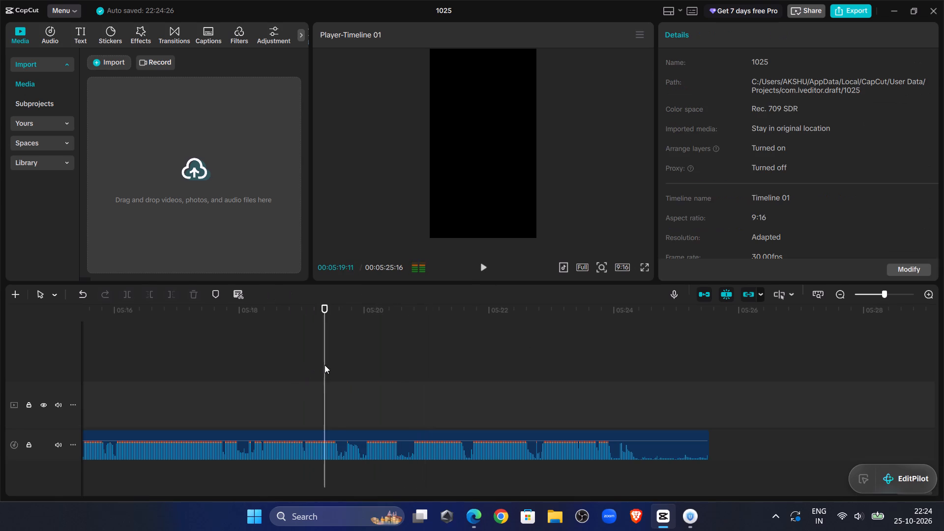
{"action": "left_click_drag", "start_coordinate": [324, 365], "coordinate": [362, 385]}
{"action": "left_click", "coordinate": [358, 441]}
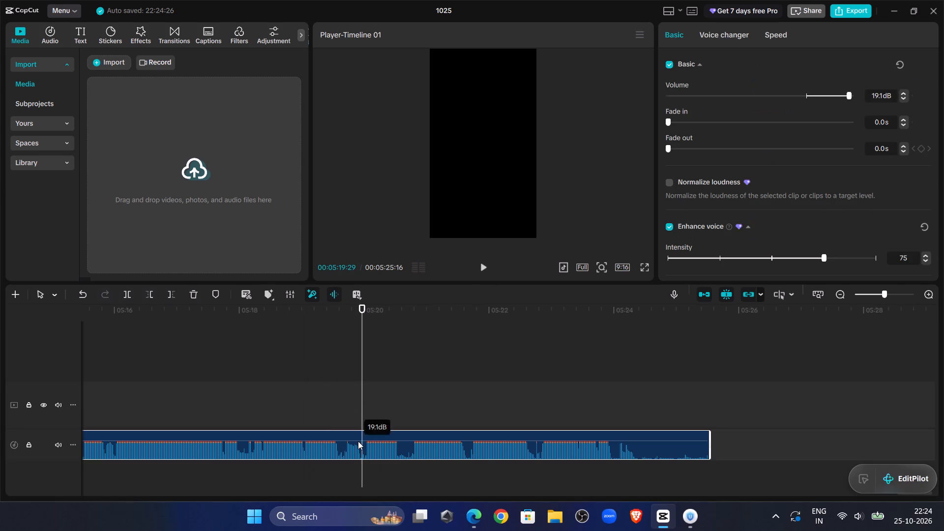
{"action": "left_click", "coordinate": [148, 292]}
Move the trimmed final narration clip from 00:05:19:29 back against the 00:05:13:08 cut.
{"action": "left_click_drag", "start_coordinate": [486, 434], "coordinate": [0, 454]}
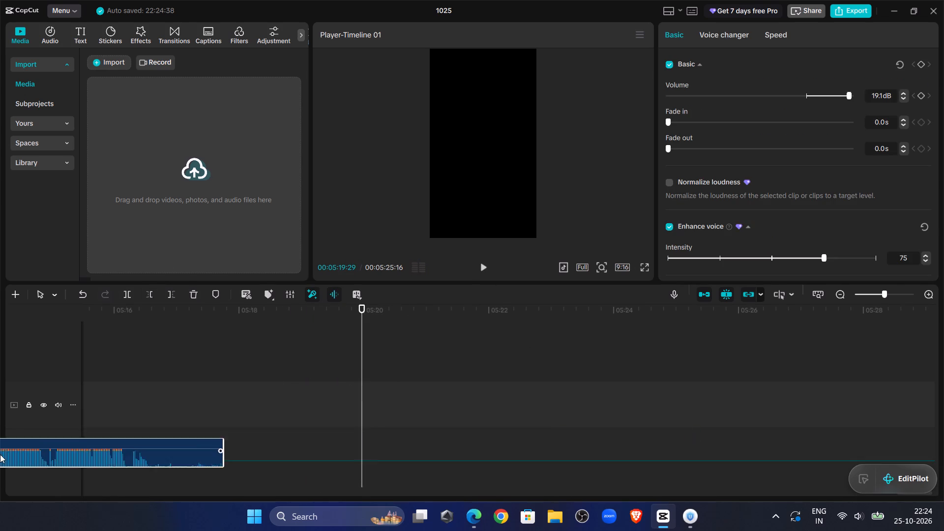
{"action": "left_click_drag", "start_coordinate": [0, 454], "coordinate": [474, 451]}
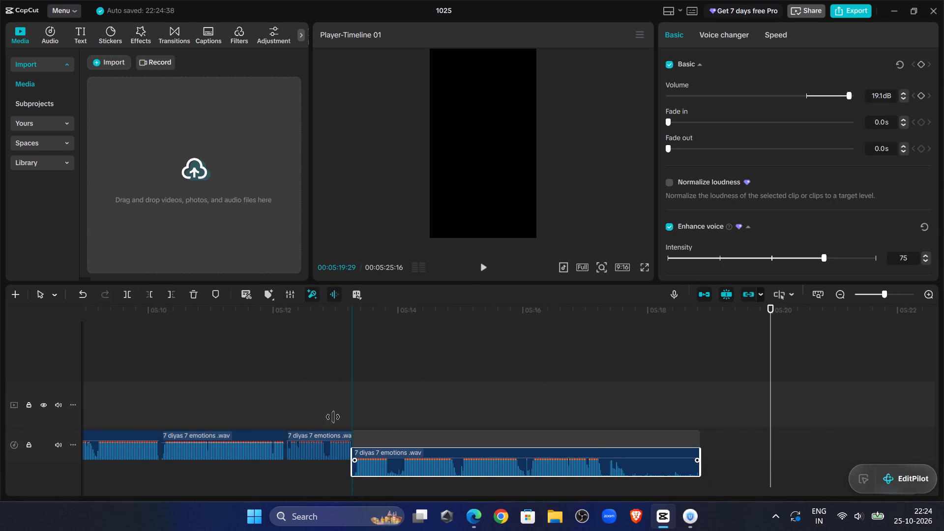
Listen through the 00:05:13:08 join, extend the final clip's start about 4 frames earlier and reattach it to the cut.
{"action": "left_click_drag", "start_coordinate": [246, 355], "coordinate": [258, 355]}
{"action": "left_click", "coordinate": [476, 268]}
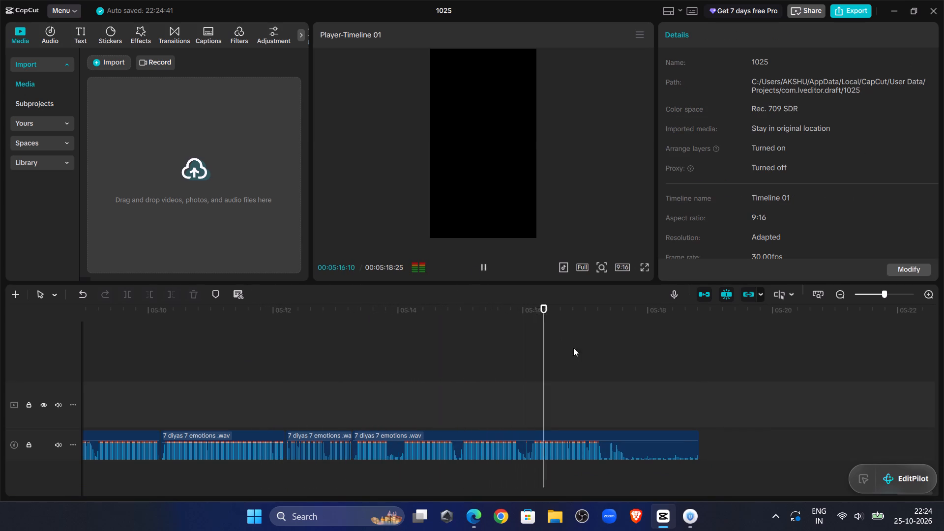
{"action": "left_click", "coordinate": [546, 440]}
{"action": "left_click_drag", "start_coordinate": [547, 432], "coordinate": [567, 432]}
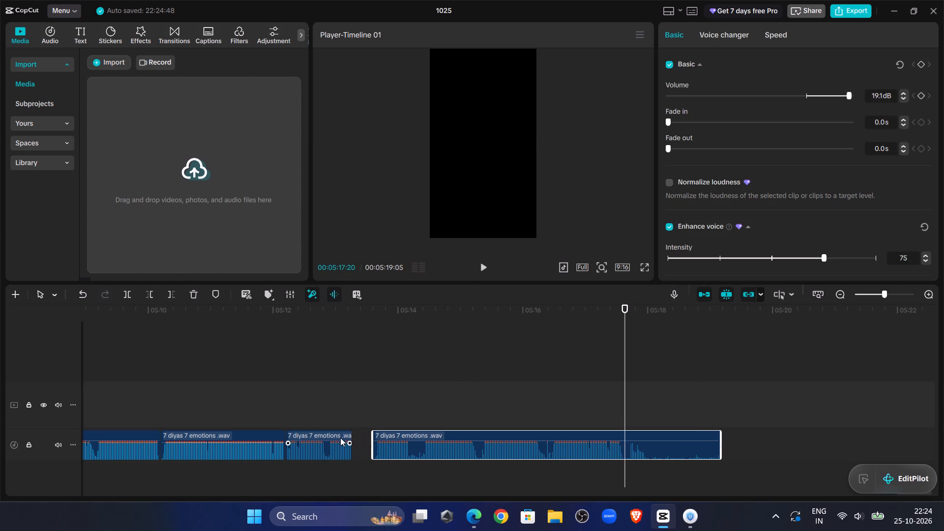
{"action": "left_click_drag", "start_coordinate": [371, 436], "coordinate": [365, 436]}
{"action": "left_click_drag", "start_coordinate": [366, 432], "coordinate": [368, 434]}
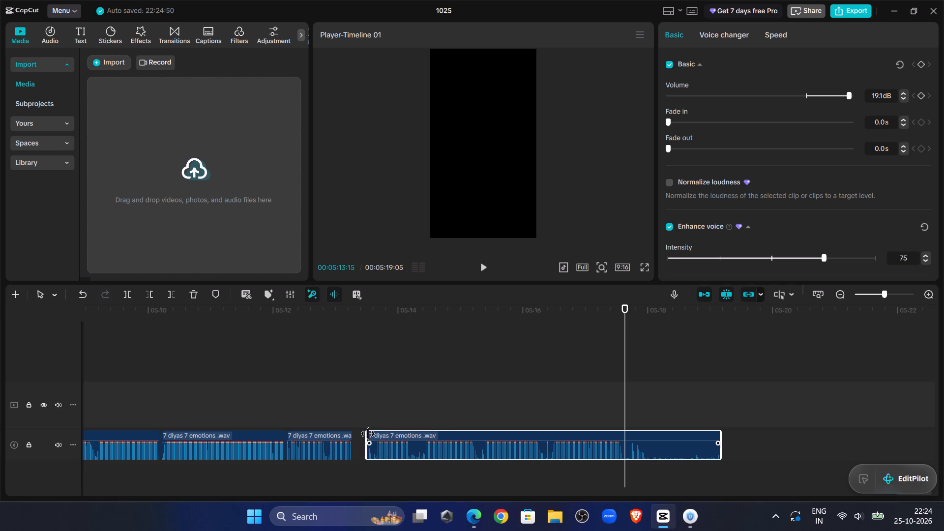
{"action": "left_click_drag", "start_coordinate": [368, 434], "coordinate": [372, 436]}
{"action": "left_click_drag", "start_coordinate": [368, 432], "coordinate": [364, 432]}
{"action": "left_click_drag", "start_coordinate": [386, 431], "coordinate": [376, 442]}
Replay the narration from 00:05:11:18 to its last words and trim the final clip's end back to 00:05:17:16.
{"action": "left_click", "coordinate": [247, 350]}
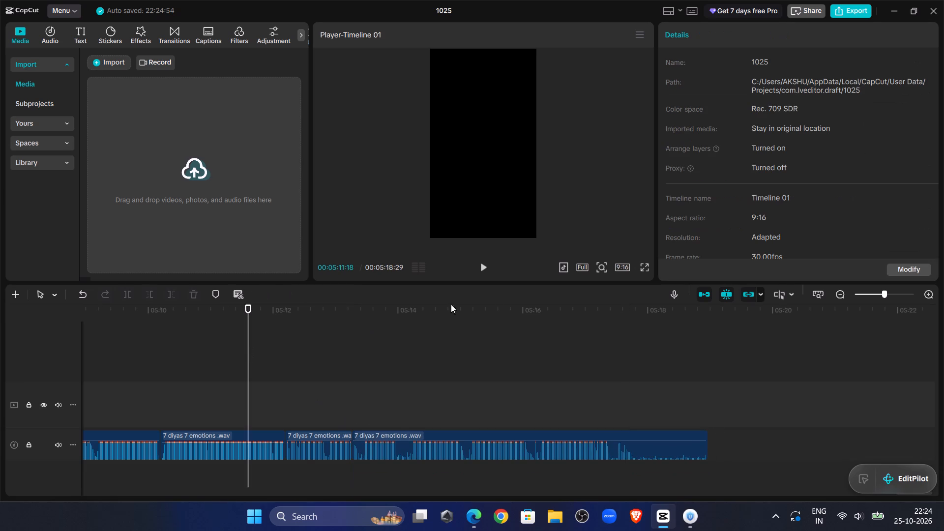
{"action": "left_click", "coordinate": [483, 258]}
{"action": "left_click", "coordinate": [479, 276]}
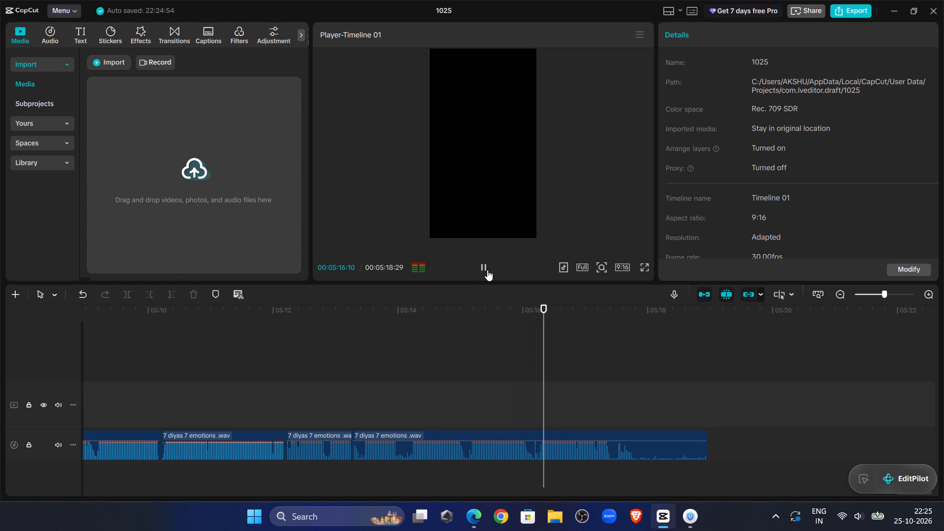
{"action": "left_click", "coordinate": [487, 270]}
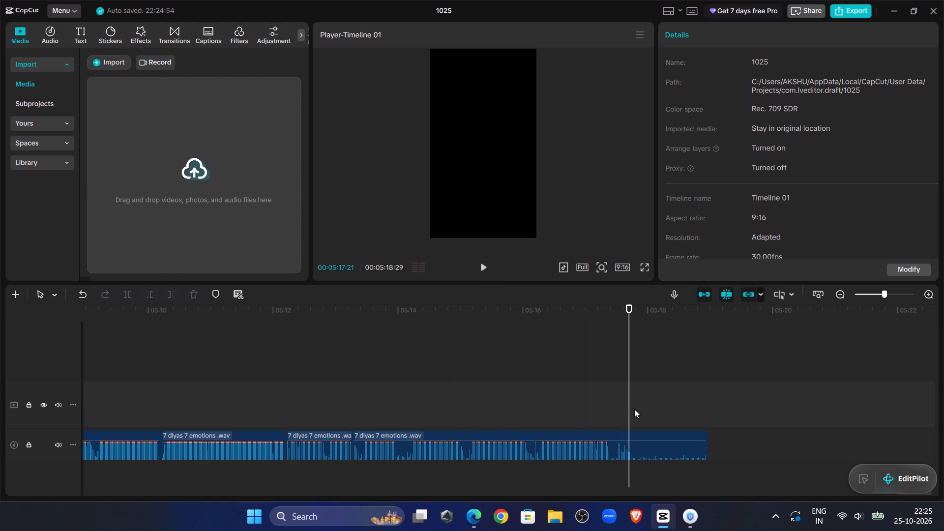
{"action": "left_click", "coordinate": [606, 397]}
{"action": "left_click_drag", "start_coordinate": [605, 397], "coordinate": [619, 409]}
{"action": "left_click", "coordinate": [602, 448]}
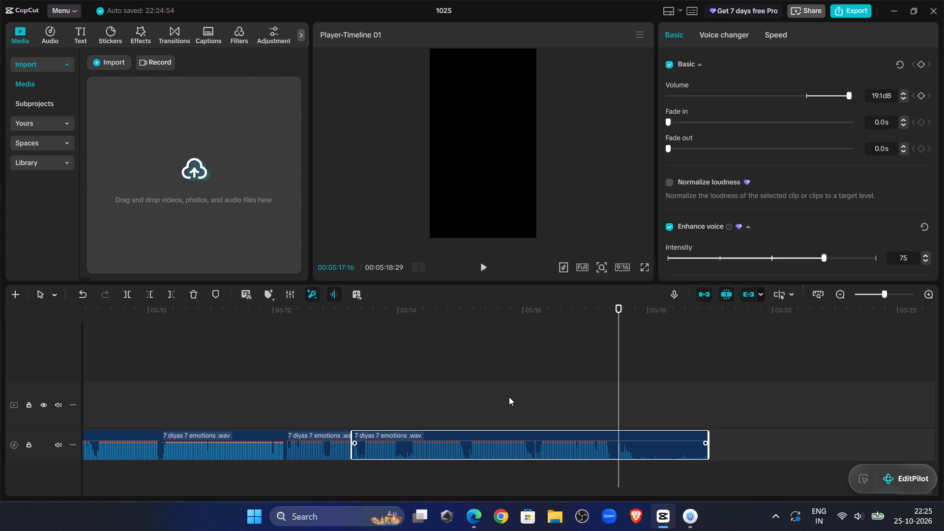
{"action": "left_click", "coordinate": [177, 295]}
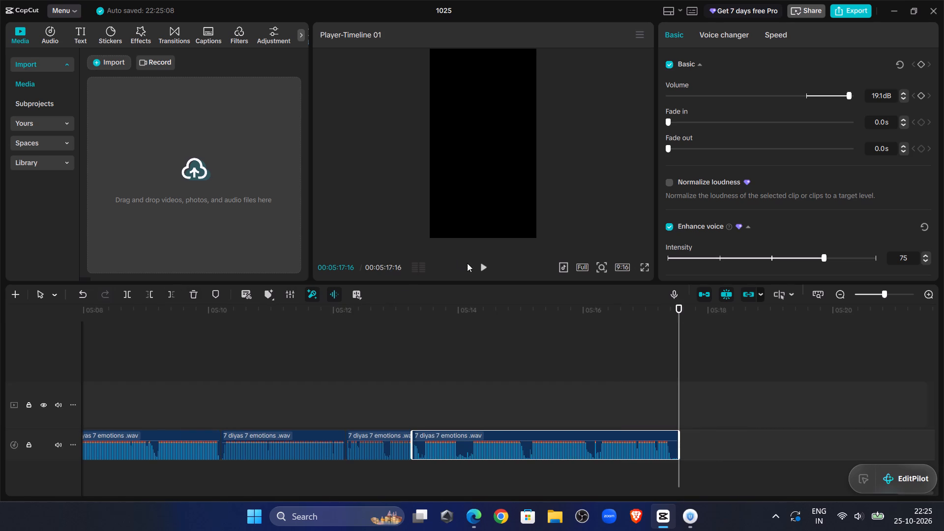
Play the opening seconds of the edited narration from the start of the timeline.
{"action": "left_click", "coordinate": [478, 265]}
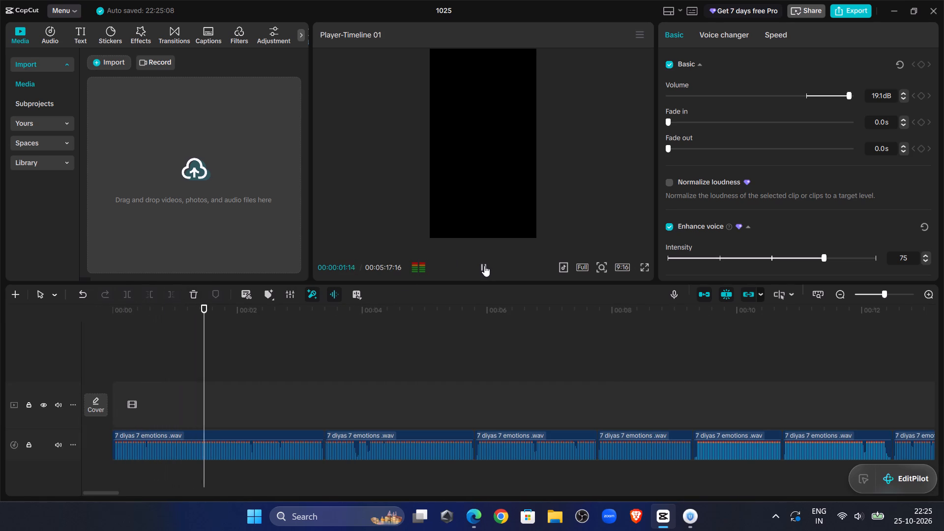
{"action": "left_click", "coordinate": [484, 265]}
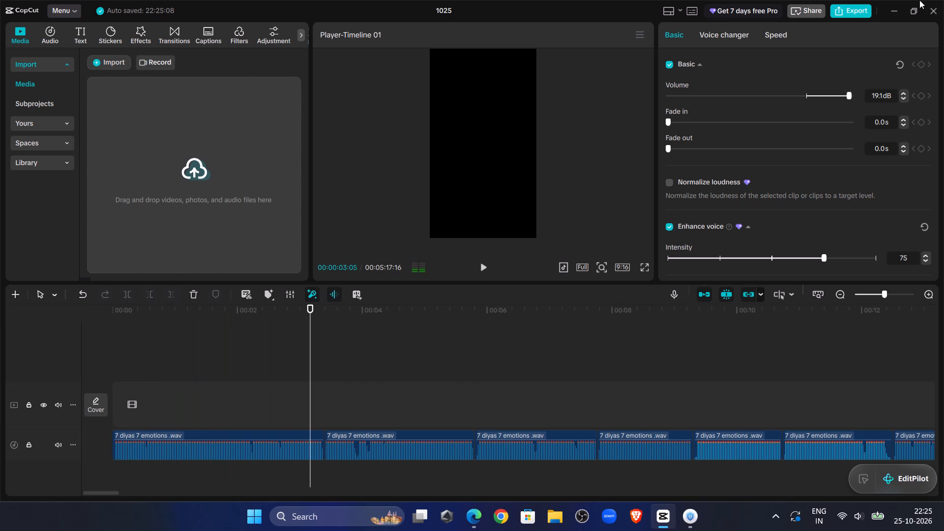
Minimize CapCut and refresh the Windows desktop.
{"action": "left_click", "coordinate": [896, 3]}
{"action": "right_click", "coordinate": [418, 115]}
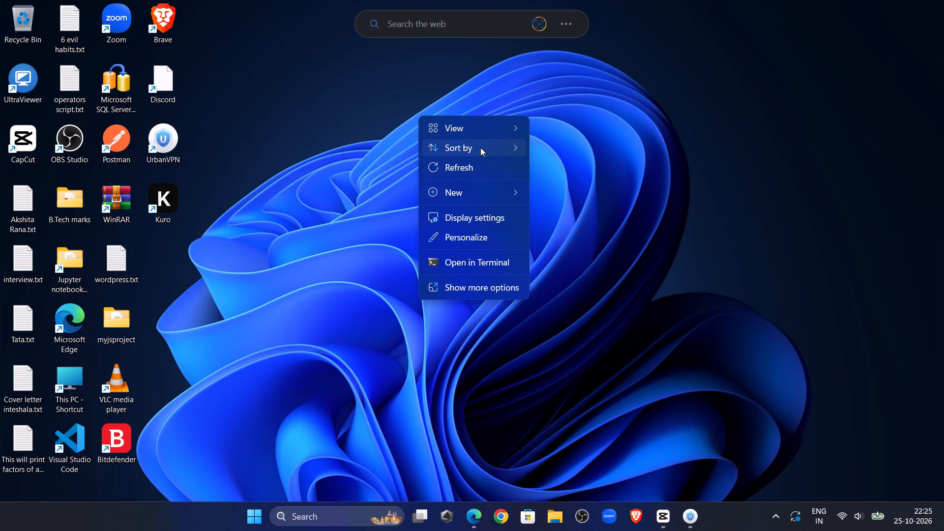
{"action": "left_click", "coordinate": [488, 164]}
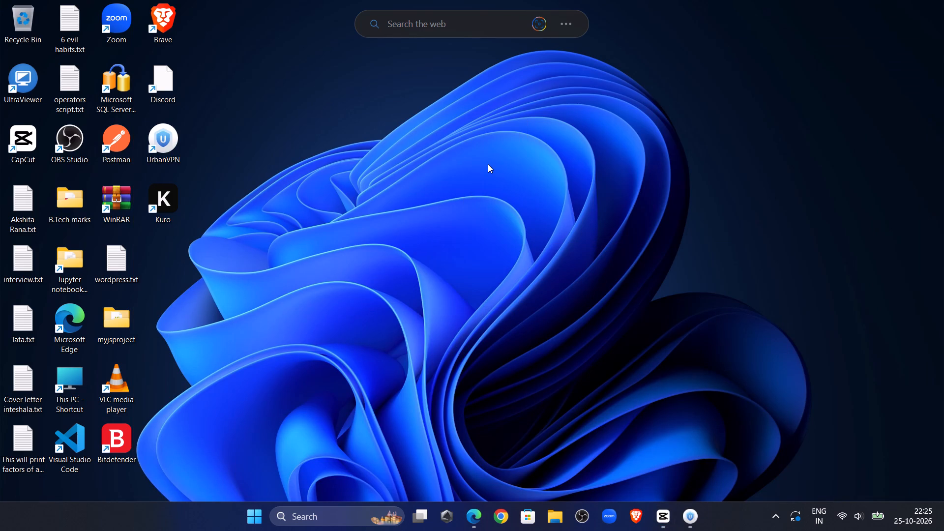
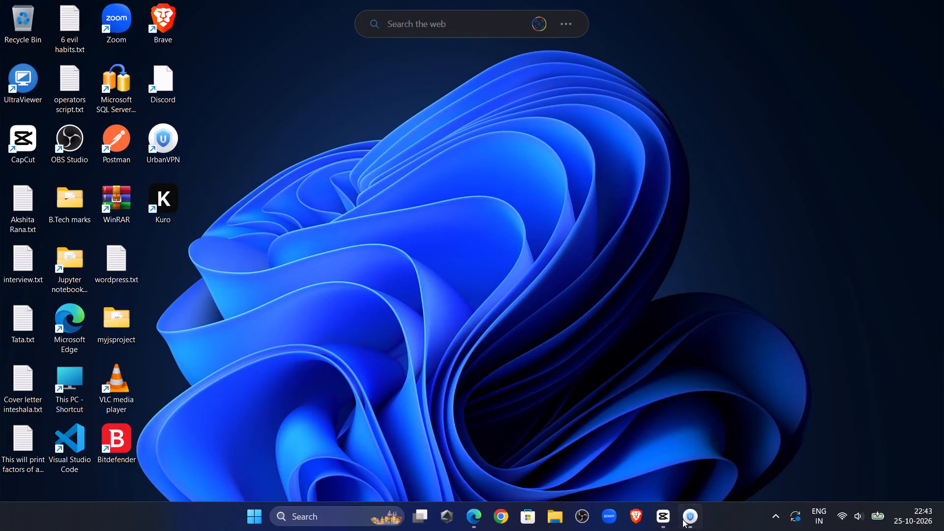
Switch to CapCut and play the 7 diyas voiceover from the start of the timeline.
{"action": "left_click", "coordinate": [670, 518]}
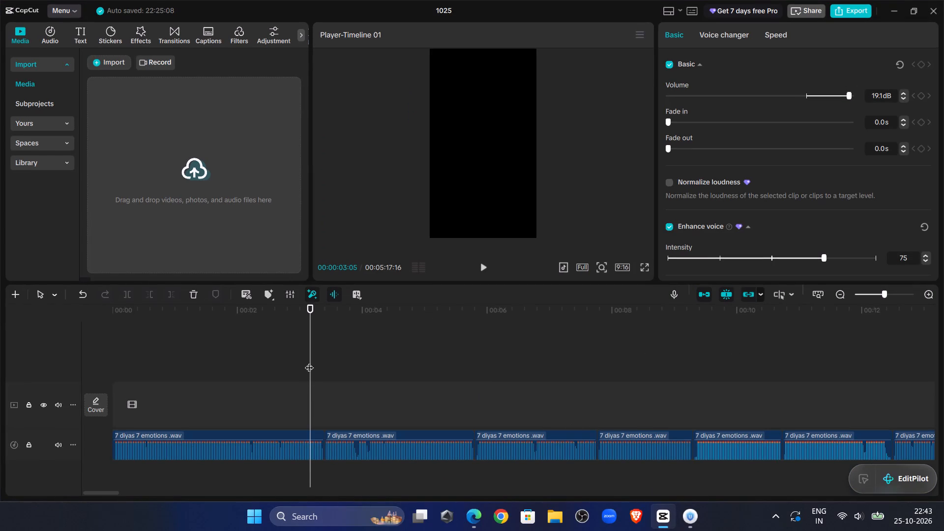
{"action": "left_click_drag", "start_coordinate": [310, 332], "coordinate": [0, 368]}
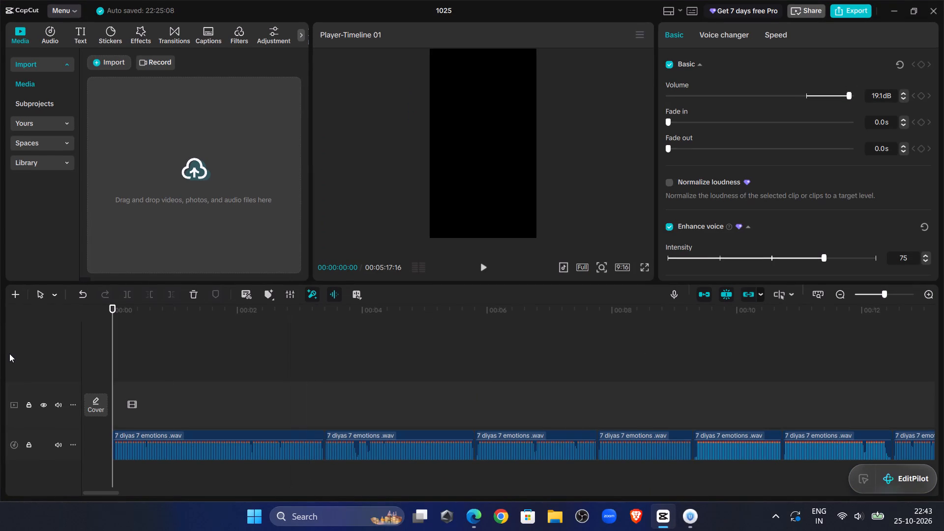
{"action": "left_click", "coordinate": [486, 271]}
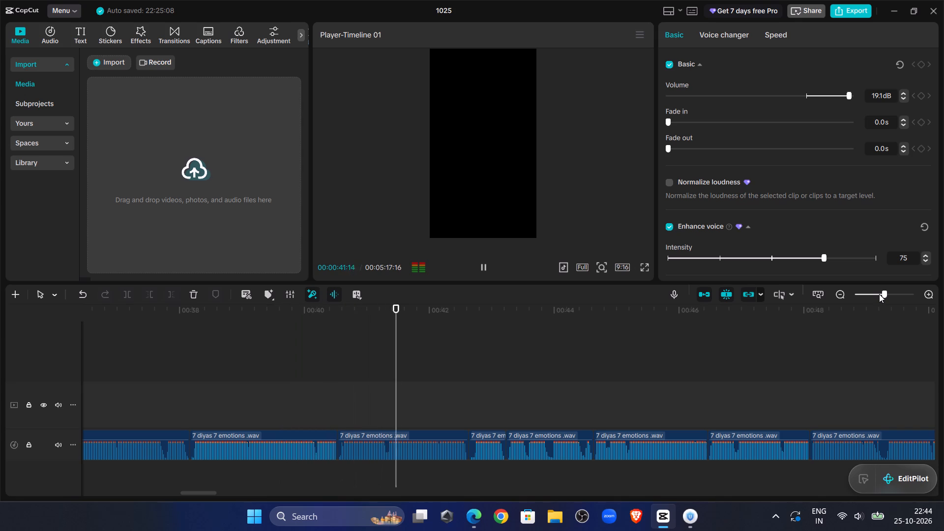
{"action": "left_click", "coordinate": [481, 263]}
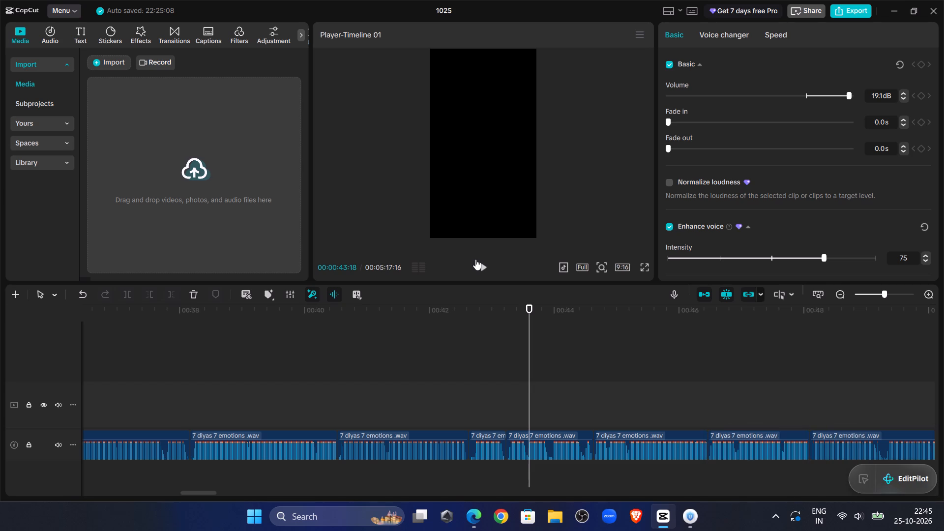
Resume the 7 diyas voiceover from 00:00:43:18 and adjust the Windows sound volume to a low level while it plays.
{"action": "left_click", "coordinate": [496, 264]}
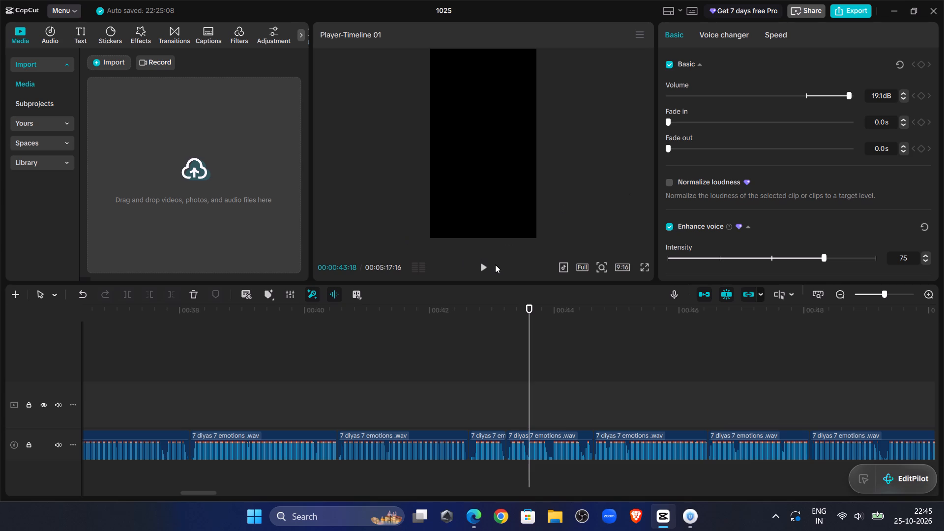
{"action": "left_click", "coordinate": [487, 265]}
{"action": "left_click", "coordinate": [882, 510]}
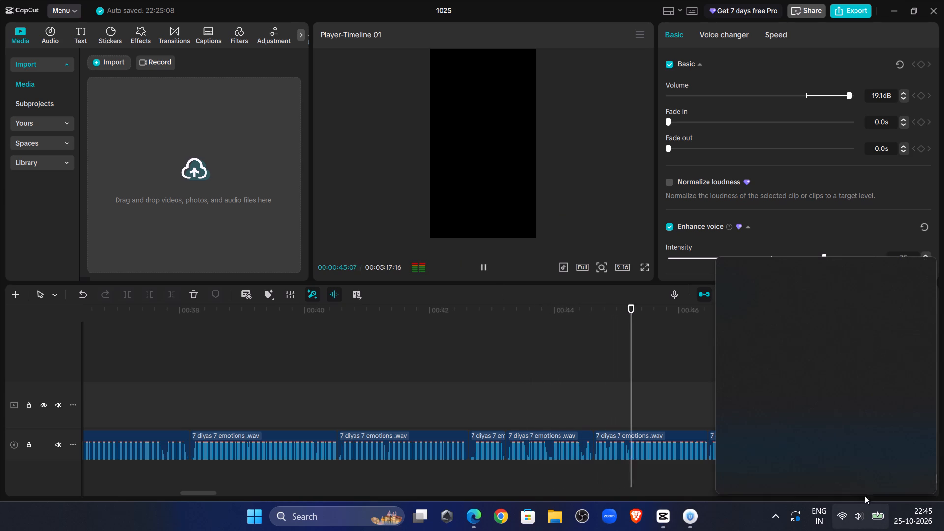
{"action": "left_click", "coordinate": [780, 442]}
{"action": "left_click", "coordinate": [769, 445]}
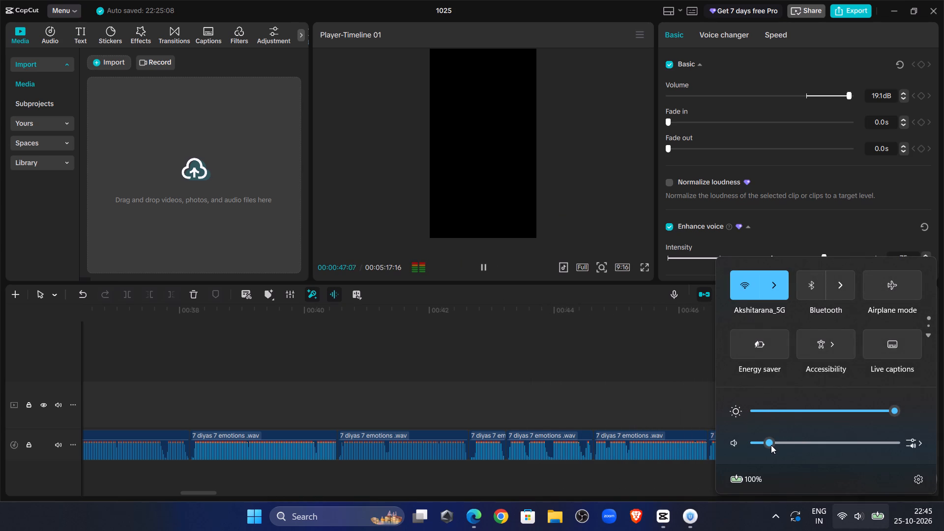
{"action": "left_click", "coordinate": [777, 442]}
Switch to File Explorer and browse the POCO M4 Pro's internal shared storage to the Gallery folder inside Pictures, opening its subfolder.
{"action": "left_click", "coordinate": [563, 516]}
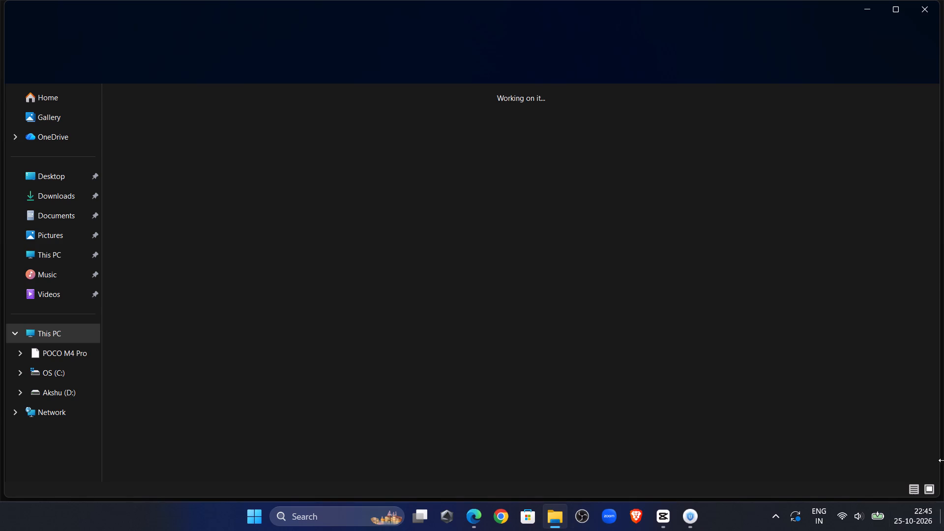
{"action": "double_click", "coordinate": [159, 128]}
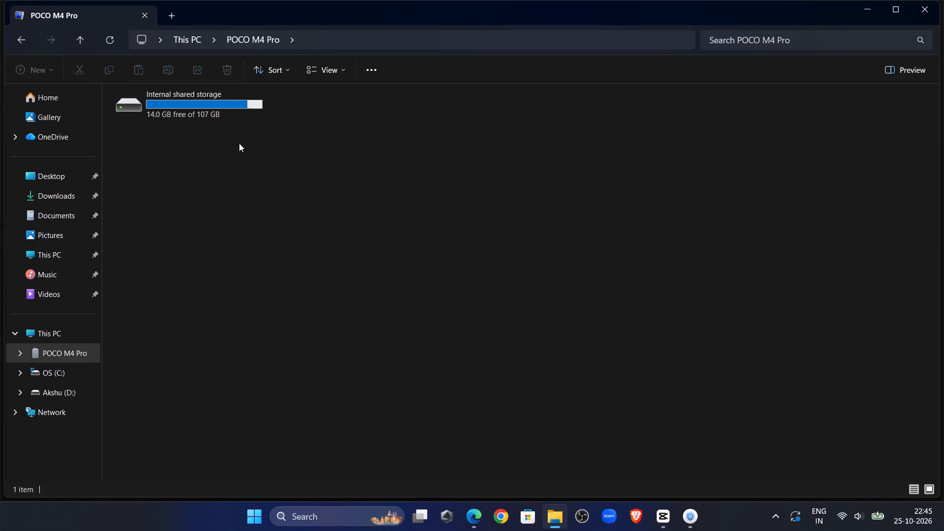
{"action": "double_click", "coordinate": [219, 115]}
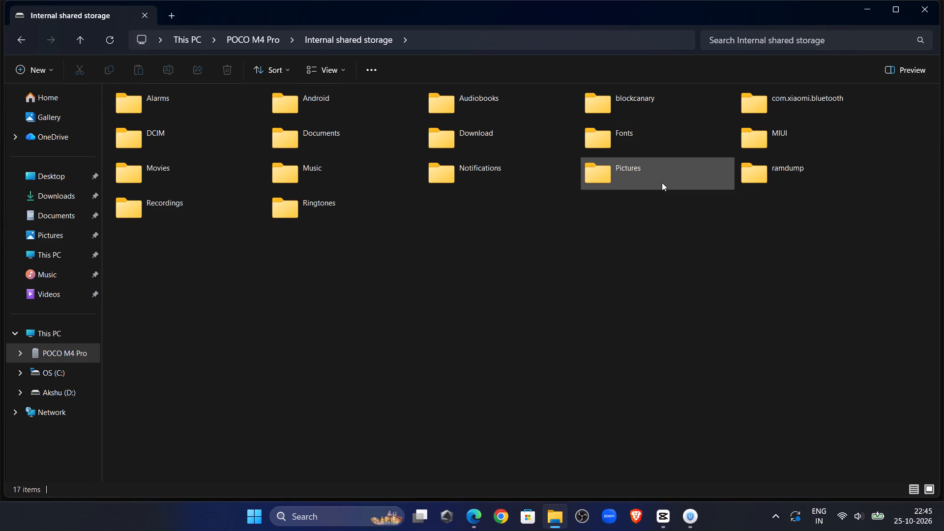
{"action": "double_click", "coordinate": [662, 182]}
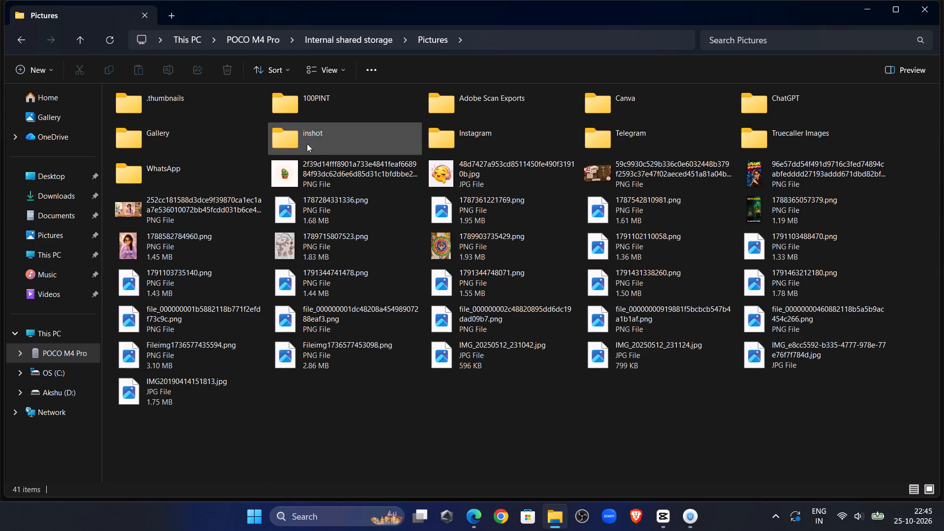
{"action": "double_click", "coordinate": [221, 141]}
{"action": "left_click", "coordinate": [210, 126]}
{"action": "double_click", "coordinate": [208, 116]}
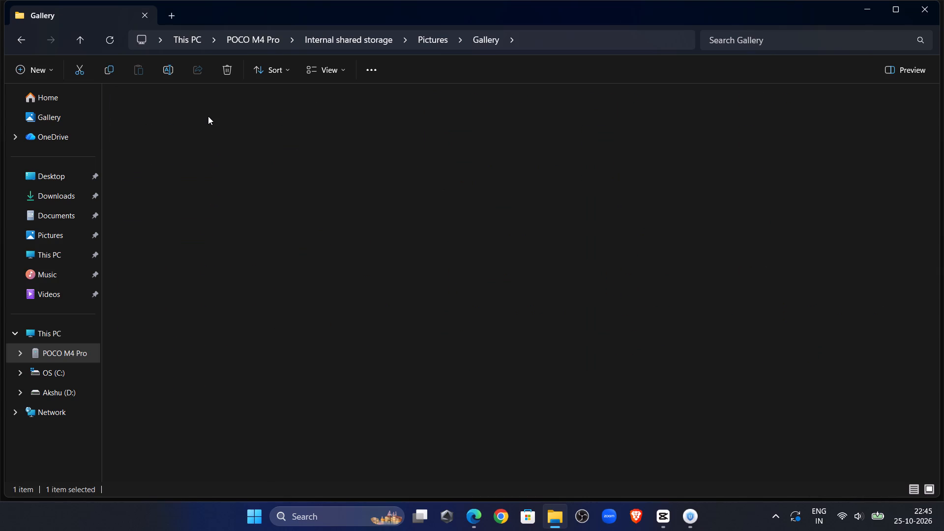
Switch to File Explorer and open the craft folder in the POCO M4 Pro's gallery pictures.
{"action": "double_click", "coordinate": [208, 129]}
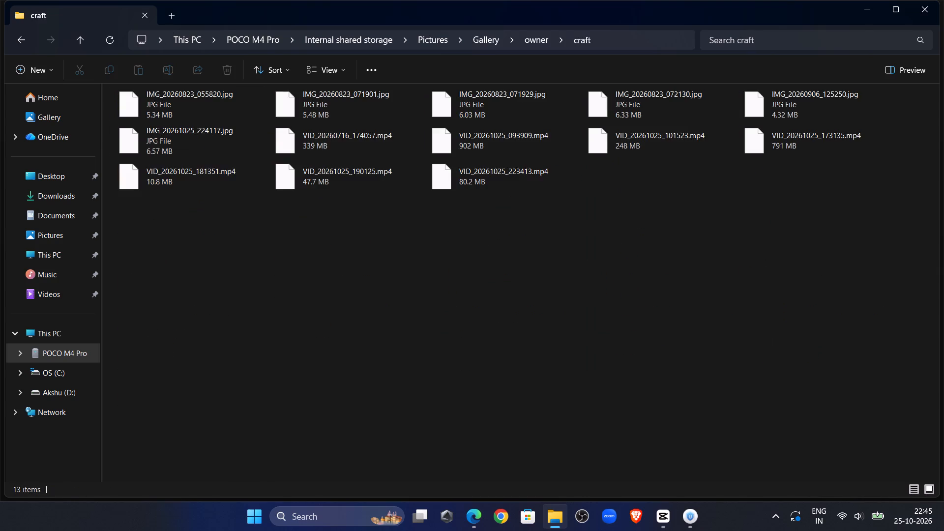
In a separate tab, search drive D for "my", open My video collection's Craft Video folder and go to its newest clips.
{"action": "left_click", "coordinate": [167, 19]}
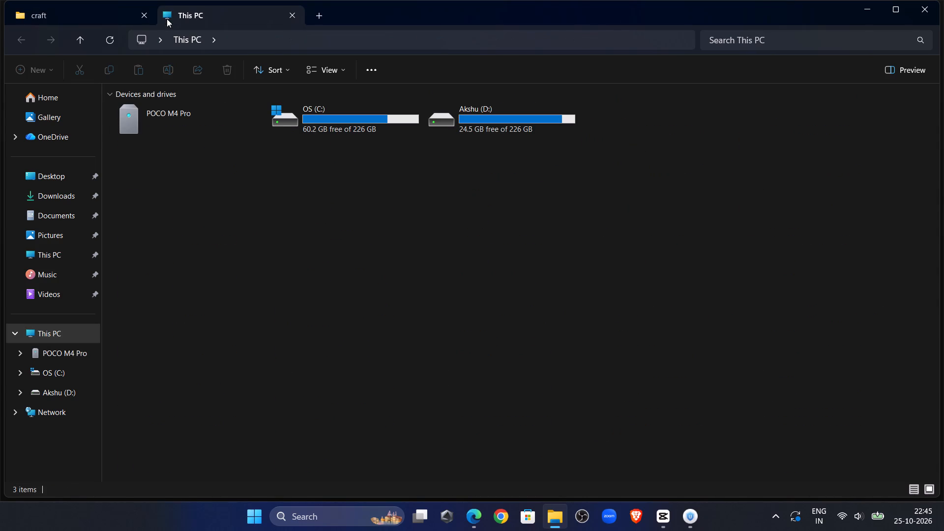
{"action": "double_click", "coordinate": [518, 102]}
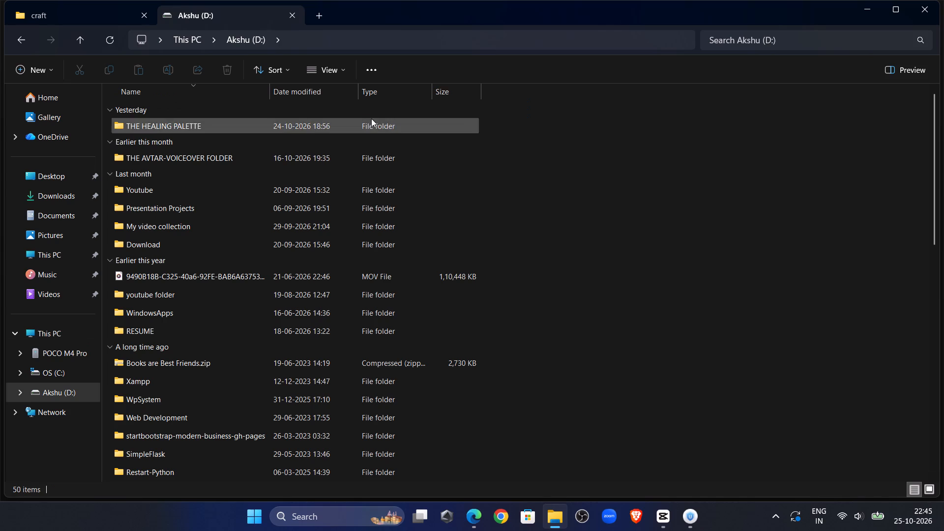
{"action": "double_click", "coordinate": [363, 152]}
{"action": "left_click", "coordinate": [19, 35]}
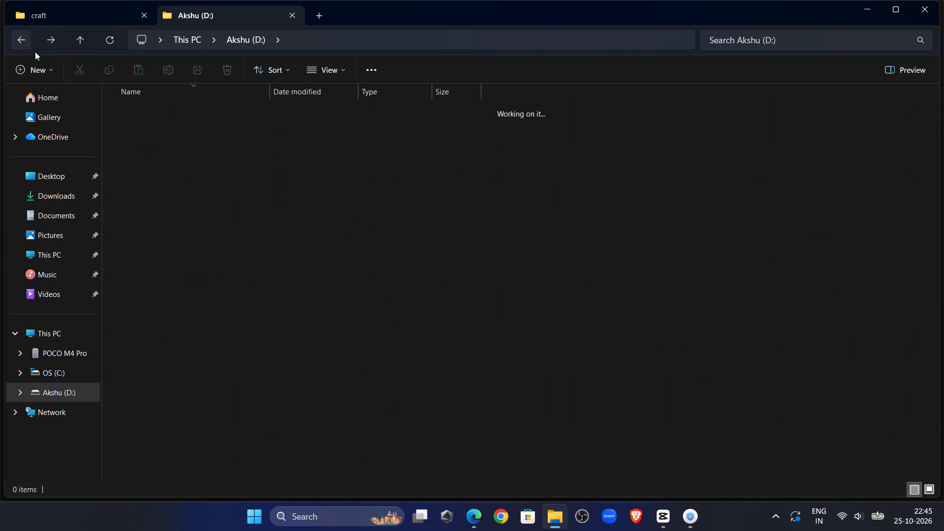
{"action": "left_click", "coordinate": [753, 46]}
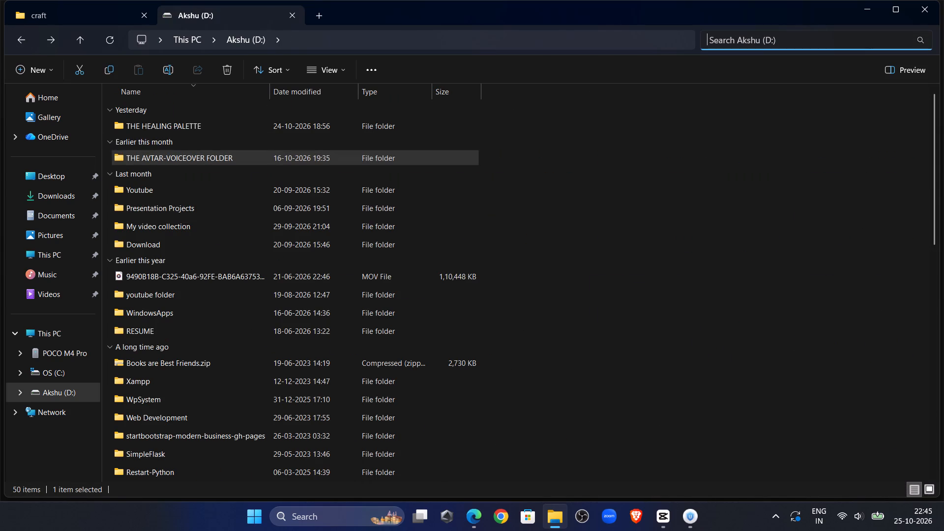
{"action": "type", "text": "my"}
{"action": "key", "text": "Return"}
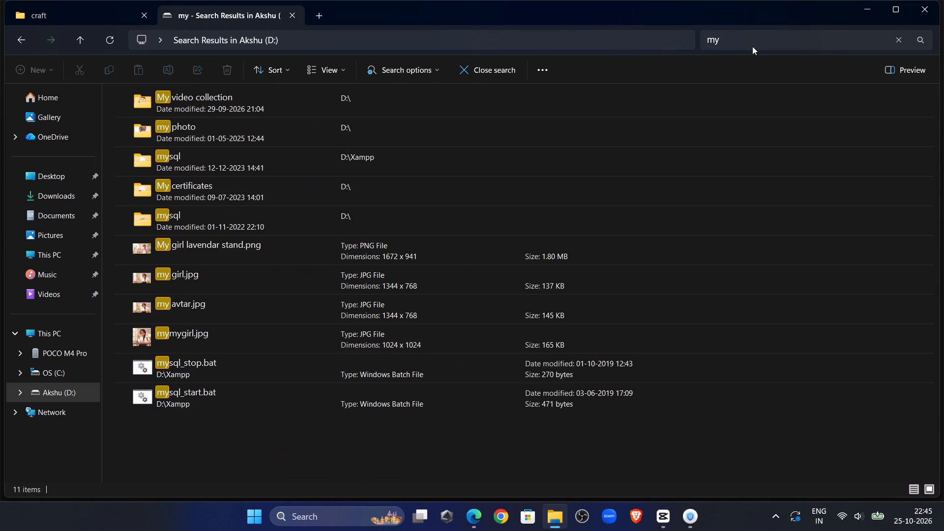
{"action": "double_click", "coordinate": [290, 106]}
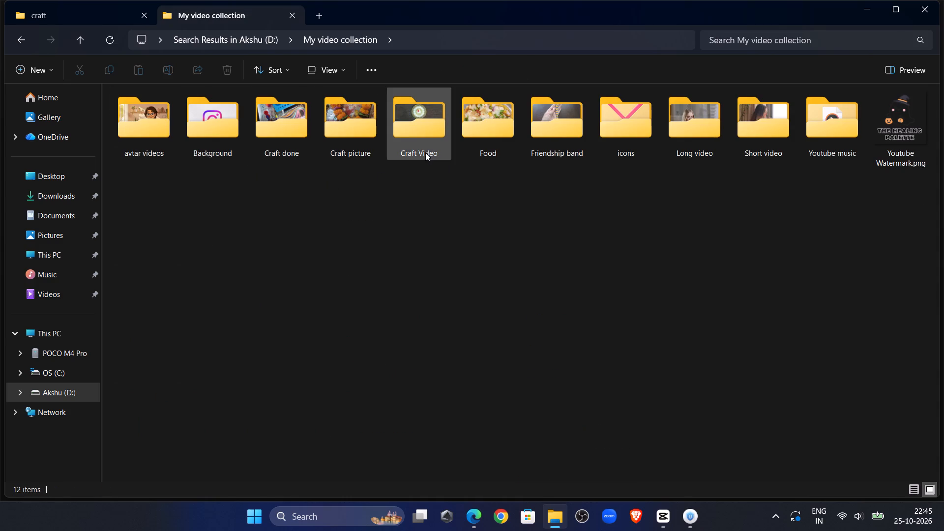
{"action": "double_click", "coordinate": [424, 147]}
{"action": "scroll", "coordinate": [442, 218], "scroll_direction": "down", "scroll_amount": 8}
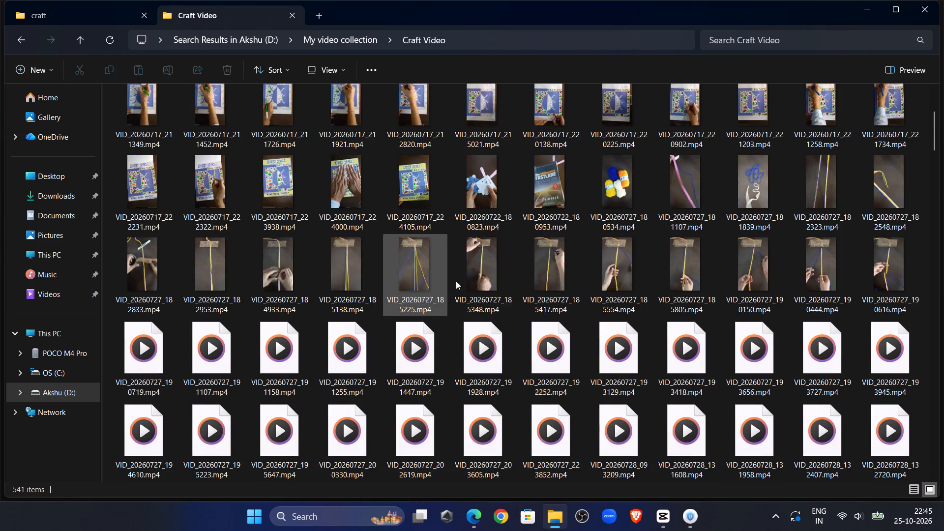
{"action": "scroll", "coordinate": [456, 281], "scroll_direction": "down", "scroll_amount": 15}
{"action": "left_click_drag", "start_coordinate": [935, 237], "coordinate": [927, 275]}
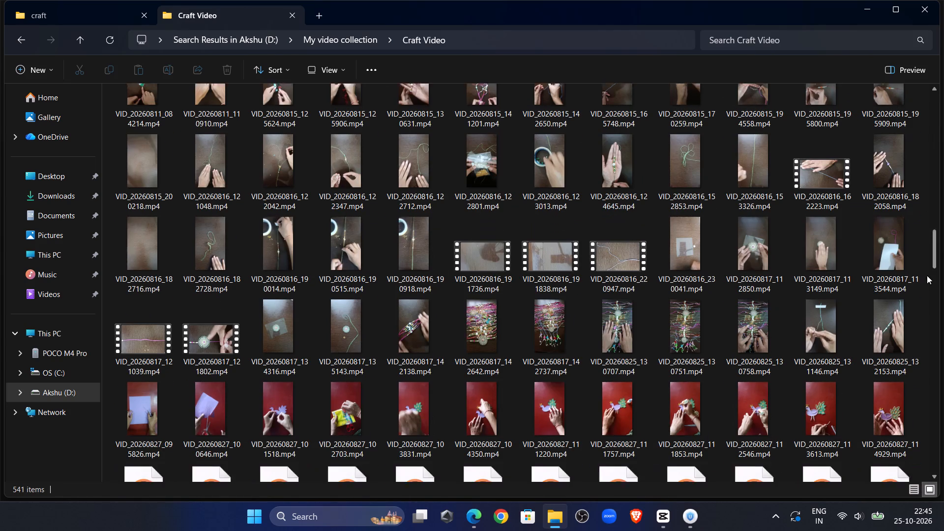
{"action": "left_click_drag", "start_coordinate": [927, 275], "coordinate": [920, 497]}
{"action": "scroll", "coordinate": [706, 398], "scroll_direction": "down", "scroll_amount": 7}
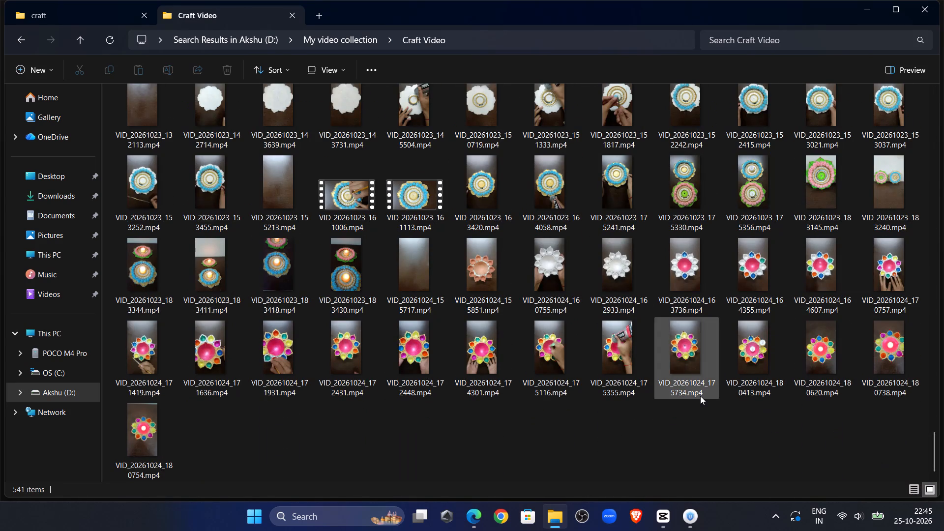
Examine the latest photos and video clips in the phone's craft folder.
{"action": "left_click", "coordinate": [87, 13]}
{"action": "scroll", "coordinate": [385, 191], "scroll_direction": "down", "scroll_amount": 3}
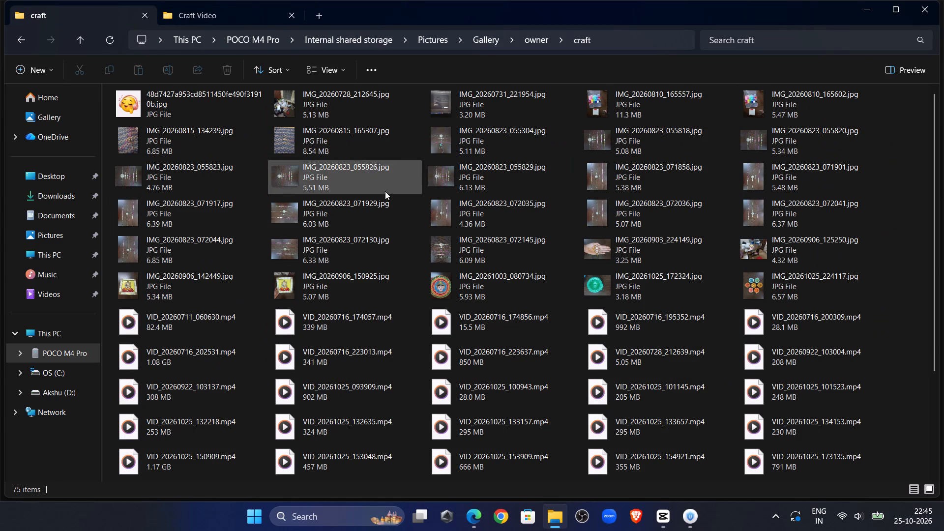
{"action": "scroll", "coordinate": [385, 191], "scroll_direction": "down", "scroll_amount": 15}
{"action": "scroll", "coordinate": [379, 225], "scroll_direction": "down", "scroll_amount": 7}
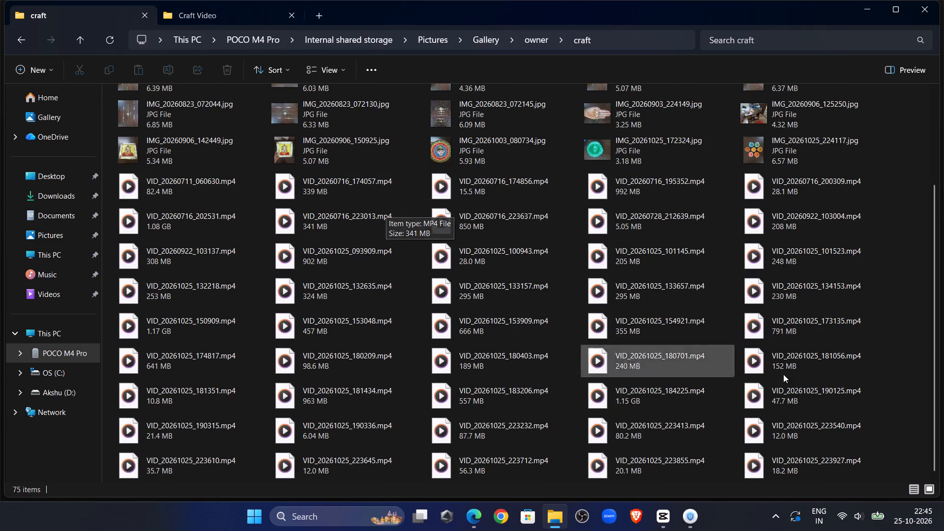
{"action": "scroll", "coordinate": [796, 365], "scroll_direction": "down", "scroll_amount": 9}
{"action": "scroll", "coordinate": [280, 255], "scroll_direction": "up", "scroll_amount": 15}
{"action": "scroll", "coordinate": [280, 256], "scroll_direction": "down", "scroll_amount": 17}
Return to CapCut and delete the voiceover clip that starts at about 01:41 on the audio track.
{"action": "left_click", "coordinate": [663, 517]}
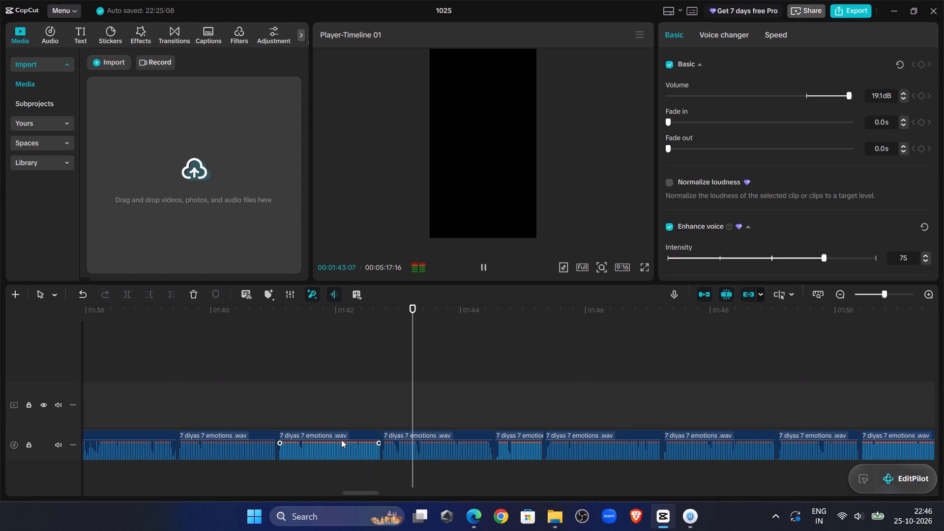
{"action": "left_click", "coordinate": [250, 390]}
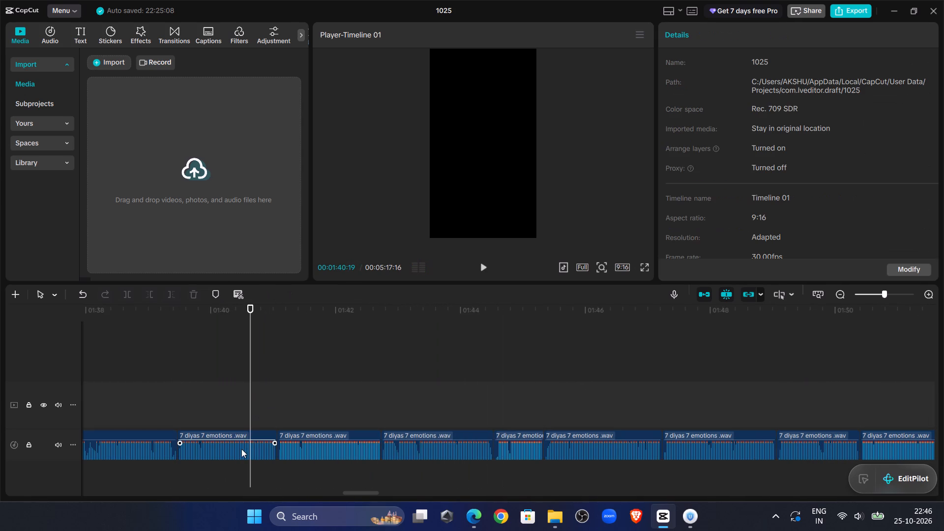
{"action": "left_click", "coordinate": [338, 450]}
{"action": "key", "text": "Delete"}
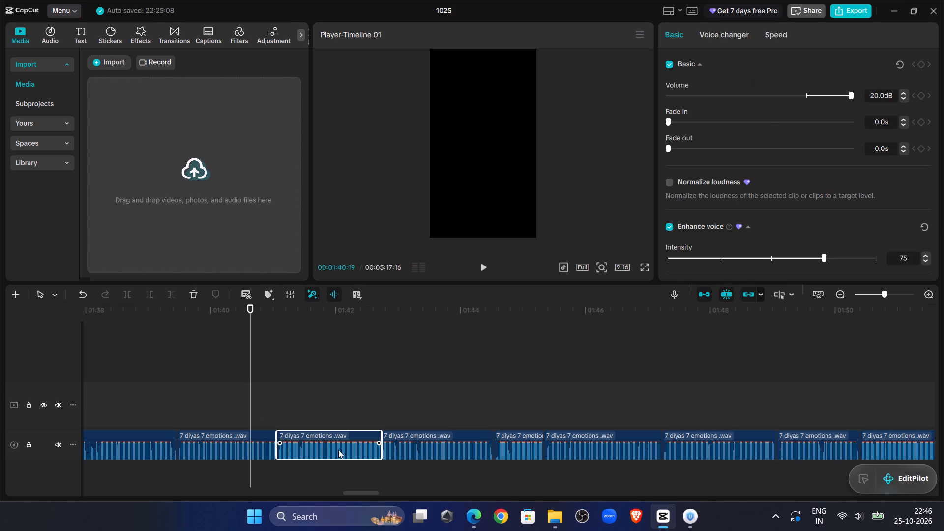
Close the gap at 00:01:41:02 by moving all the following voiceover clips back together against the preceding clip.
{"action": "left_click", "coordinate": [283, 387]}
{"action": "left_click", "coordinate": [282, 388]}
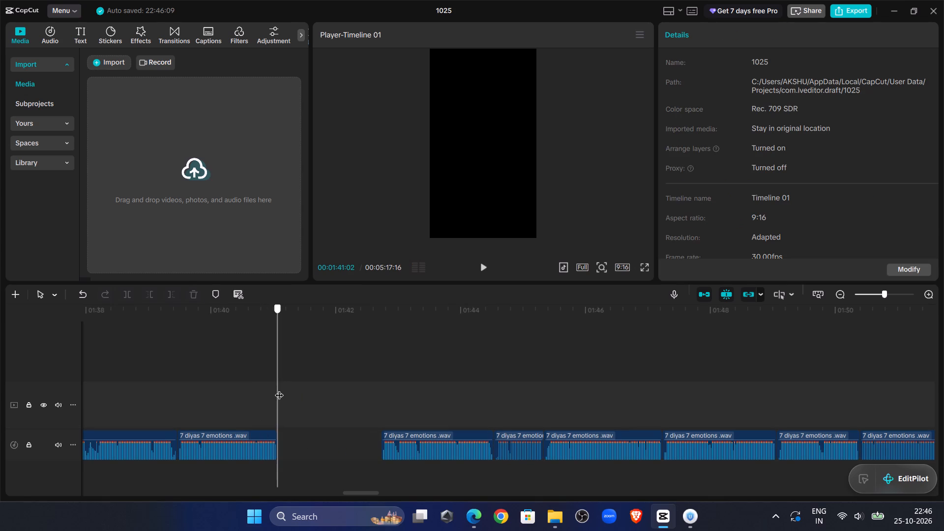
{"action": "left_click", "coordinate": [864, 297]}
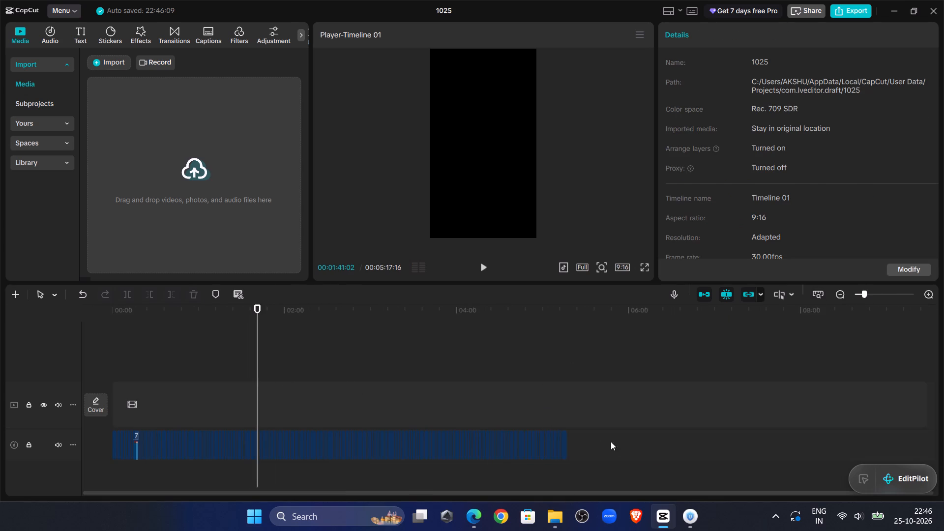
{"action": "left_click_drag", "start_coordinate": [617, 442], "coordinate": [258, 443]}
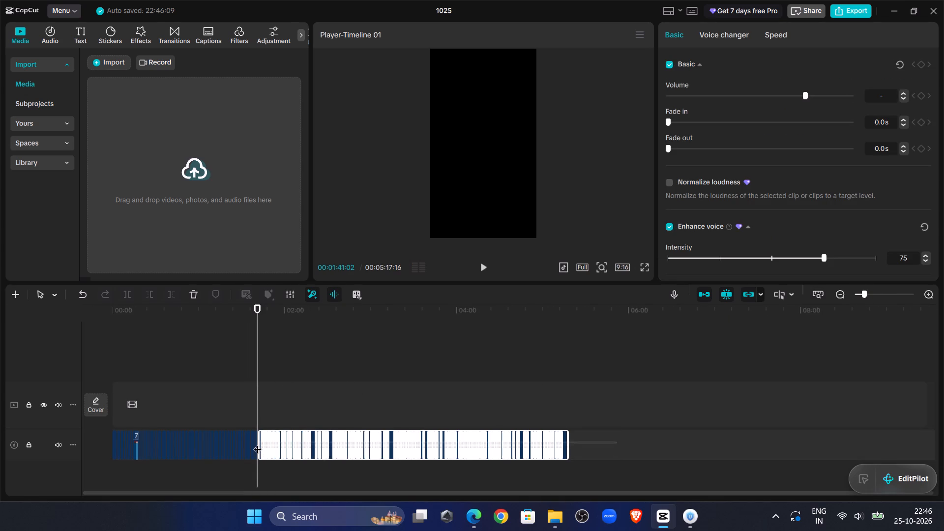
{"action": "left_click_drag", "start_coordinate": [258, 443], "coordinate": [260, 438]}
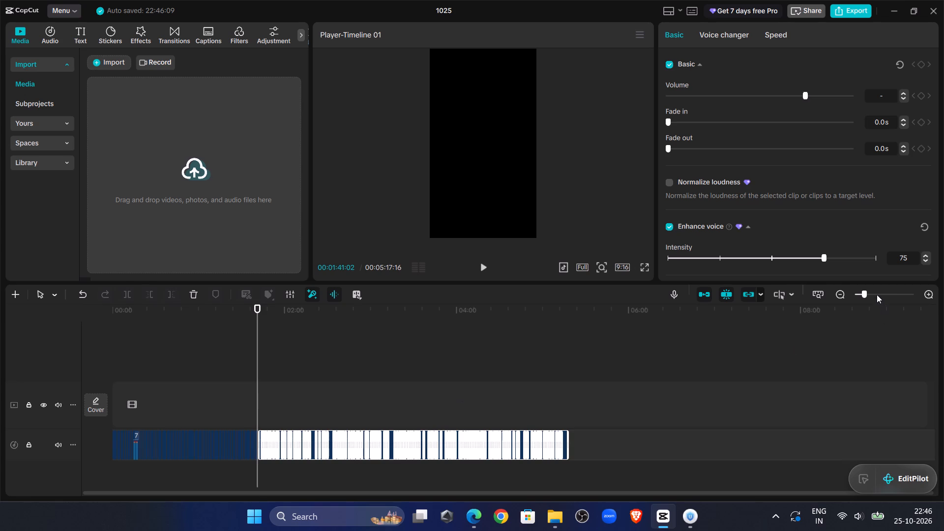
{"action": "left_click", "coordinate": [877, 295]}
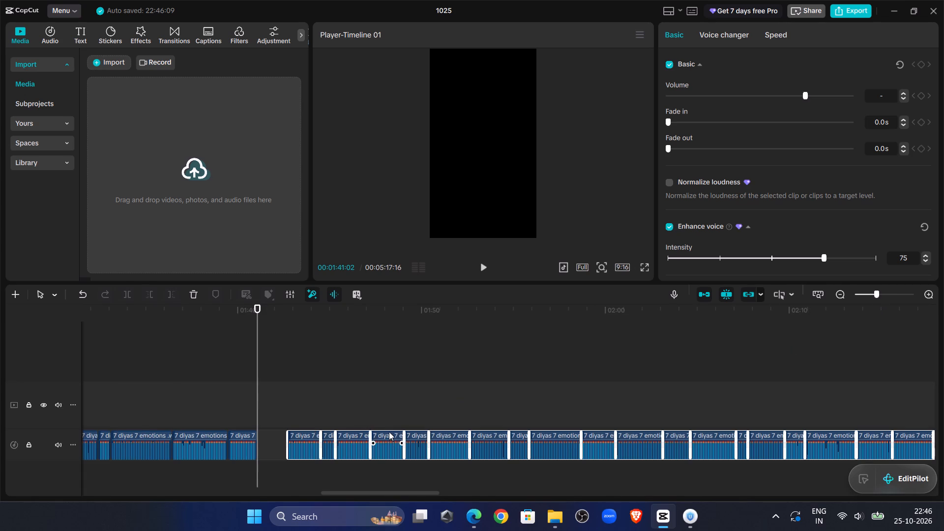
{"action": "left_click_drag", "start_coordinate": [388, 434], "coordinate": [359, 441]}
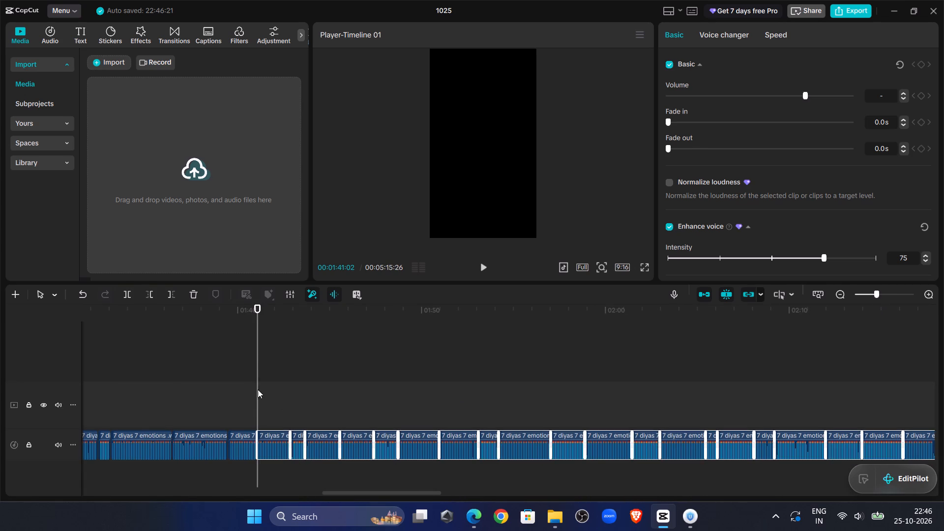
Play the voiceover from shortly before the closed gap to check the edit.
{"action": "left_click", "coordinate": [241, 364]}
{"action": "left_click", "coordinate": [230, 360]}
{"action": "left_click", "coordinate": [477, 264]}
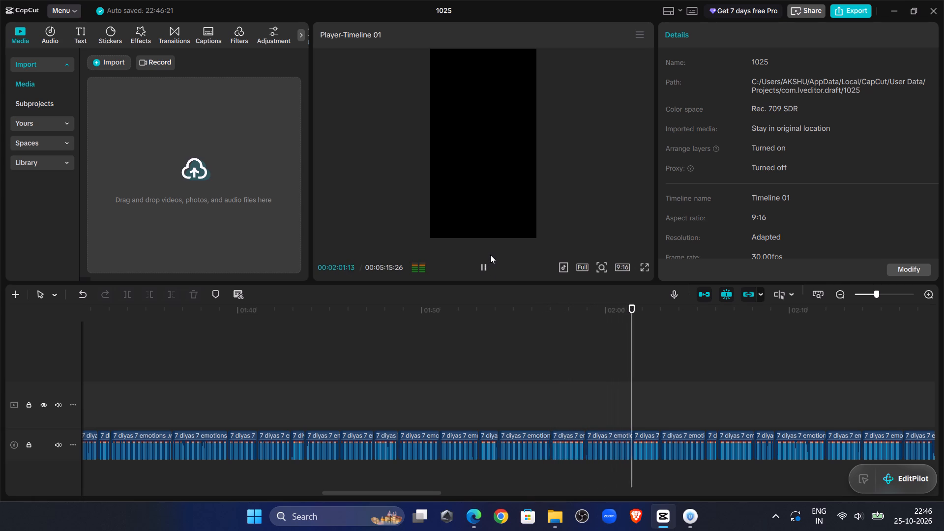
Lower the computer's sound volume slightly while the voiceover keeps playing.
{"action": "left_click", "coordinate": [865, 521]}
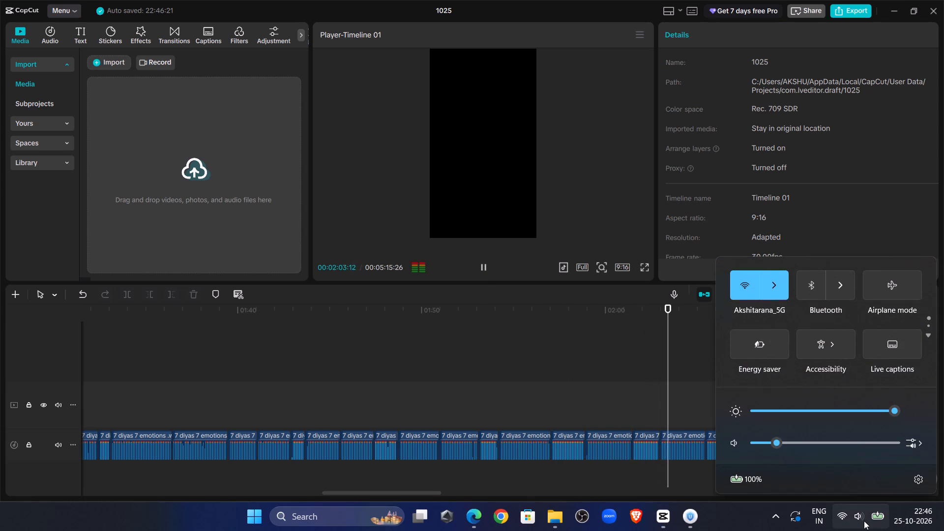
{"action": "left_click", "coordinate": [767, 442]}
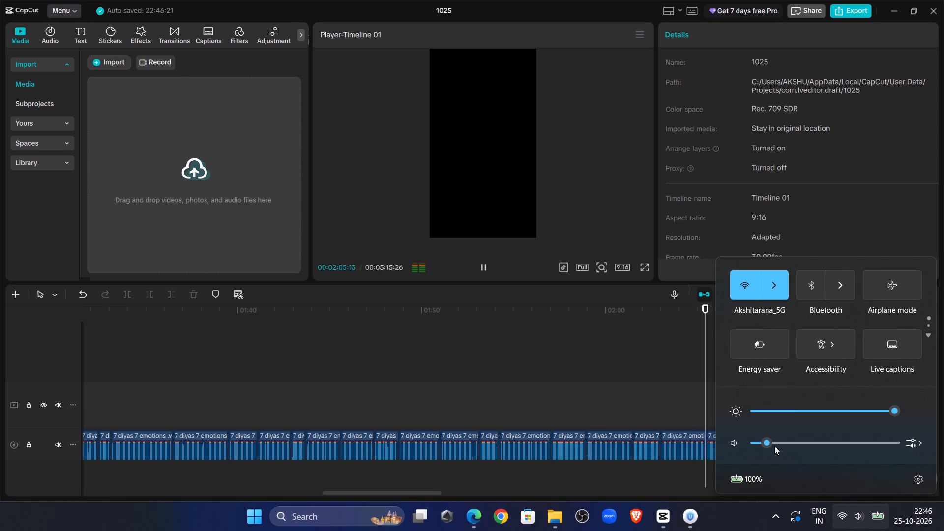
{"action": "left_click", "coordinate": [873, 514]}
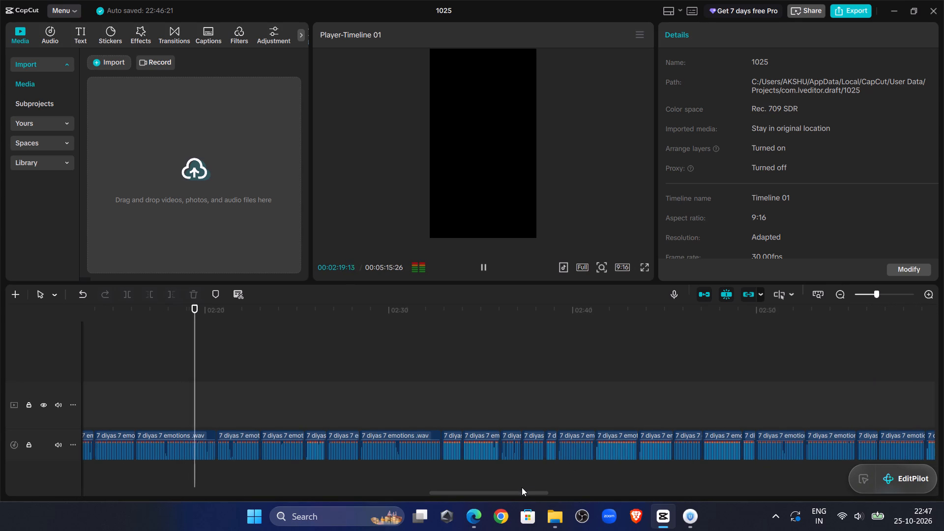
Keep listening to the voiceover from about 02:19 to 02:29, following the clips on the audio track.
{"action": "left_click_drag", "start_coordinate": [515, 493], "coordinate": [527, 494]}
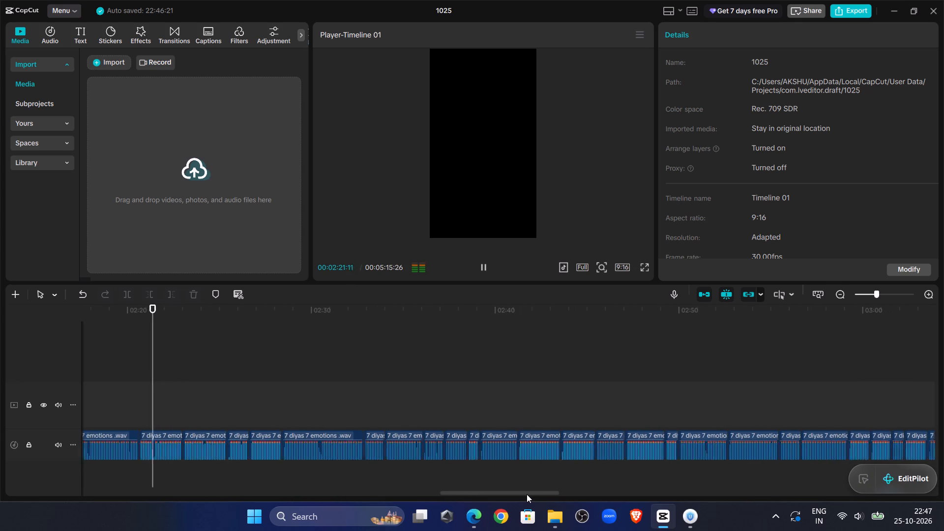
{"action": "left_click_drag", "start_coordinate": [527, 494], "coordinate": [527, 494]}
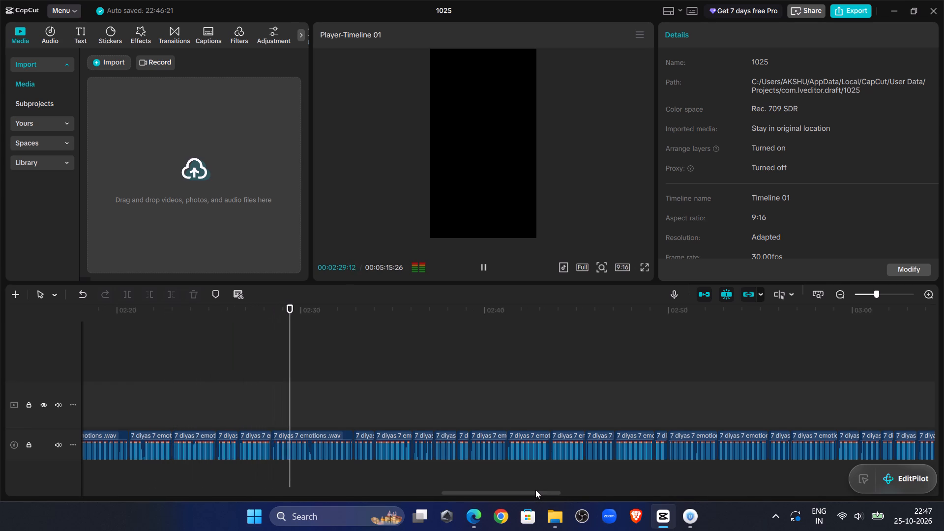
Set the computer's sound volume to roughly a fifth of its range while the voiceover keeps playing.
{"action": "left_click", "coordinate": [843, 518]}
{"action": "left_click", "coordinate": [778, 432]}
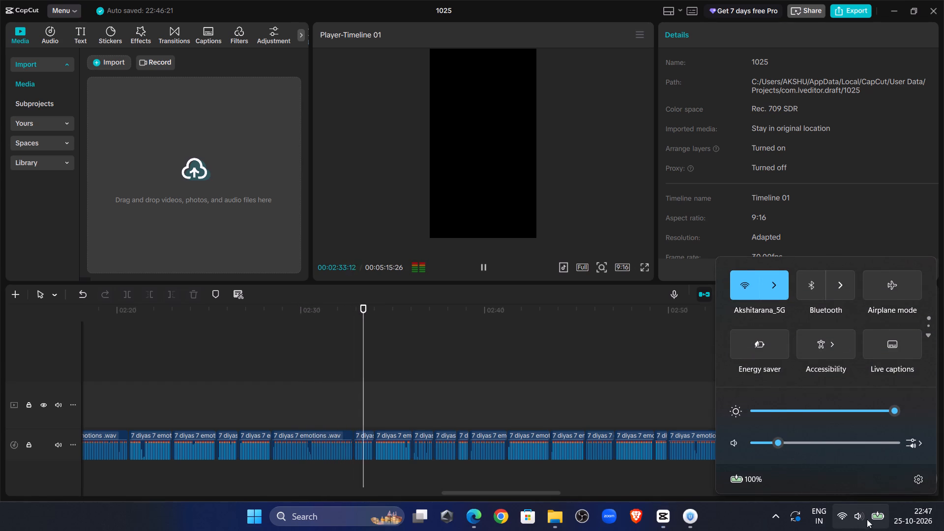
{"action": "left_click", "coordinate": [868, 525]}
{"action": "left_click", "coordinate": [868, 525]}
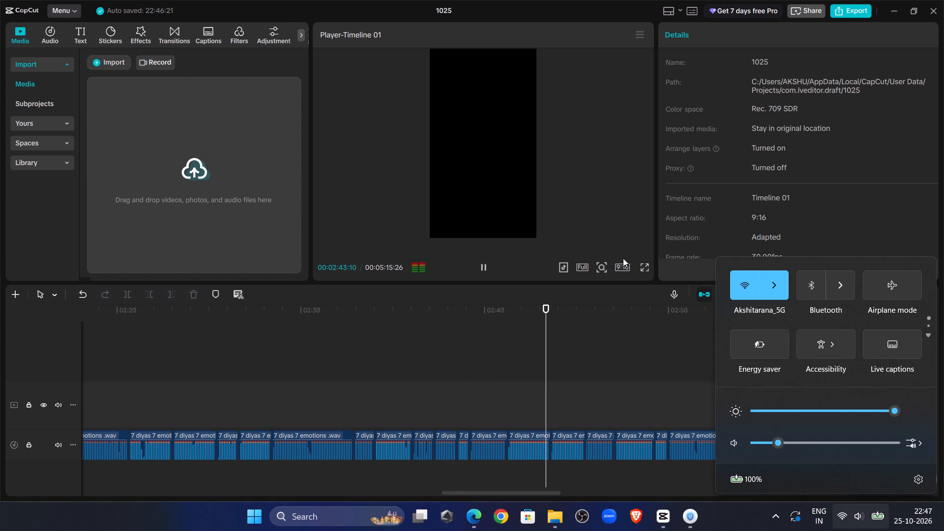
{"action": "left_click", "coordinate": [864, 526]}
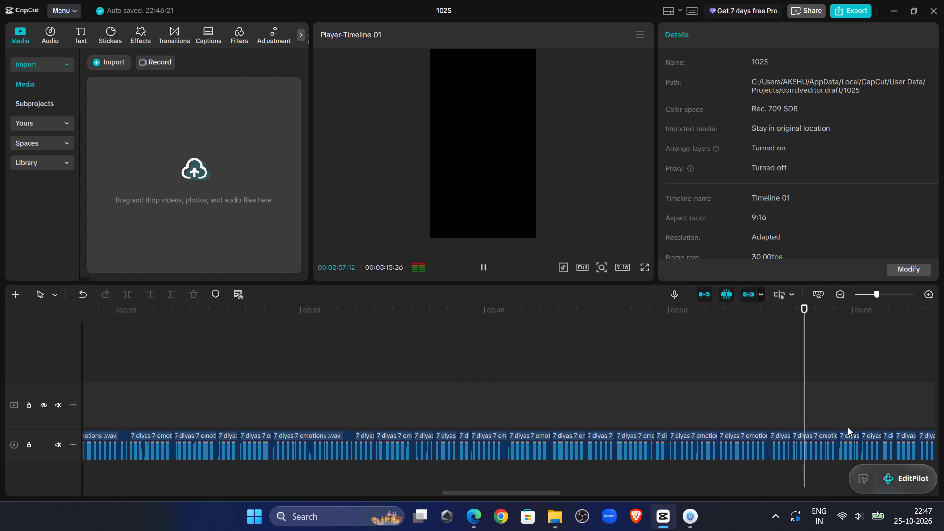
Continue reviewing the playing voiceover from about 02:57 to 03:29, checking its clips up to the end of the audio track.
{"action": "left_click_drag", "start_coordinate": [466, 492], "coordinate": [524, 487]}
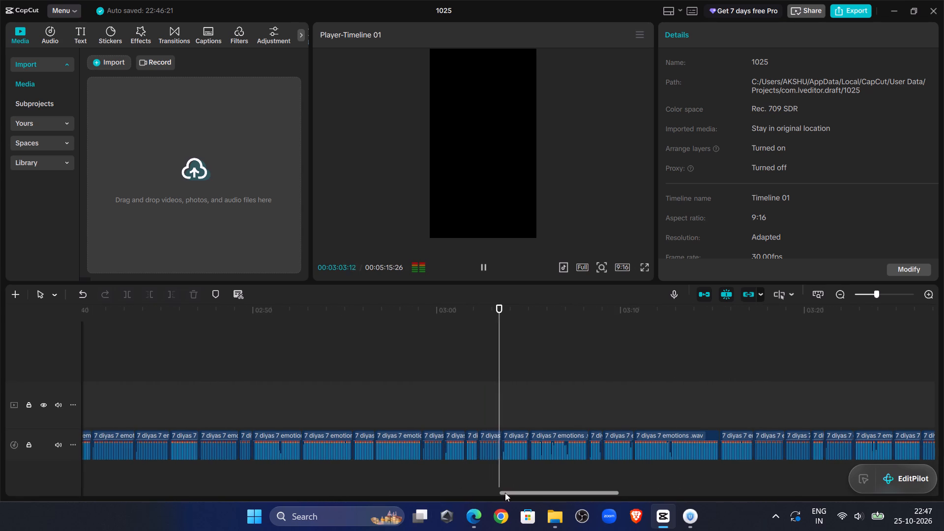
{"action": "left_click", "coordinate": [870, 294]}
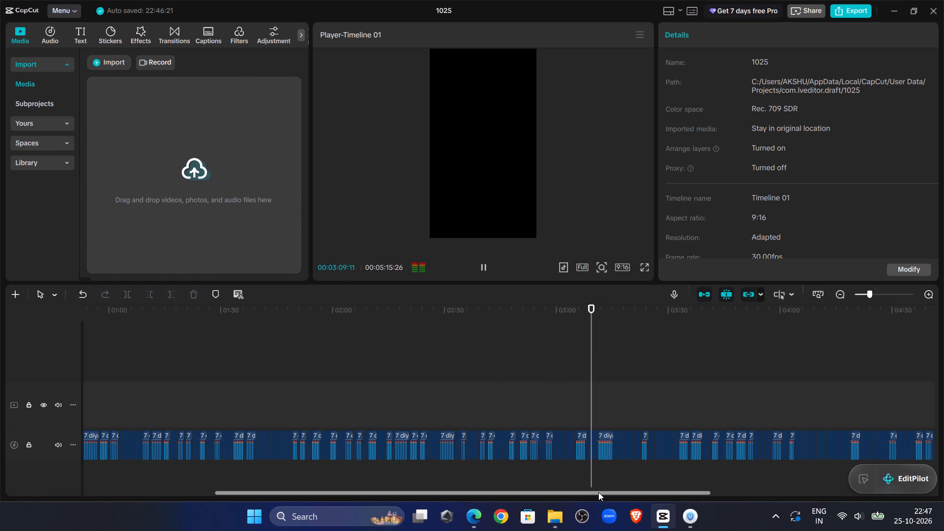
{"action": "left_click_drag", "start_coordinate": [598, 492], "coordinate": [889, 479]}
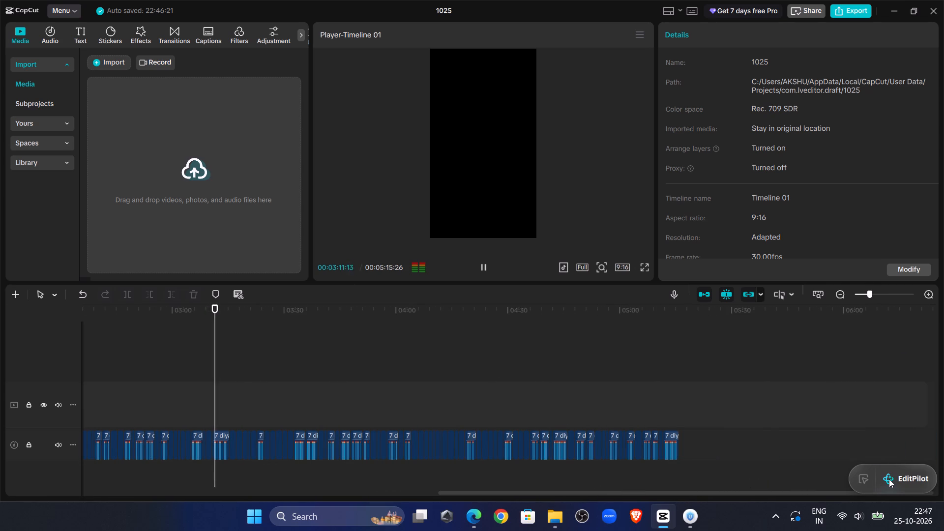
{"action": "left_click", "coordinate": [882, 292]}
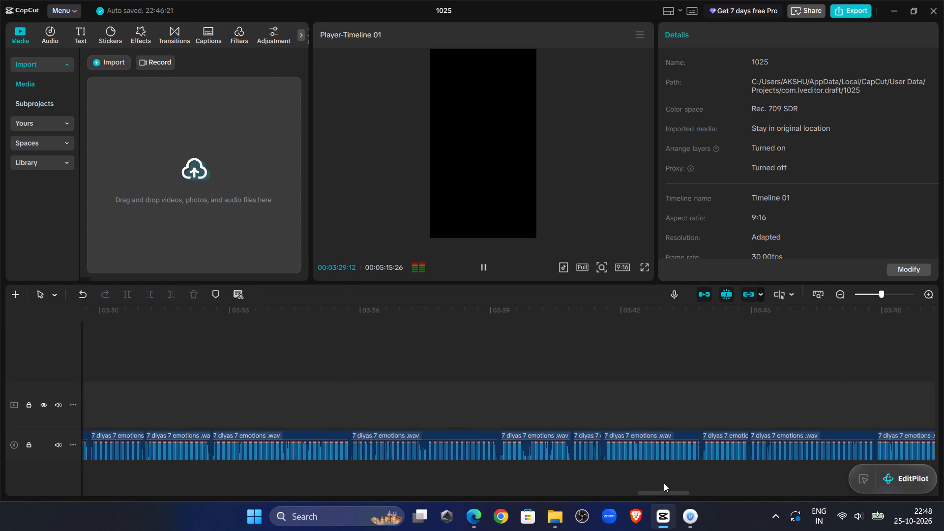
{"action": "left_click_drag", "start_coordinate": [664, 483], "coordinate": [664, 483]}
{"action": "left_click_drag", "start_coordinate": [661, 492], "coordinate": [669, 494]}
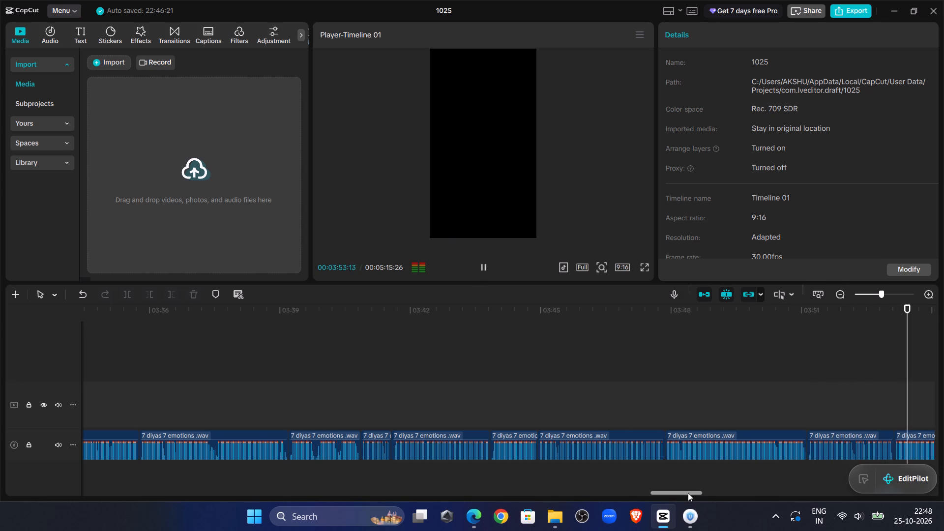
{"action": "left_click_drag", "start_coordinate": [688, 493], "coordinate": [732, 486]}
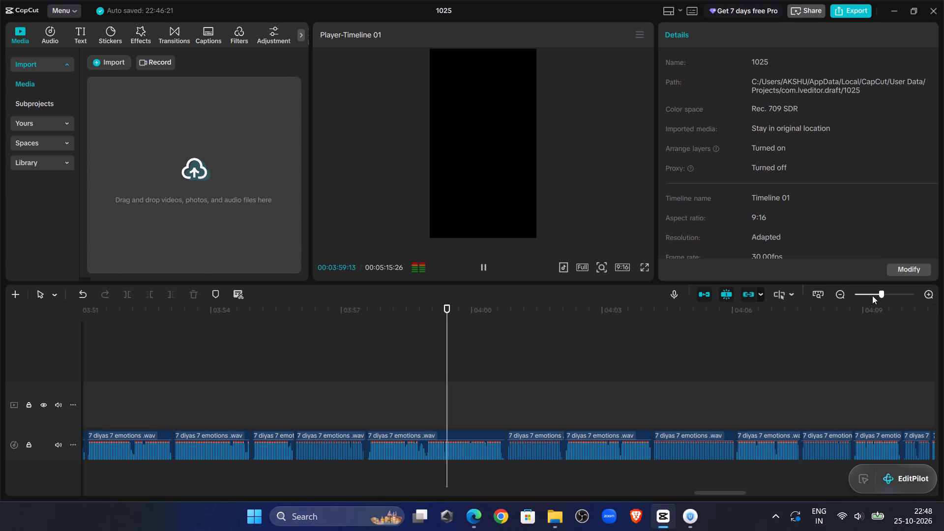
Replay the voiceover around 03:58 and split the clip there at 03:58:24.
{"action": "left_click", "coordinate": [379, 390]}
{"action": "left_click", "coordinate": [479, 266]}
{"action": "left_click", "coordinate": [479, 266]}
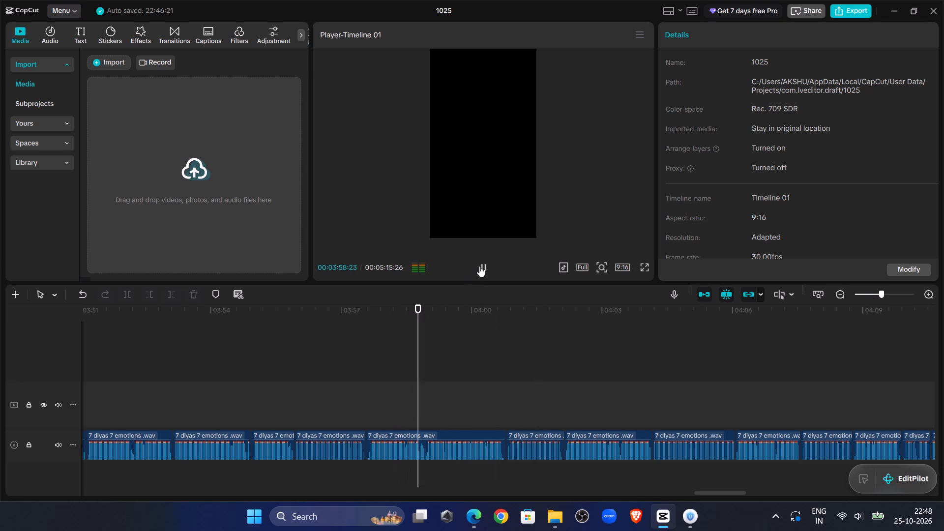
{"action": "left_click", "coordinate": [889, 292]}
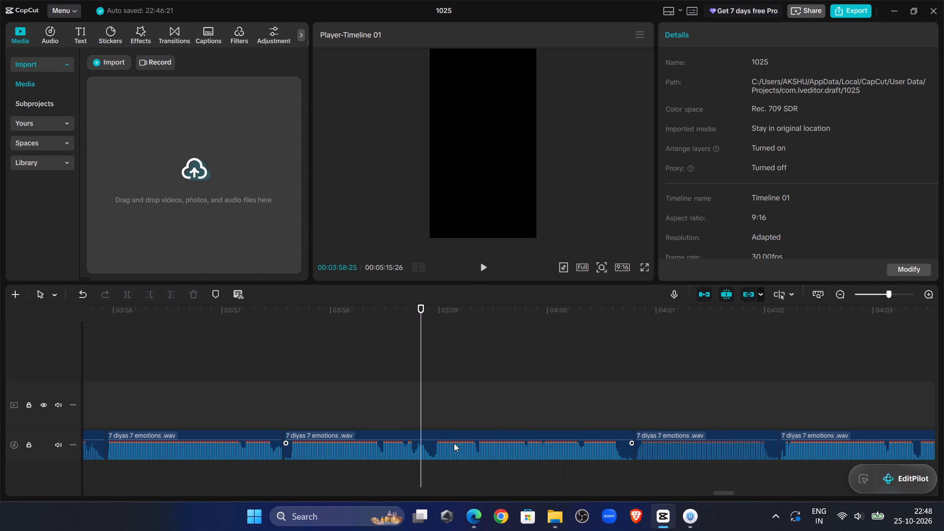
{"action": "left_click", "coordinate": [419, 400]}
{"action": "left_click", "coordinate": [421, 435]}
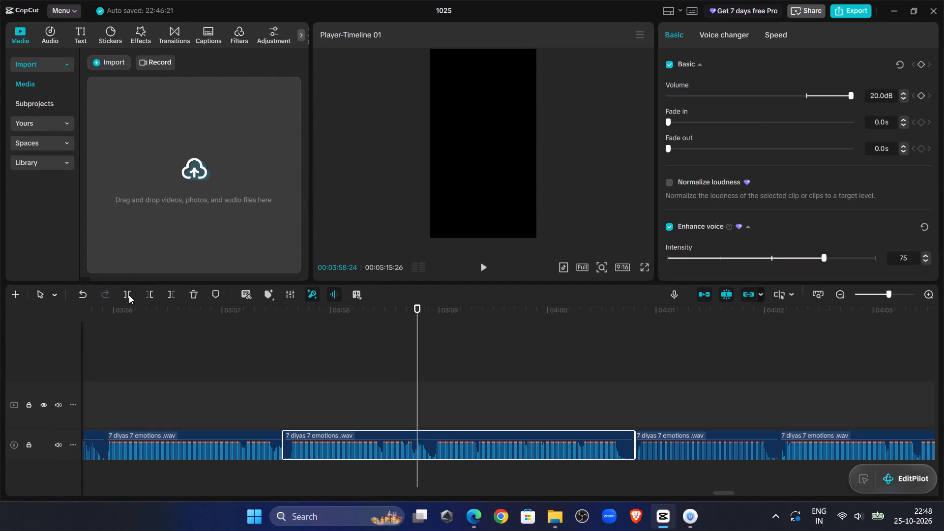
{"action": "left_click", "coordinate": [129, 295]}
Trim away the beginning of the new clip up to 03:58:27.
{"action": "double_click", "coordinate": [479, 271]}
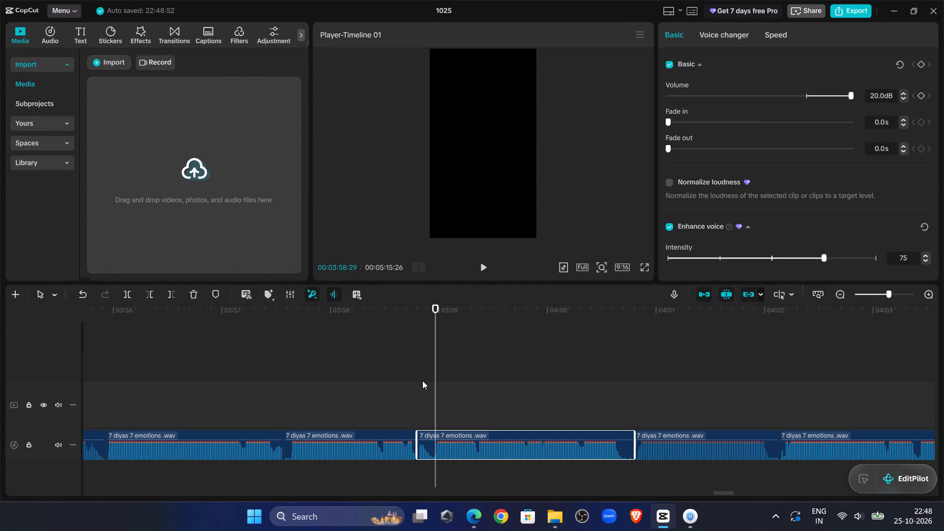
{"action": "left_click", "coordinate": [423, 381]}
{"action": "left_click_drag", "start_coordinate": [423, 381], "coordinate": [428, 389]}
{"action": "left_click", "coordinate": [429, 446]}
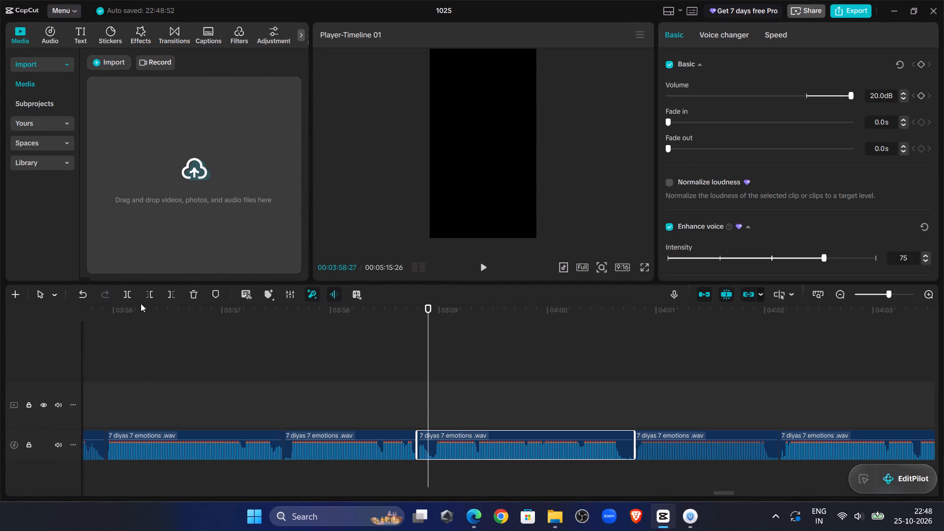
{"action": "left_click", "coordinate": [141, 296]}
{"action": "left_click", "coordinate": [144, 297]}
Move the trimmed clip back against the preceding clip and play across the join to check it.
{"action": "left_click_drag", "start_coordinate": [443, 434], "coordinate": [431, 436]}
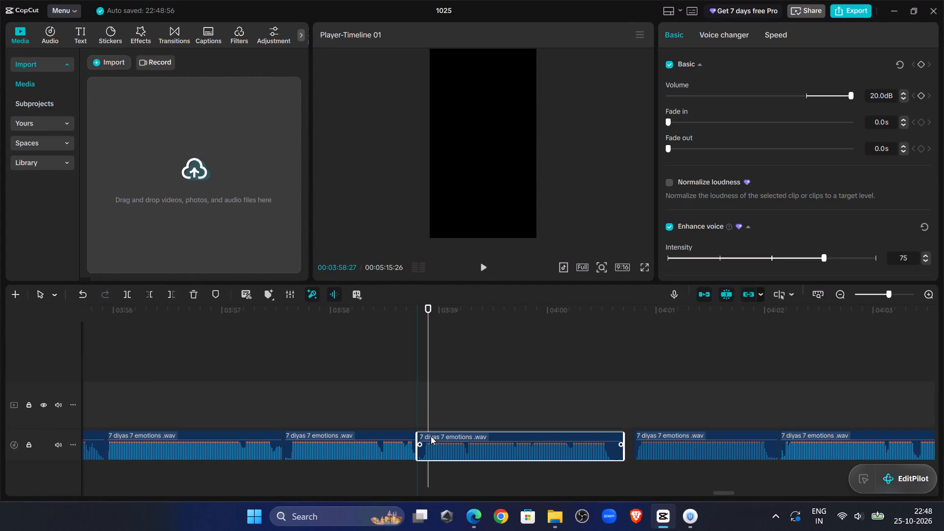
{"action": "left_click_drag", "start_coordinate": [431, 436], "coordinate": [430, 436]}
{"action": "left_click", "coordinate": [254, 349]}
{"action": "left_click", "coordinate": [480, 268]}
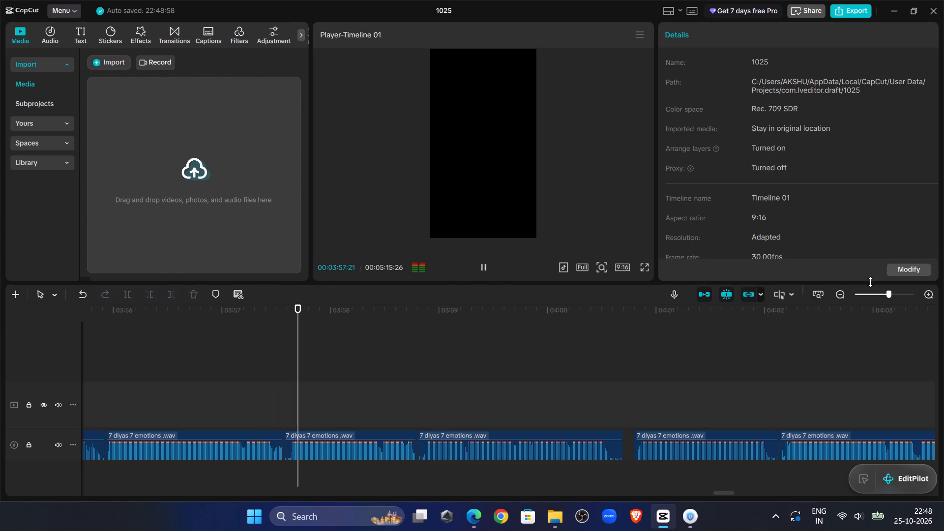
{"action": "left_click", "coordinate": [481, 272]}
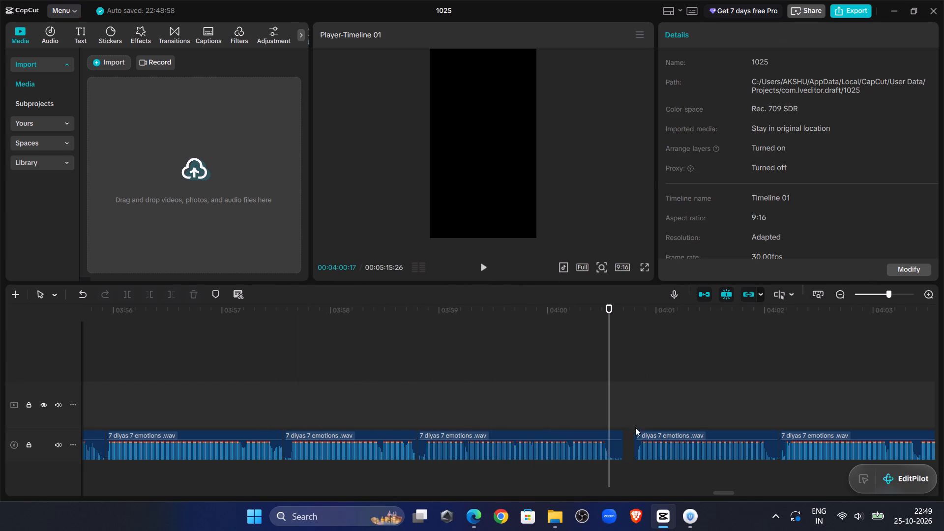
Move the single voiceover clip after the trimmed one back against it to close the gap.
{"action": "left_click", "coordinate": [658, 435]}
{"action": "left_click_drag", "start_coordinate": [658, 435], "coordinate": [650, 436]}
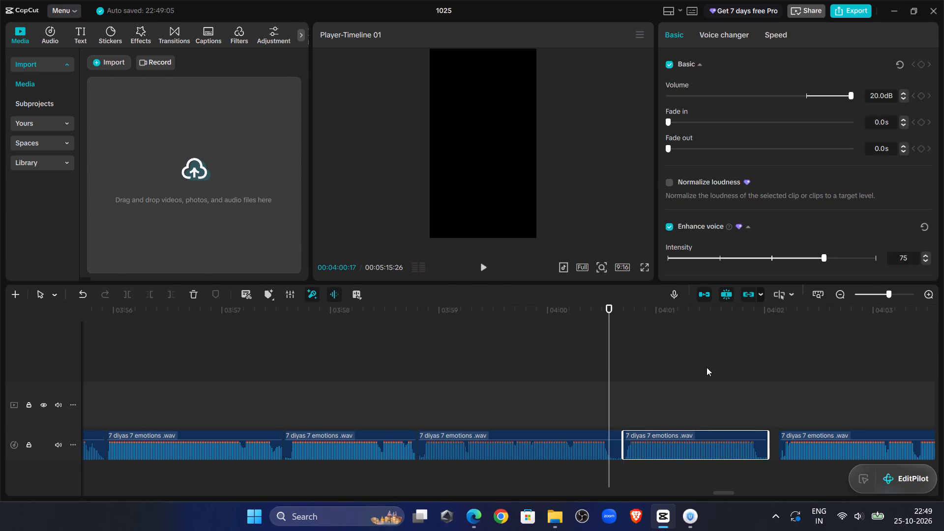
Select all remaining voiceover clips after 04:02:01 and move them together back to that point to close the gap.
{"action": "left_click", "coordinate": [707, 367]}
{"action": "left_click_drag", "start_coordinate": [707, 367], "coordinate": [767, 374]}
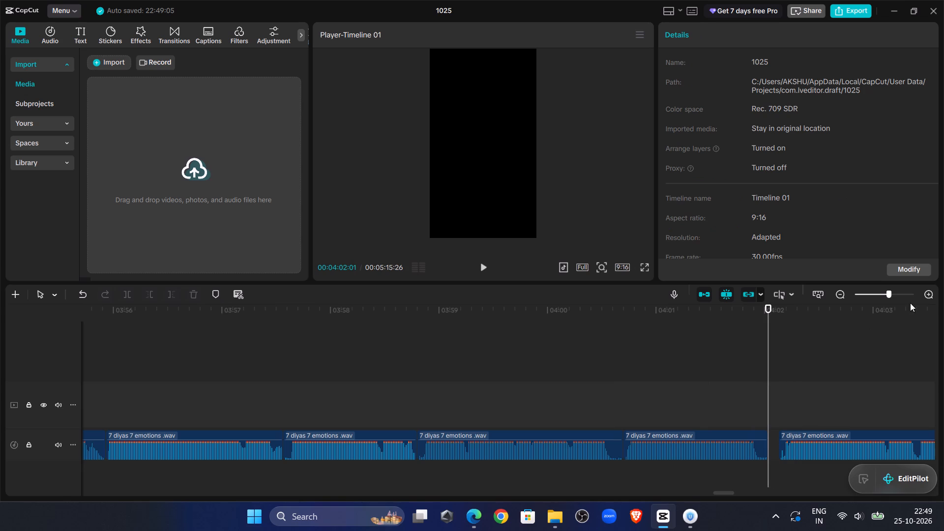
{"action": "left_click", "coordinate": [871, 292]}
{"action": "left_click_drag", "start_coordinate": [595, 491], "coordinate": [596, 490]}
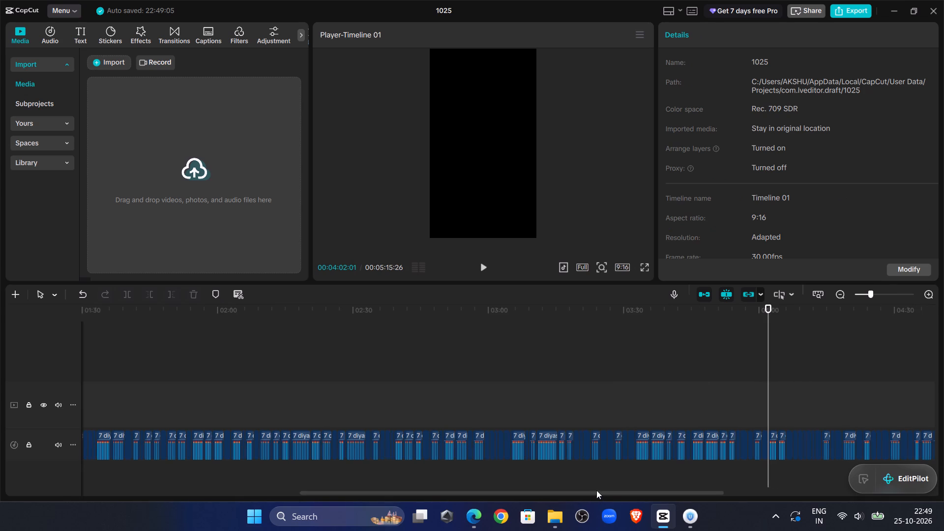
{"action": "left_click_drag", "start_coordinate": [596, 490], "coordinate": [732, 494]}
{"action": "left_click_drag", "start_coordinate": [832, 448], "coordinate": [541, 459]}
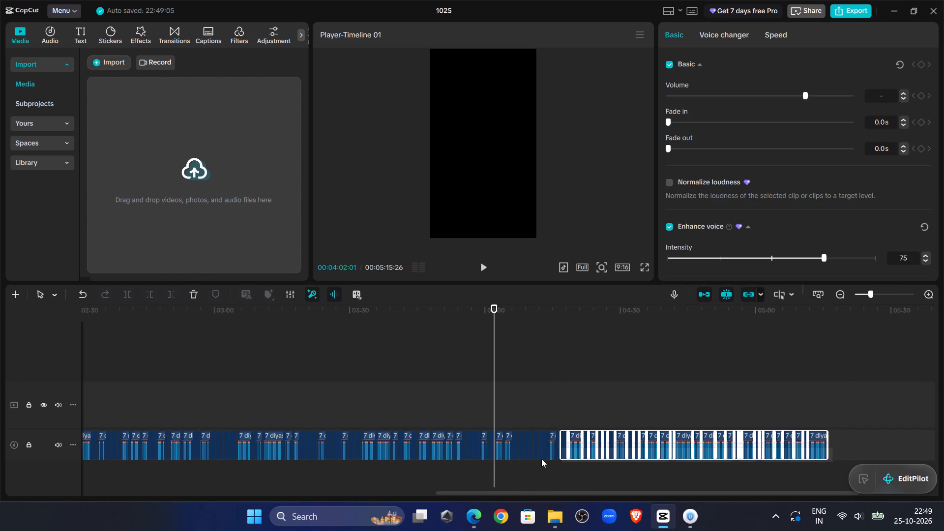
{"action": "left_click_drag", "start_coordinate": [541, 459], "coordinate": [497, 450]}
{"action": "left_click", "coordinate": [886, 292]}
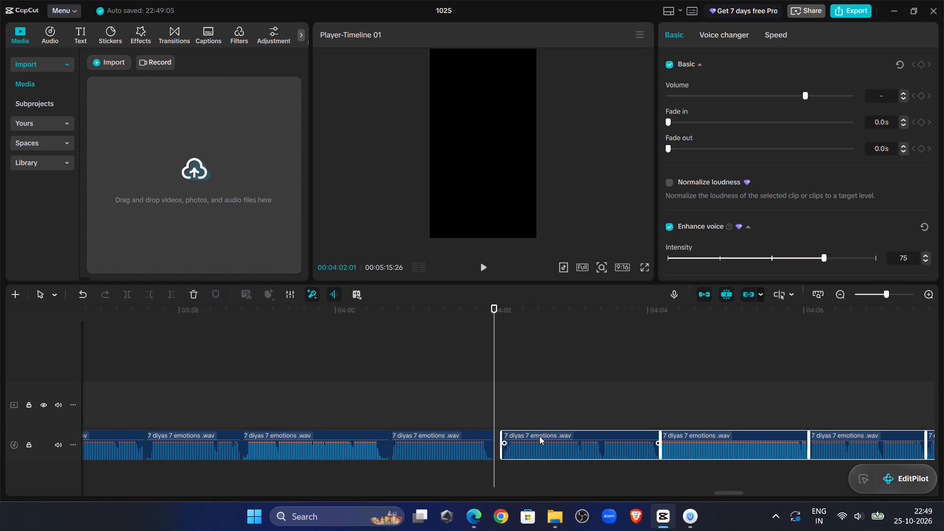
{"action": "left_click_drag", "start_coordinate": [540, 435], "coordinate": [533, 445]}
{"action": "left_click", "coordinate": [329, 384]}
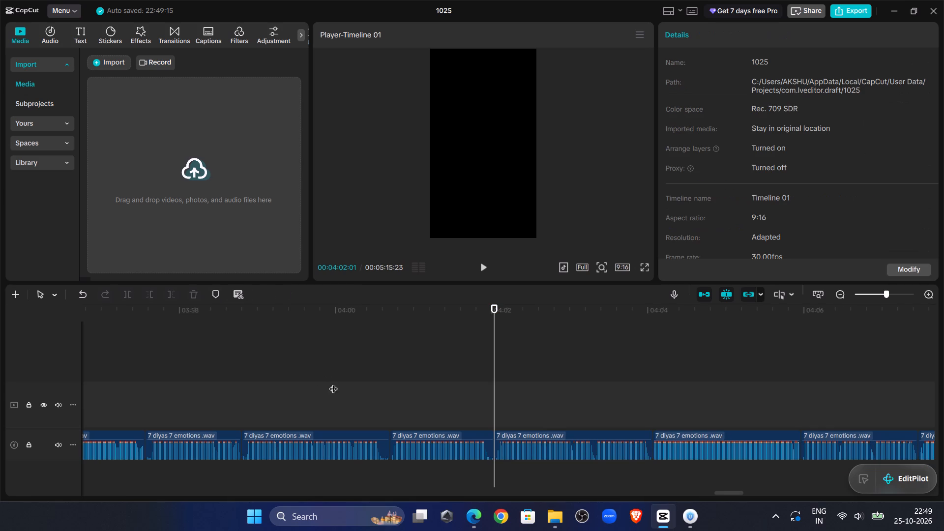
Play the voiceover from 04:02:01 and follow it through the remaining clips to about 05:07.
{"action": "left_click", "coordinate": [487, 263]}
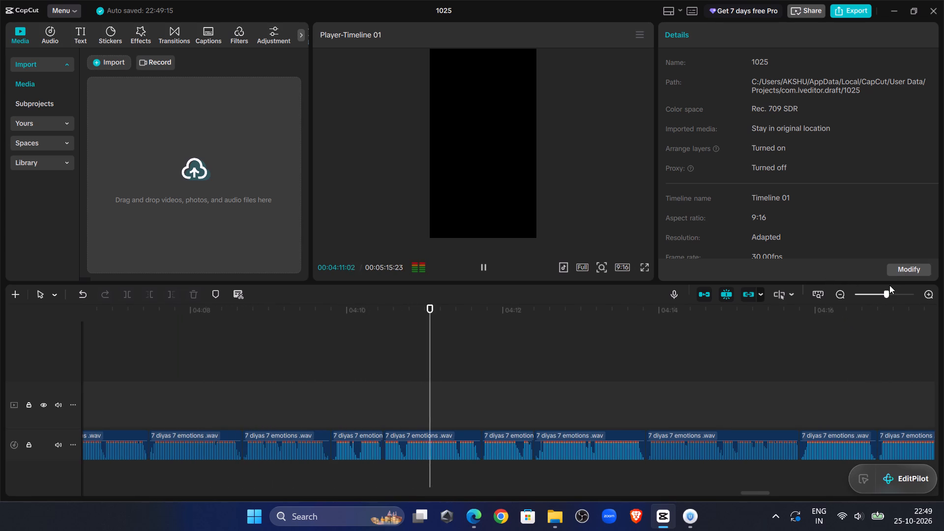
{"action": "left_click", "coordinate": [878, 293]}
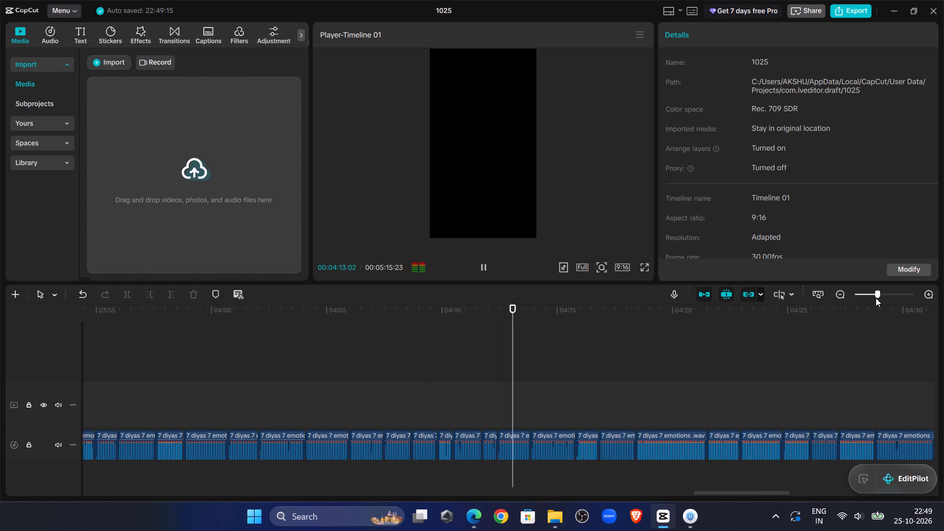
{"action": "left_click", "coordinate": [870, 294]}
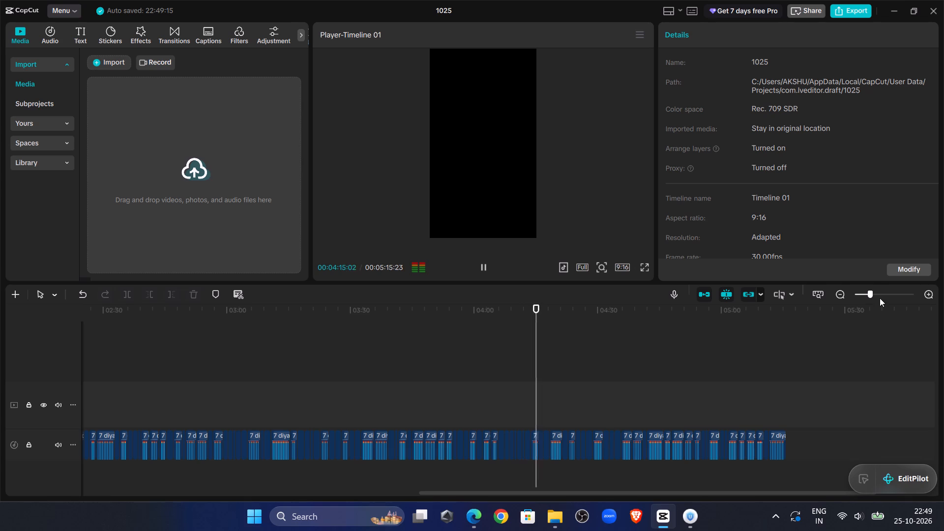
{"action": "left_click", "coordinate": [866, 295]}
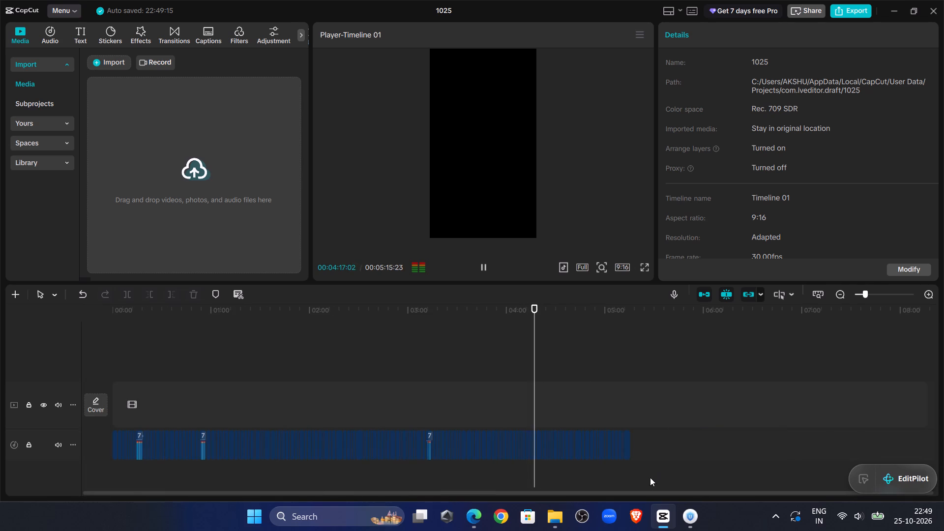
{"action": "left_click_drag", "start_coordinate": [560, 494], "coordinate": [612, 494]}
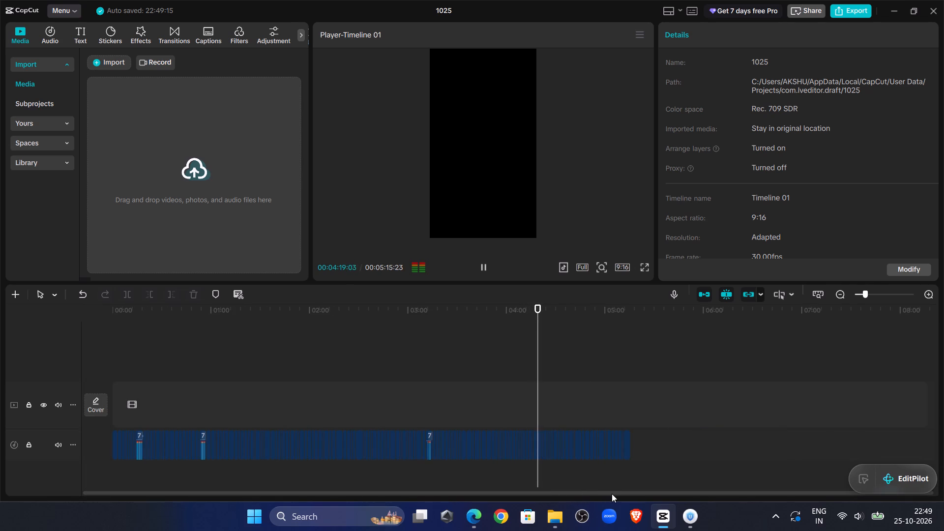
{"action": "left_click_drag", "start_coordinate": [612, 494], "coordinate": [555, 486]}
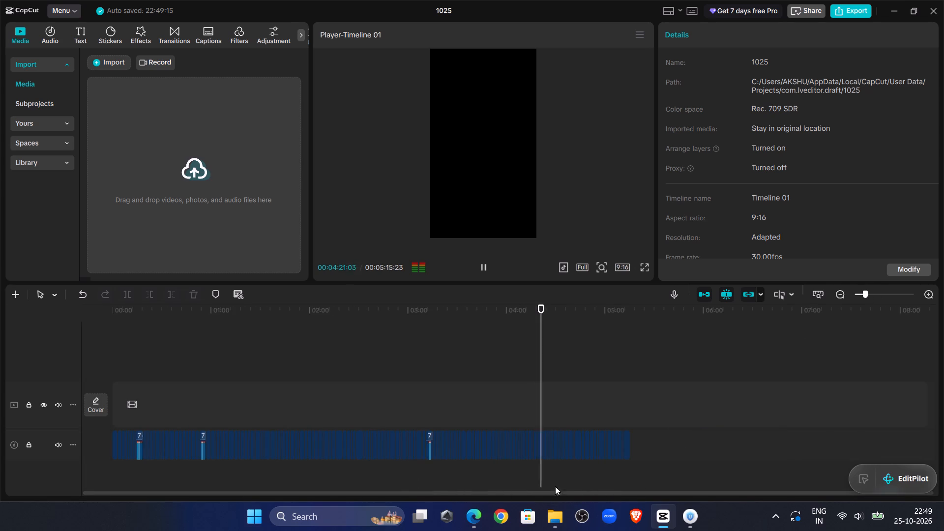
{"action": "left_click_drag", "start_coordinate": [555, 486], "coordinate": [682, 470]}
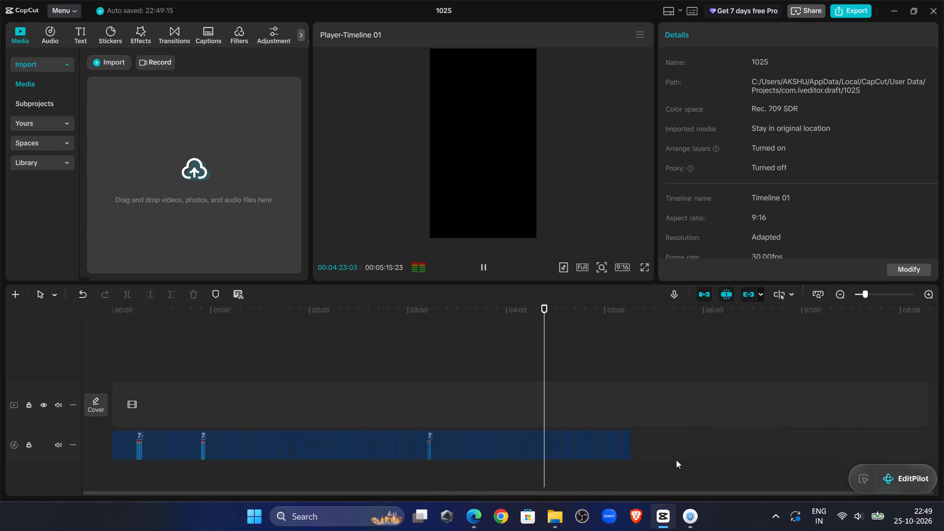
{"action": "left_click", "coordinate": [879, 296]}
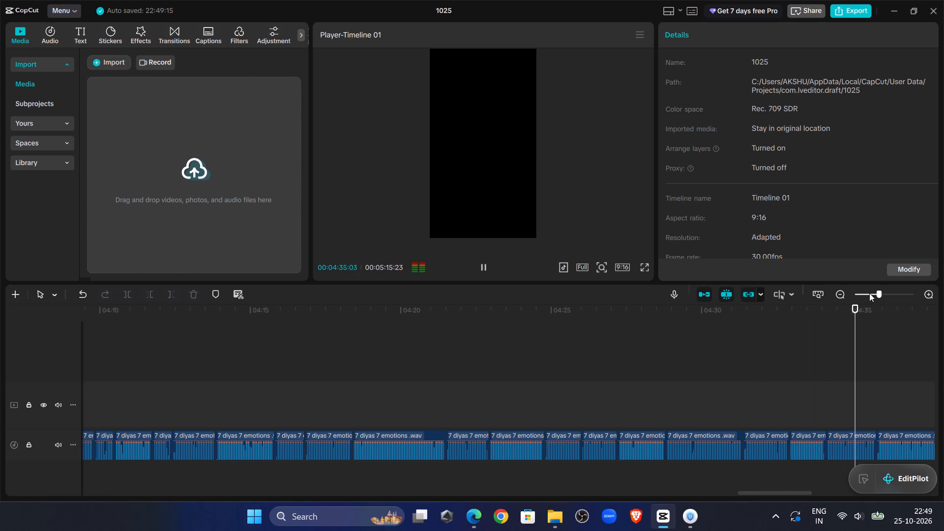
{"action": "left_click_drag", "start_coordinate": [794, 492], "coordinate": [856, 495]}
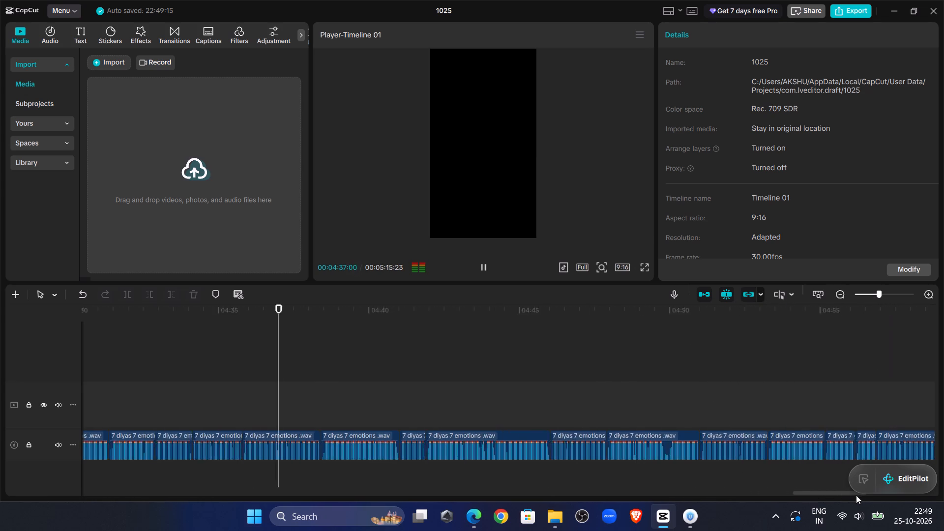
{"action": "left_click_drag", "start_coordinate": [856, 495], "coordinate": [861, 494]}
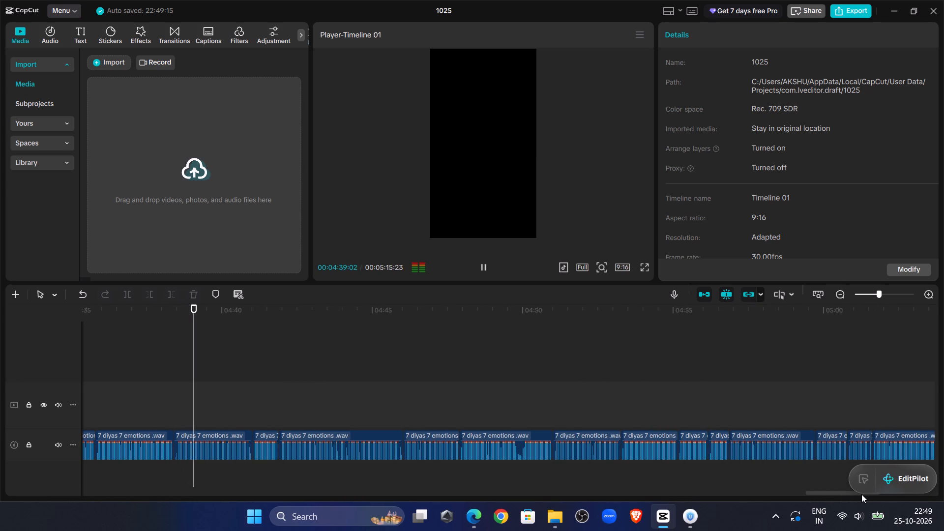
{"action": "left_click_drag", "start_coordinate": [861, 494], "coordinate": [860, 493]}
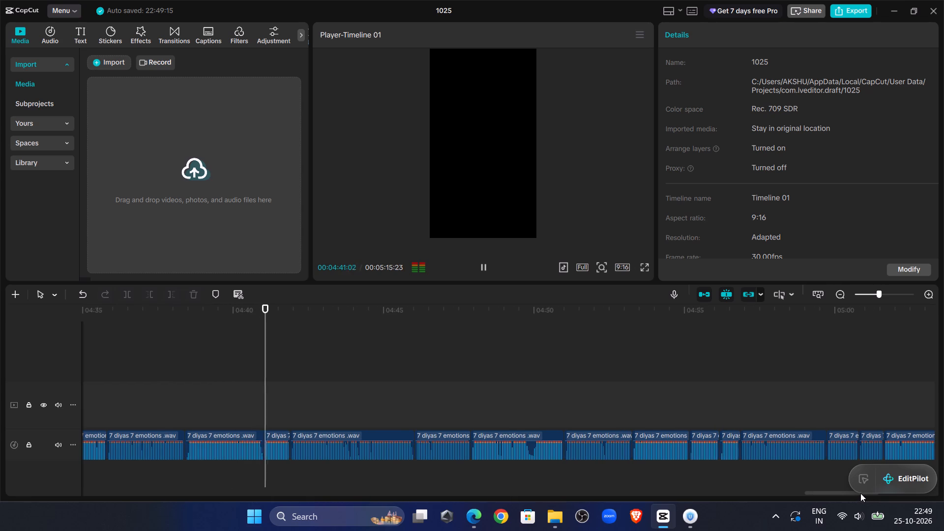
{"action": "left_click_drag", "start_coordinate": [860, 493], "coordinate": [868, 494]}
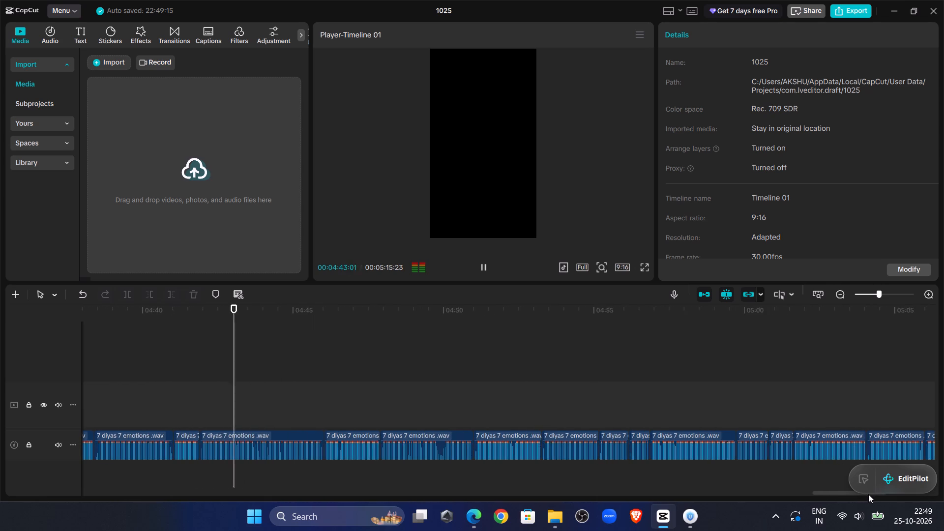
{"action": "left_click_drag", "start_coordinate": [868, 494], "coordinate": [870, 495]}
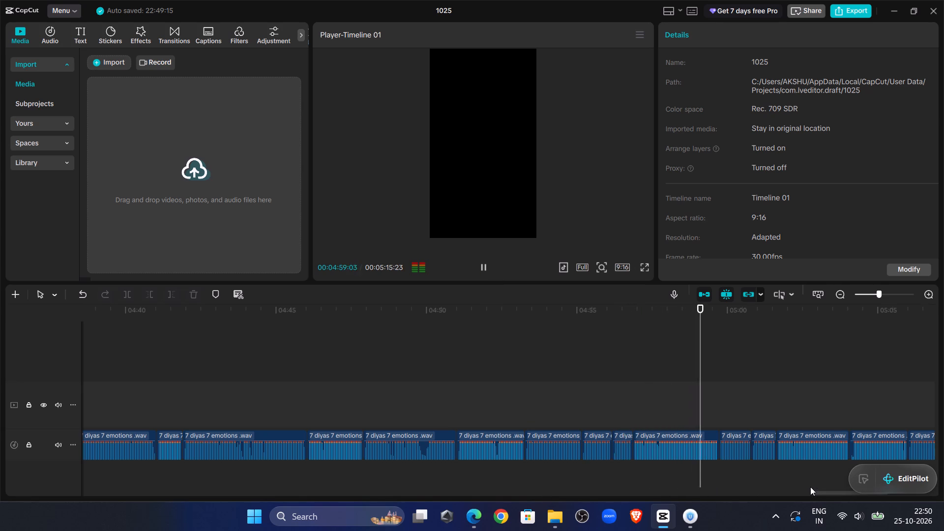
{"action": "left_click_drag", "start_coordinate": [822, 491], "coordinate": [856, 497]}
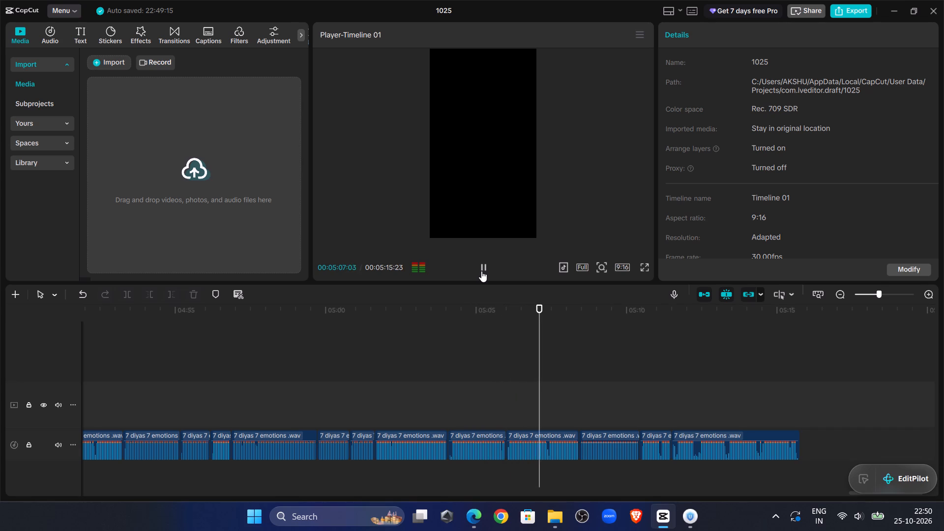
Delete the voiceover clip spanning about 05:06 to 05:08.
{"action": "left_click", "coordinate": [558, 443]}
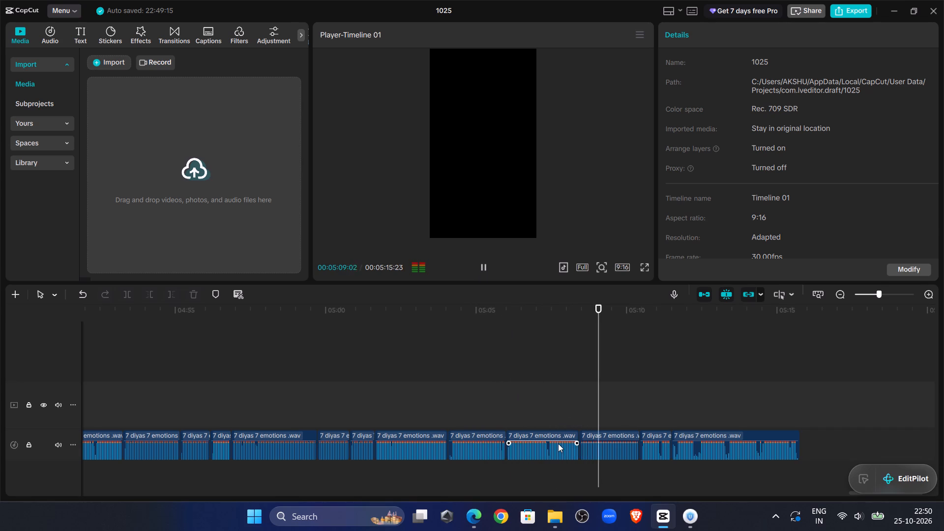
{"action": "key", "text": "Delete"}
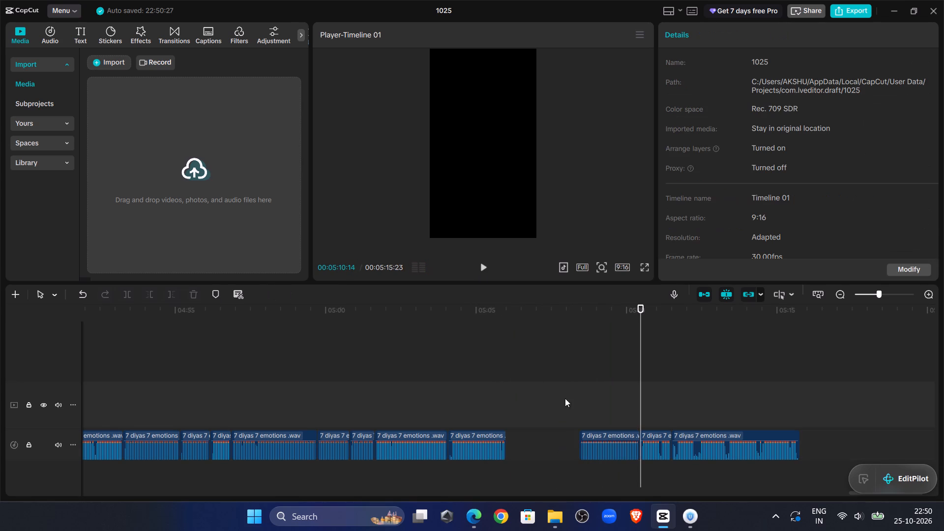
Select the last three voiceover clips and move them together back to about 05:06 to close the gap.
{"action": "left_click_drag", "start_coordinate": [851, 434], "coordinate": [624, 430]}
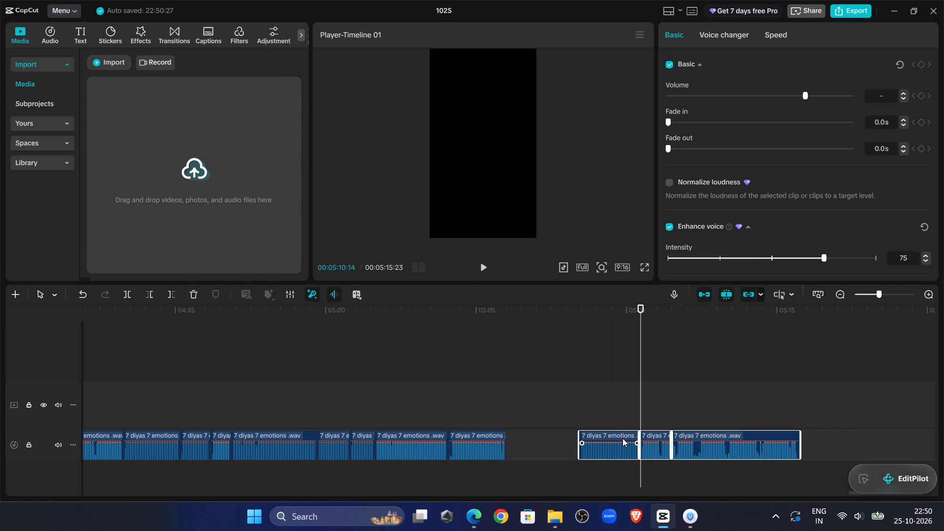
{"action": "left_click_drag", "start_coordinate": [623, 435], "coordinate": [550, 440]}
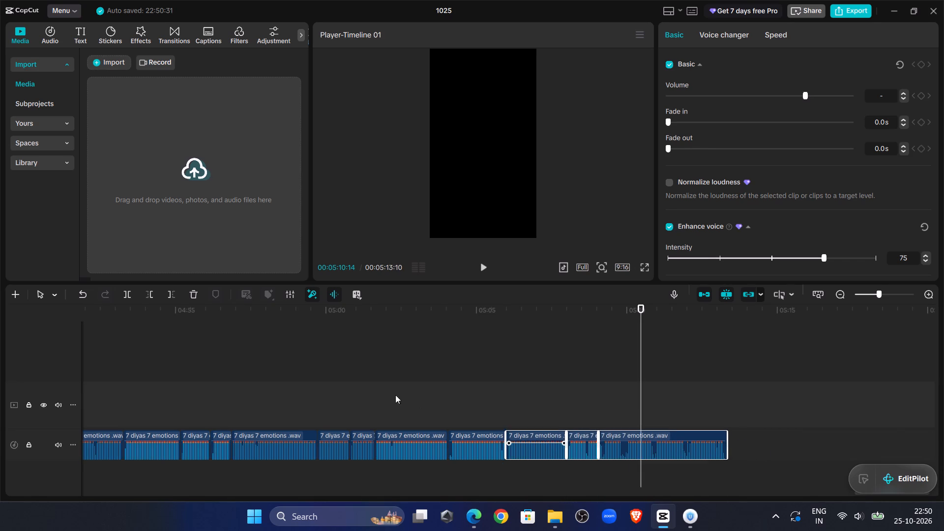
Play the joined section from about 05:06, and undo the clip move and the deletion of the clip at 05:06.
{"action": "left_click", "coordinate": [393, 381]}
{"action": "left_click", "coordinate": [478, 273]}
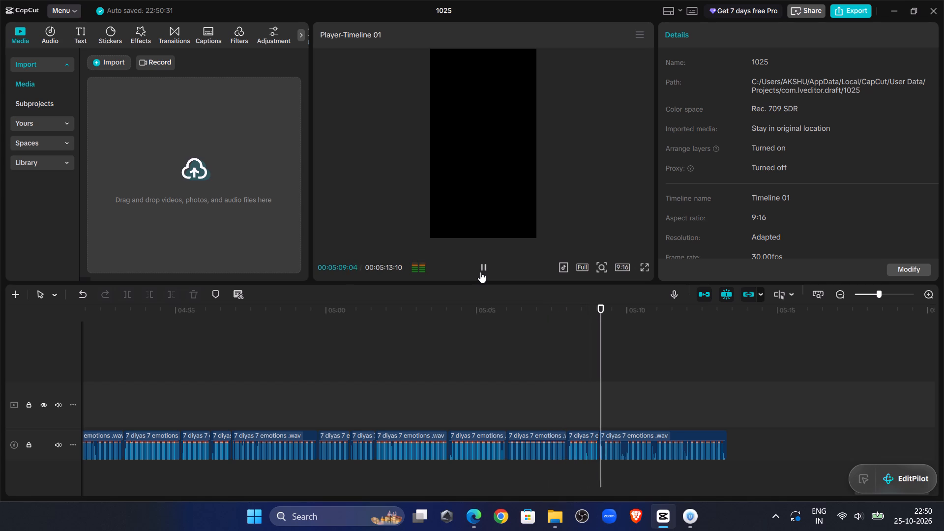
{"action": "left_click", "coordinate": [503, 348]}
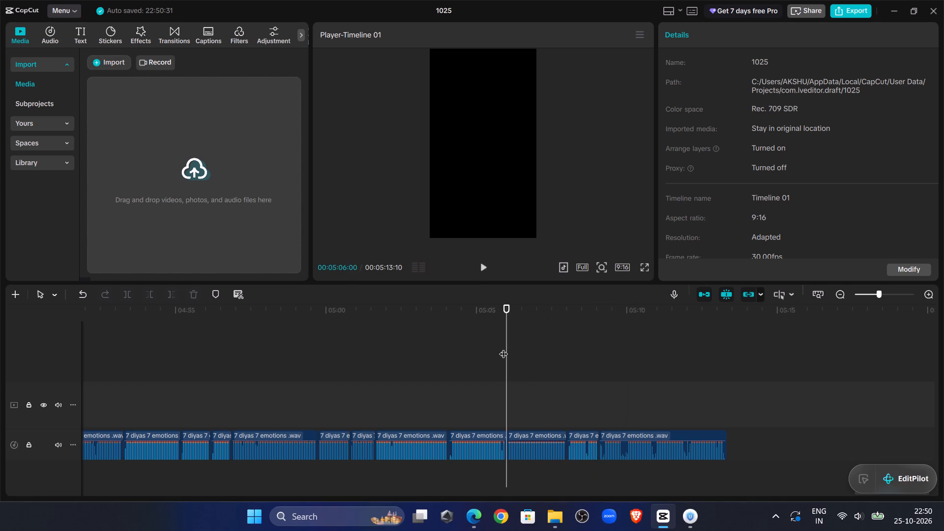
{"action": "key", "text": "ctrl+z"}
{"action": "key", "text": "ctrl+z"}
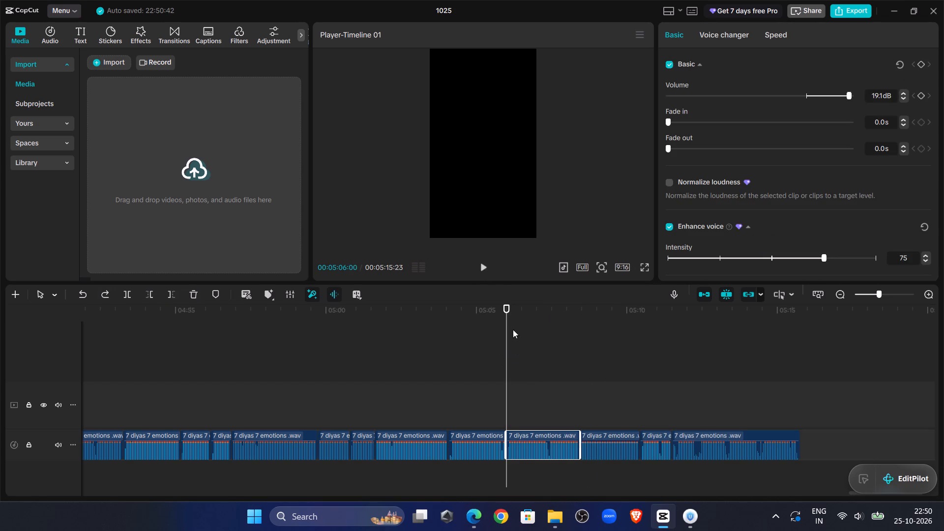
Replay the voiceover from 05:06 and delete the clip spanning about 05:06 to 05:08.
{"action": "left_click", "coordinate": [491, 270]}
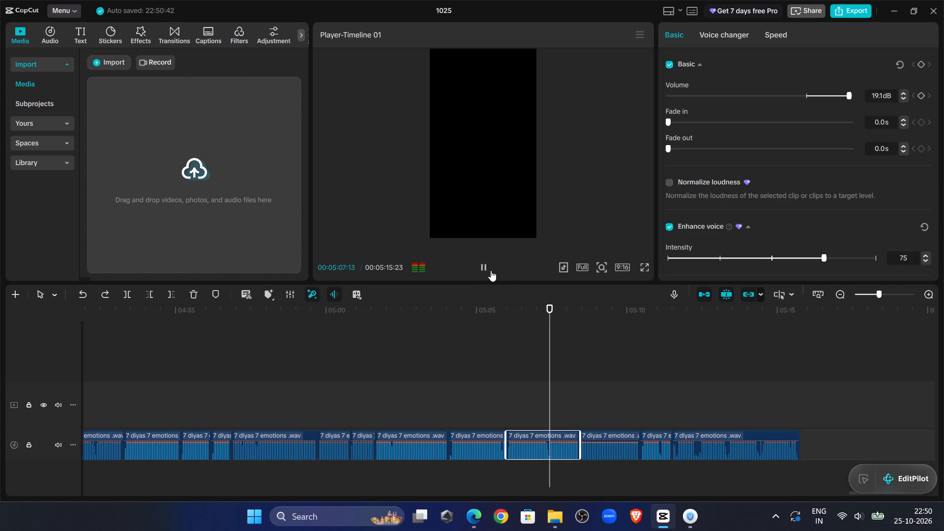
{"action": "left_click", "coordinate": [546, 443]}
{"action": "key", "text": "Delete"}
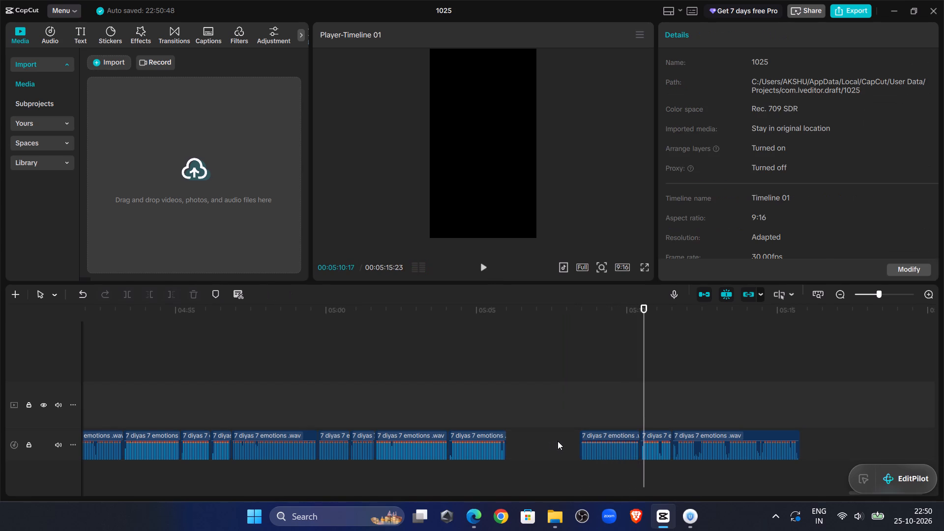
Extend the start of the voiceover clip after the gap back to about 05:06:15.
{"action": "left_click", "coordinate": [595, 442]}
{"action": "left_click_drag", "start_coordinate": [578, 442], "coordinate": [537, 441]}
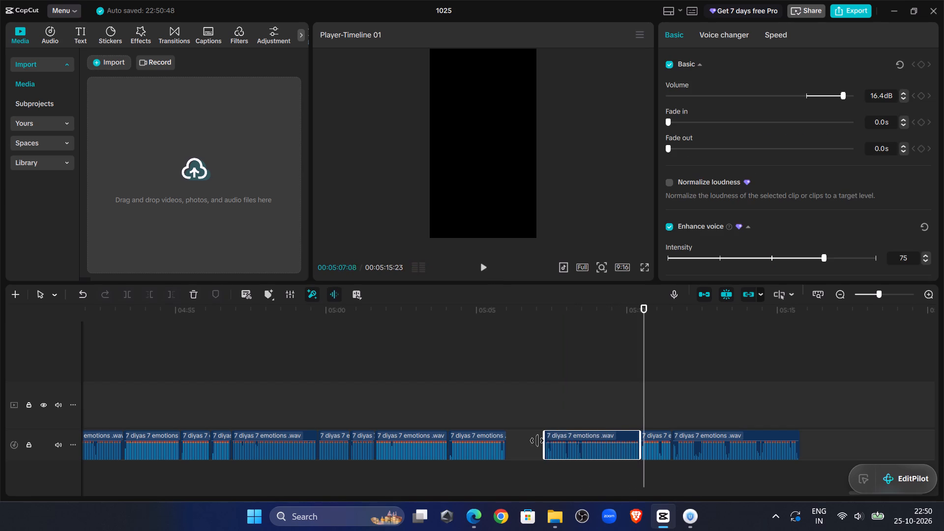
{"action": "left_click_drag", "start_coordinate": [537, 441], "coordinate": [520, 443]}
Play the extended voiceover clip, replaying it from about 05:08 into the clips that follow.
{"action": "left_click", "coordinate": [505, 403]}
{"action": "left_click", "coordinate": [491, 273]}
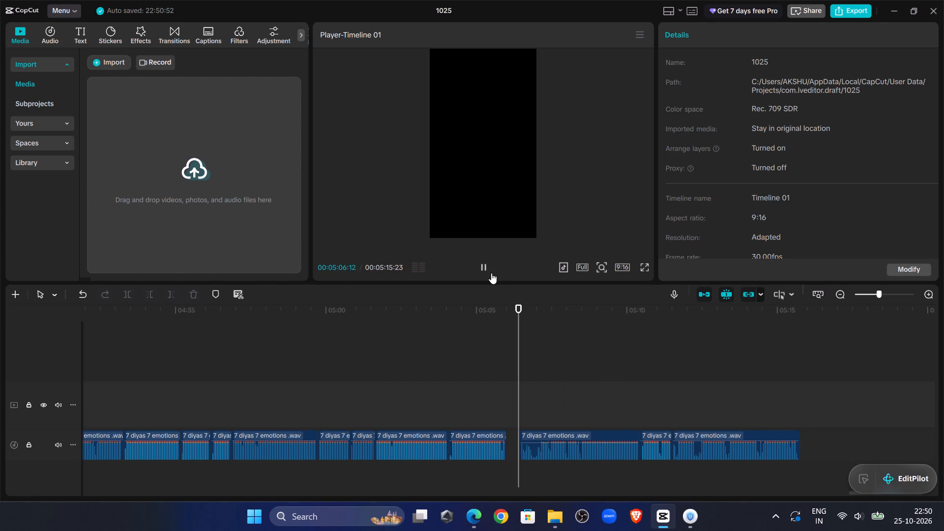
{"action": "left_click", "coordinate": [533, 401]}
{"action": "left_click_drag", "start_coordinate": [533, 401], "coordinate": [535, 408]}
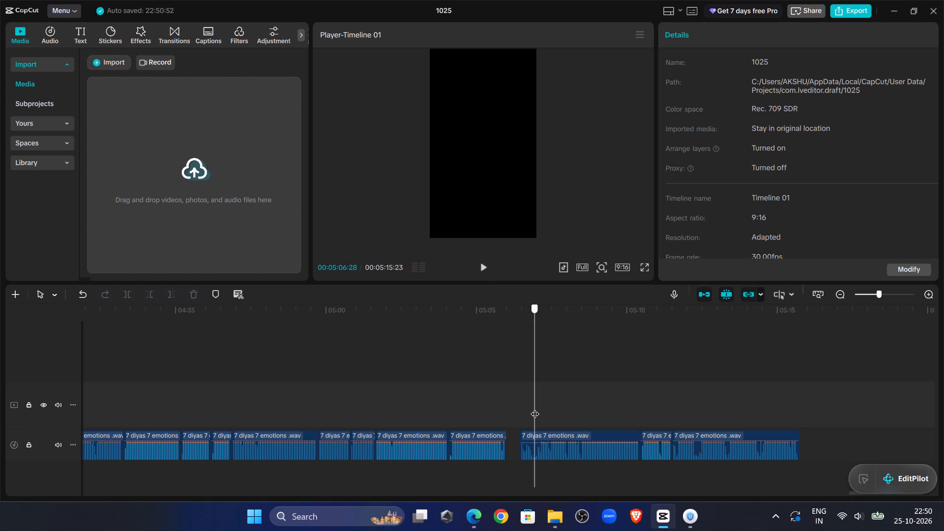
{"action": "left_click_drag", "start_coordinate": [535, 408], "coordinate": [572, 420]}
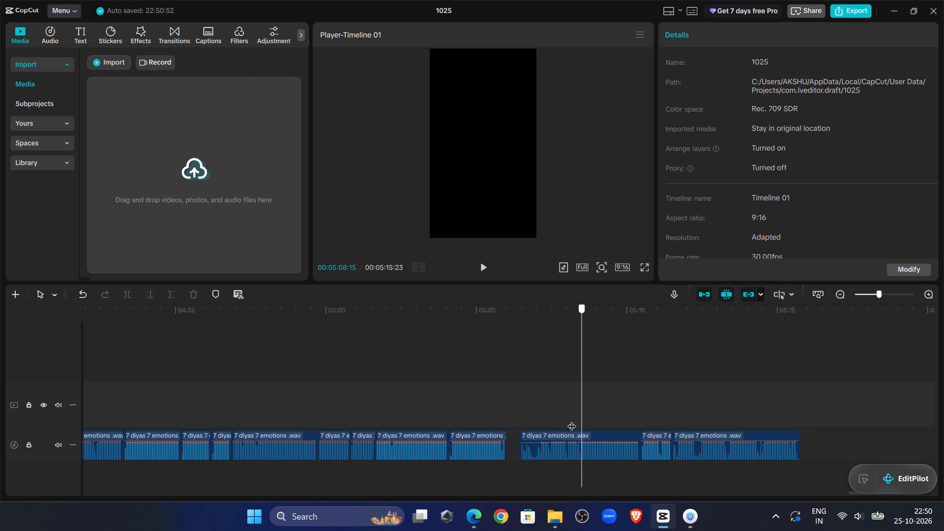
{"action": "left_click_drag", "start_coordinate": [572, 420], "coordinate": [575, 423]}
{"action": "left_click", "coordinate": [491, 270]}
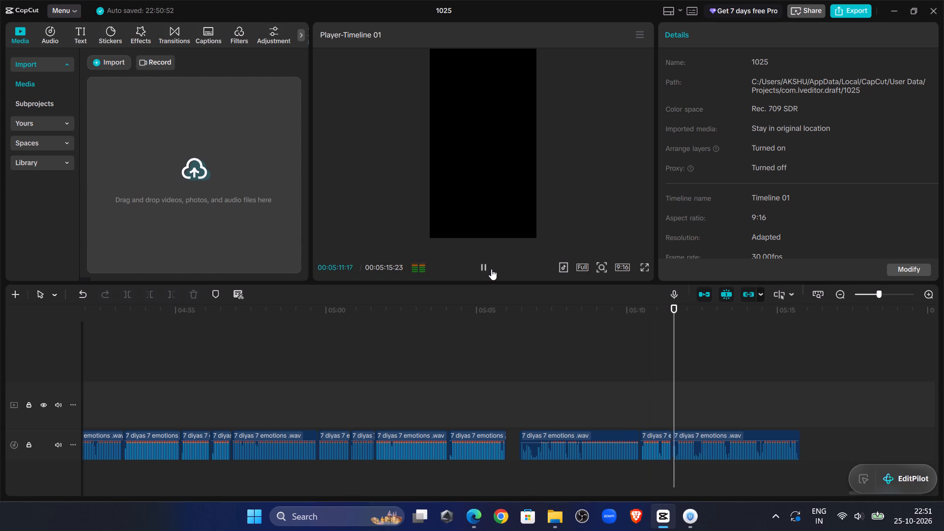
Delete the extended voiceover clip and the short clip right after it, ending at about 05:11.
{"action": "left_click", "coordinate": [617, 446]}
{"action": "key", "text": "Delete"}
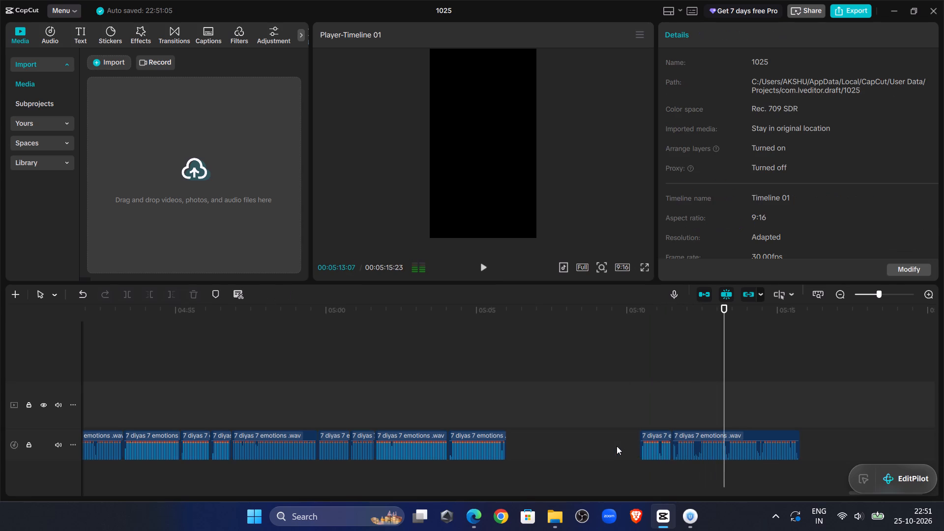
{"action": "left_click", "coordinate": [657, 444]}
{"action": "key", "text": "Delete"}
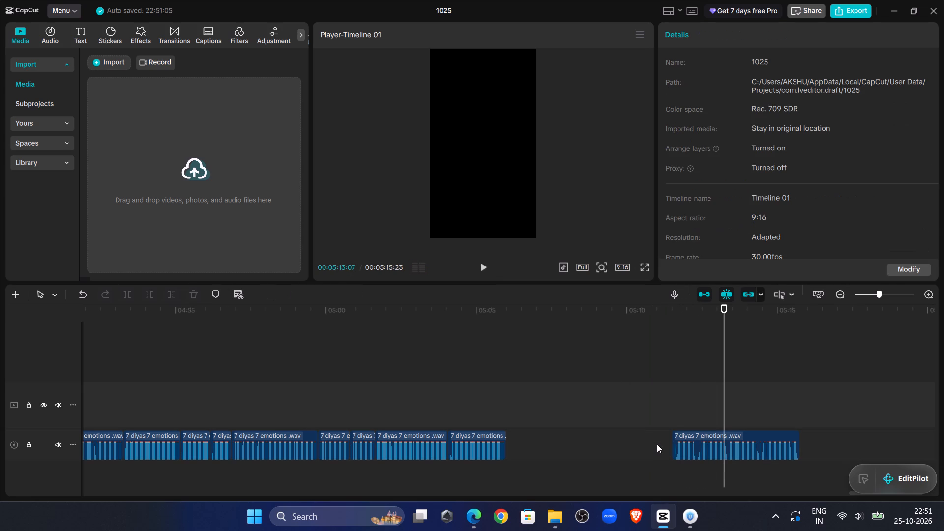
Play the voiceover up to the gap and move the last clip back to about 05:06 to close it.
{"action": "left_click", "coordinate": [415, 357]}
{"action": "left_click", "coordinate": [482, 273]}
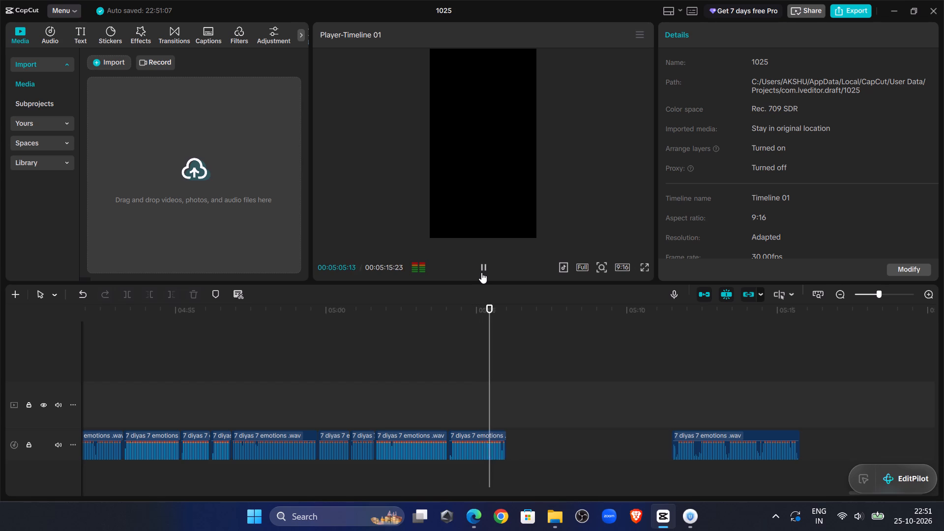
{"action": "left_click", "coordinate": [481, 272]}
{"action": "left_click", "coordinate": [690, 444]}
{"action": "left_click_drag", "start_coordinate": [710, 437], "coordinate": [609, 450]}
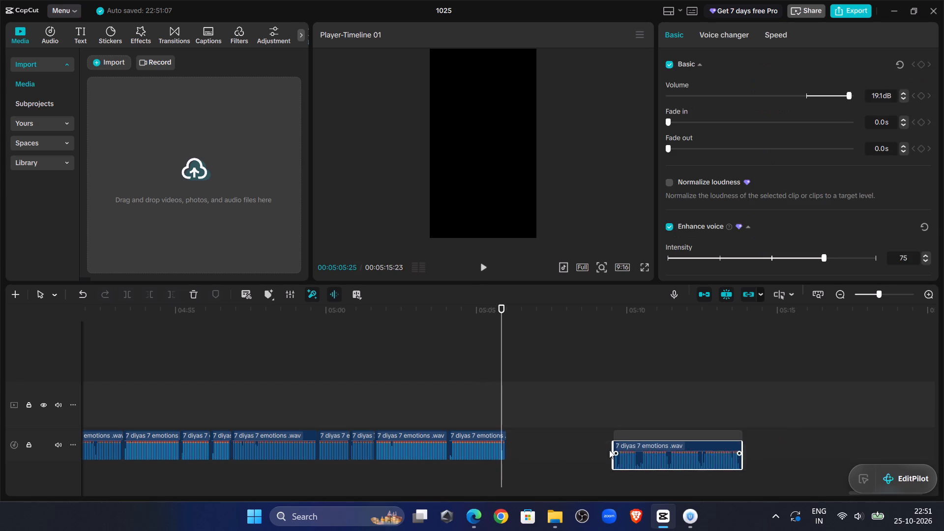
{"action": "left_click_drag", "start_coordinate": [609, 450], "coordinate": [545, 441]}
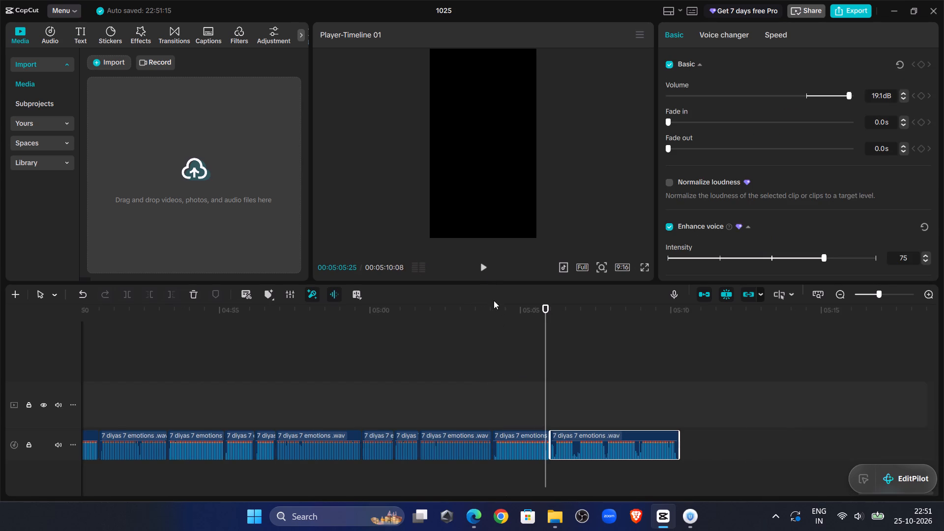
Play the last voiceover clip through to its end and return the playhead to 00:00.
{"action": "left_click", "coordinate": [485, 272]}
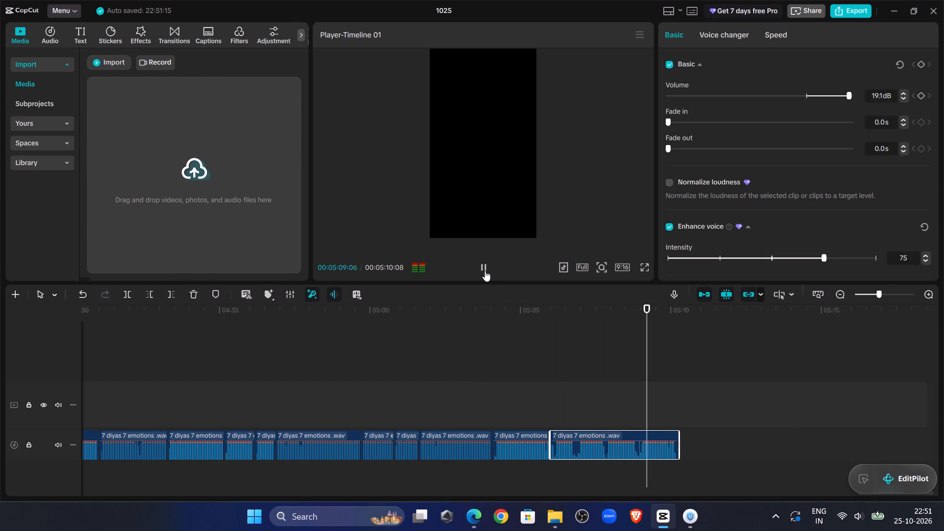
{"action": "left_click", "coordinate": [485, 270]}
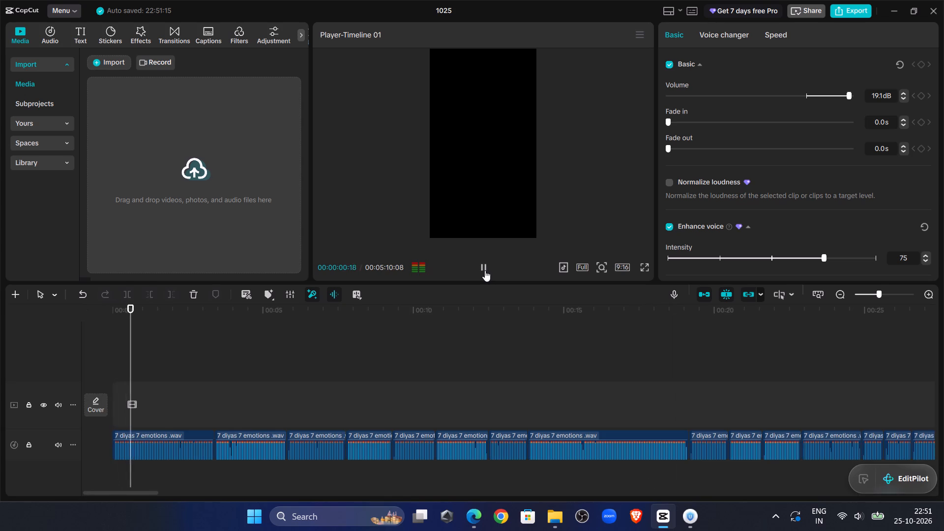
{"action": "left_click", "coordinate": [149, 360]}
{"action": "left_click_drag", "start_coordinate": [149, 360], "coordinate": [0, 366]}
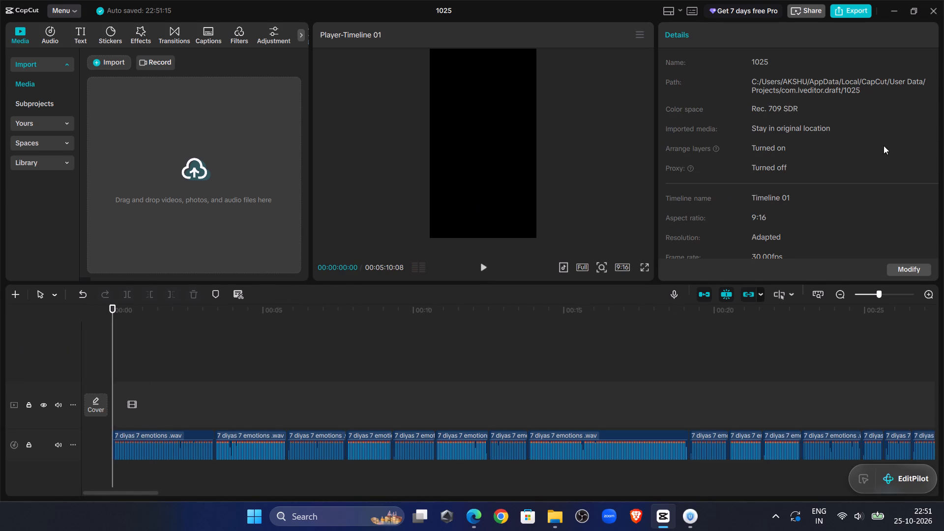
In File Explorer, move the eight videos VID_20261025_093909 through VID_20261025_133657 from the phone's craft folder to the Craft Video folder.
{"action": "left_click", "coordinate": [899, 7]}
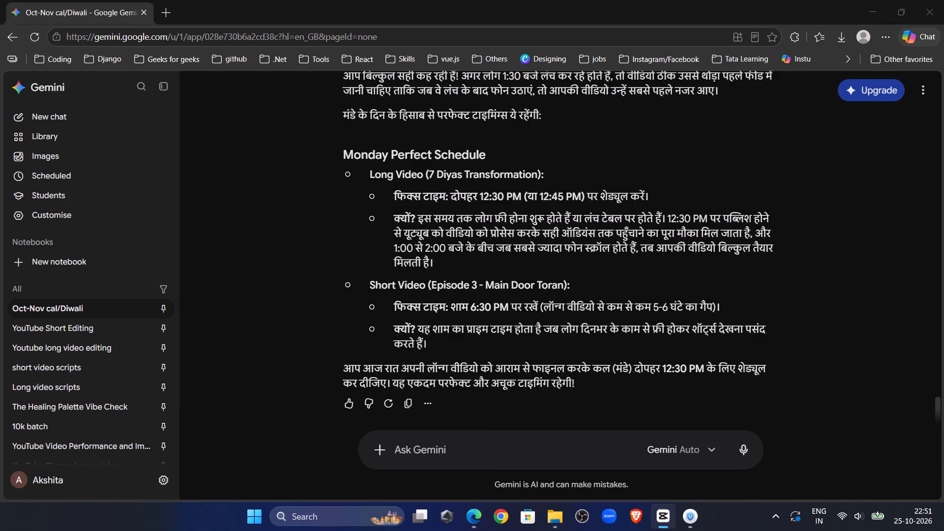
{"action": "left_click", "coordinate": [478, 517]}
{"action": "left_click", "coordinate": [551, 517]}
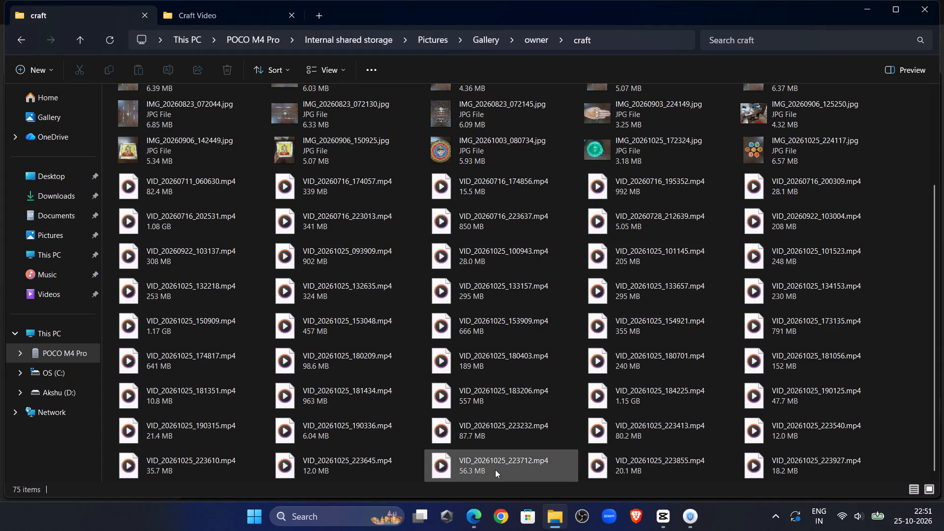
{"action": "scroll", "coordinate": [495, 470], "scroll_direction": "down", "scroll_amount": 5}
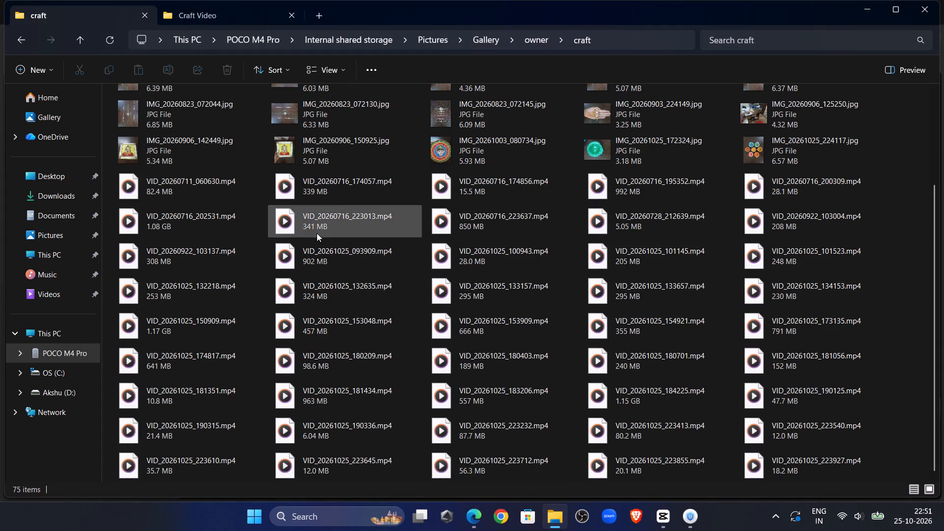
{"action": "left_click", "coordinate": [405, 269]}
{"action": "scroll", "coordinate": [408, 270], "scroll_direction": "down", "scroll_amount": 2}
{"action": "left_click", "coordinate": [522, 257]}
{"action": "left_click", "coordinate": [402, 264]}
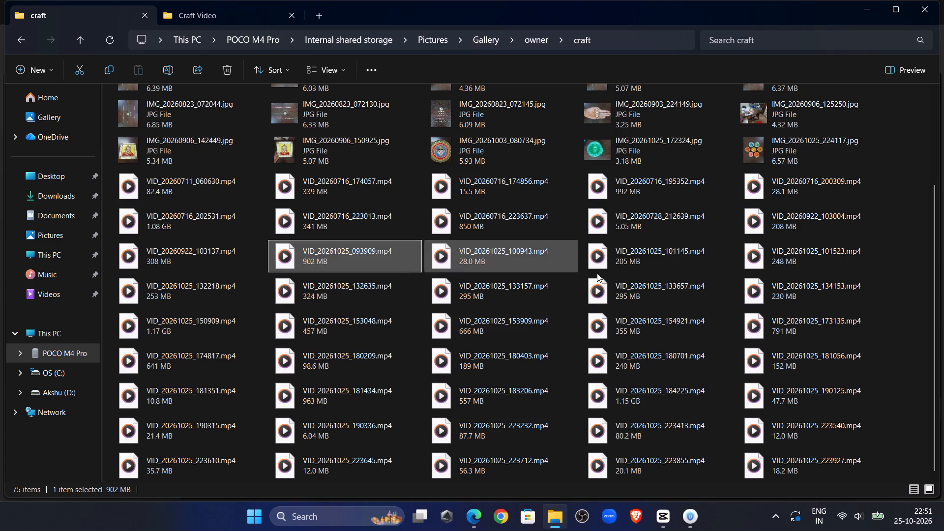
{"action": "left_click", "coordinate": [589, 266], "text": "shift"}
{"action": "left_click", "coordinate": [550, 250], "text": "shift"}
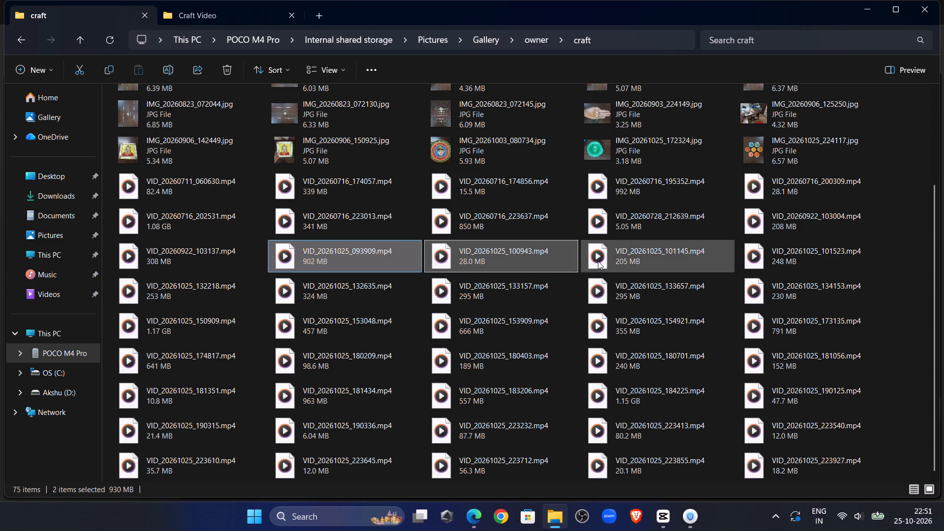
{"action": "left_click", "coordinate": [609, 257], "text": "shift"}
{"action": "left_click", "coordinate": [794, 258], "text": "shift"}
{"action": "left_click", "coordinate": [200, 301], "text": "shift"}
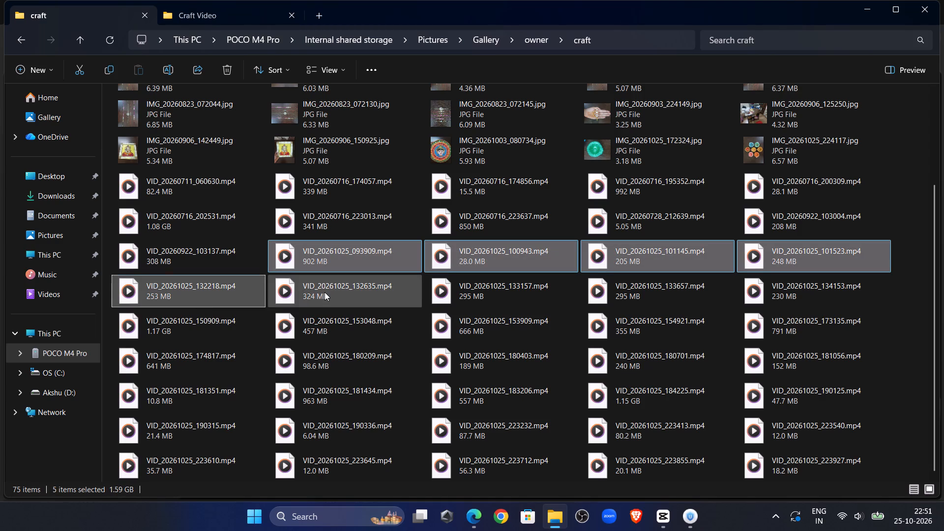
{"action": "left_click", "coordinate": [324, 292], "text": "shift"}
{"action": "left_click", "coordinate": [459, 292], "text": "shift"}
{"action": "left_click", "coordinate": [687, 288], "text": "shift"}
{"action": "key", "text": "ctrl+x"}
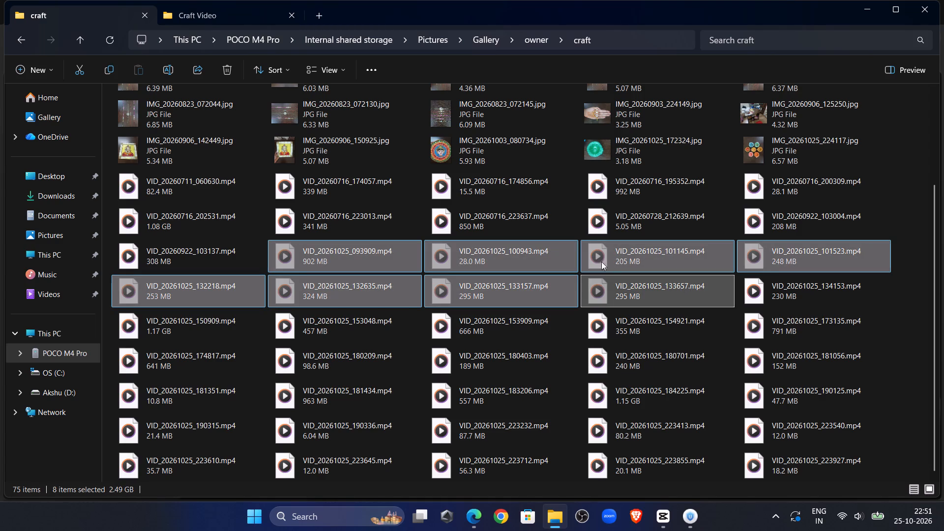
{"action": "left_click", "coordinate": [181, 17]}
{"action": "scroll", "coordinate": [620, 370], "scroll_direction": "down", "scroll_amount": 6}
{"action": "key", "text": "ctrl+v"}
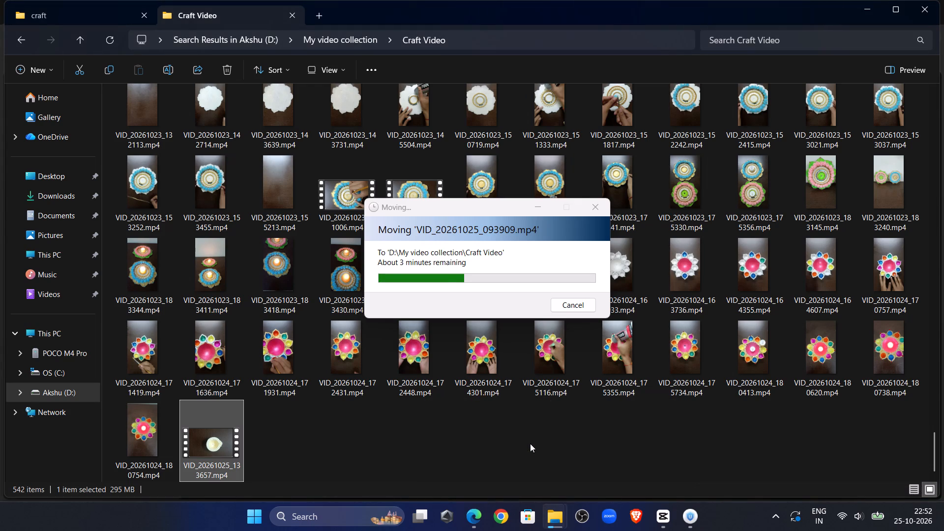